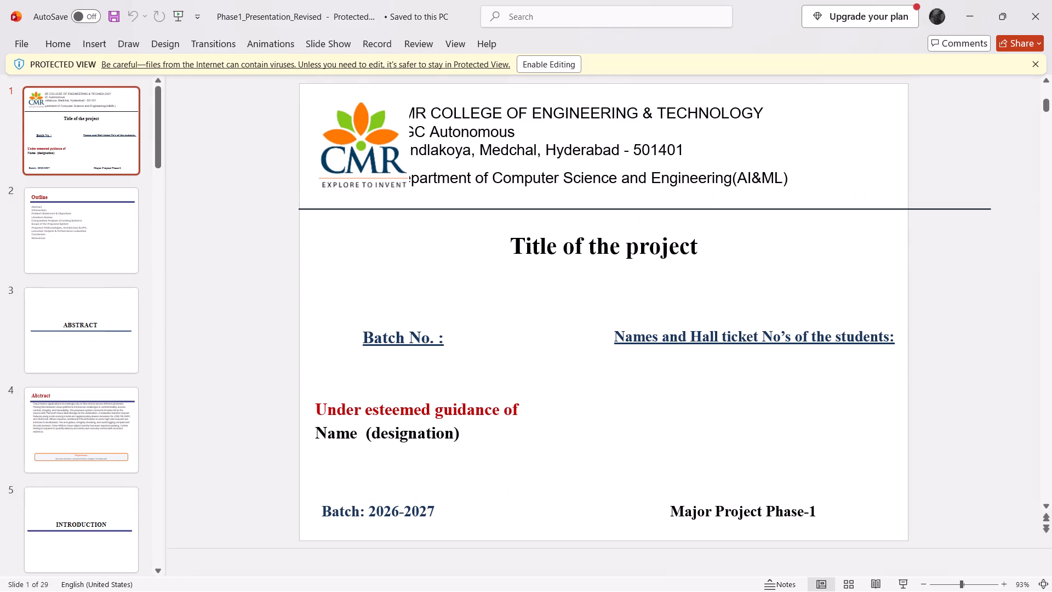
{"action": "left_click", "coordinate": [98, 226]}
{"action": "left_click", "coordinate": [87, 116]}
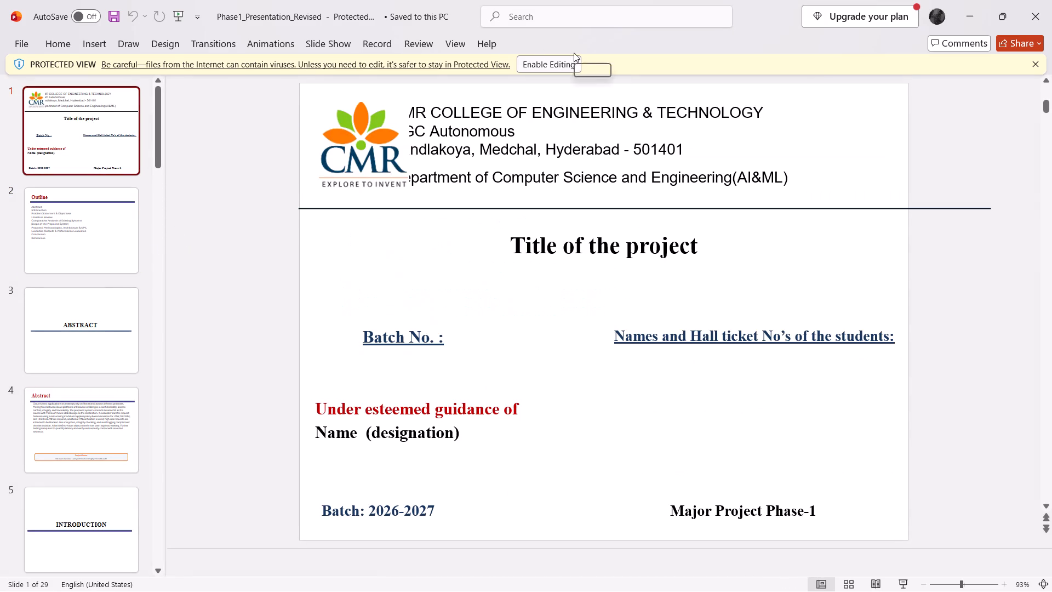
{"action": "left_click", "coordinate": [567, 66]}
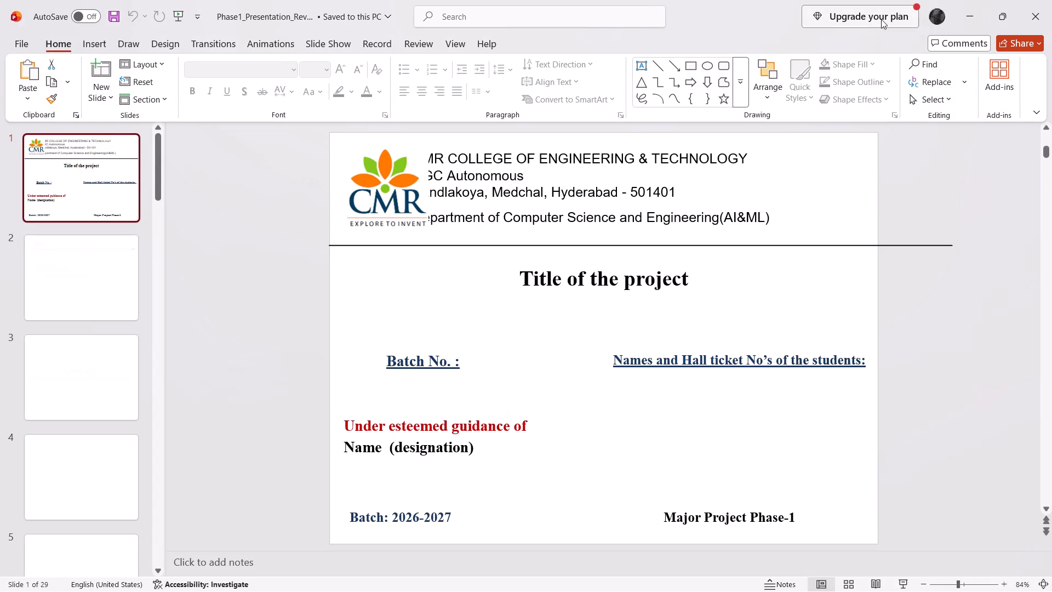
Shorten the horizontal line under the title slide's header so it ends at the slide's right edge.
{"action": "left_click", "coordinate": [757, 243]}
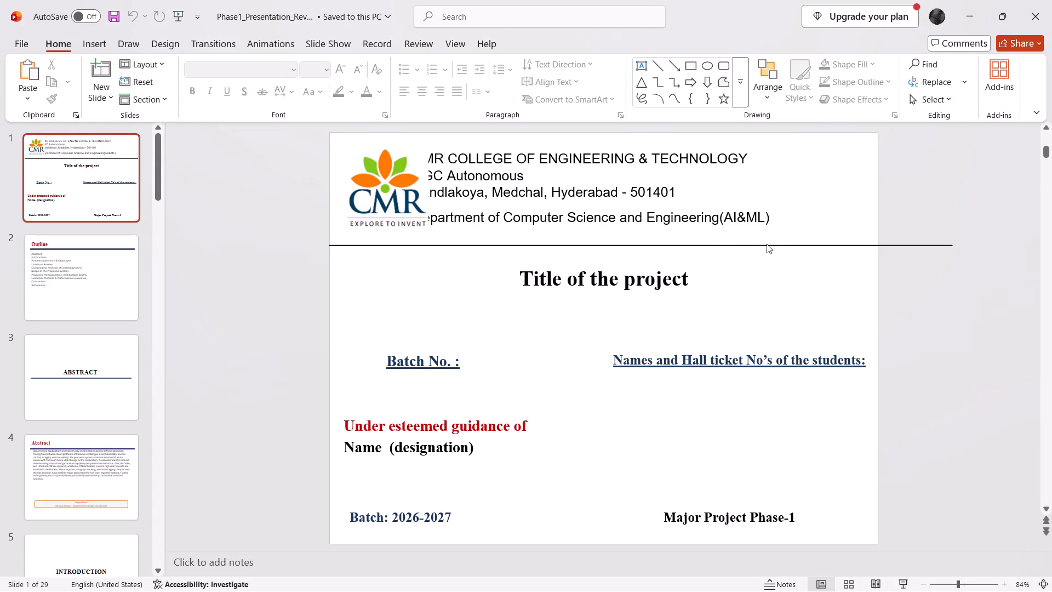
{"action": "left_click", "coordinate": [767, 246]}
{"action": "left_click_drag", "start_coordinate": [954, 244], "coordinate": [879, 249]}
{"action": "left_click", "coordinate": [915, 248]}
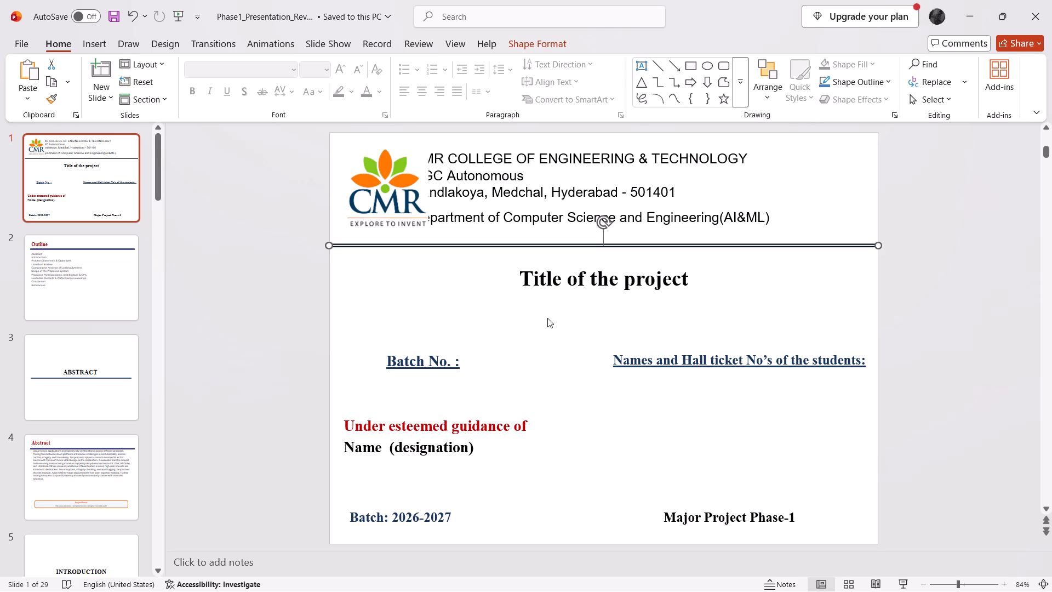
Switch to the Prc 1 final b36 presentation and copy its title slide.
{"action": "key", "text": "alt+Tab"}
{"action": "key", "text": "alt+Tab"}
{"action": "key", "text": "alt+Tab"}
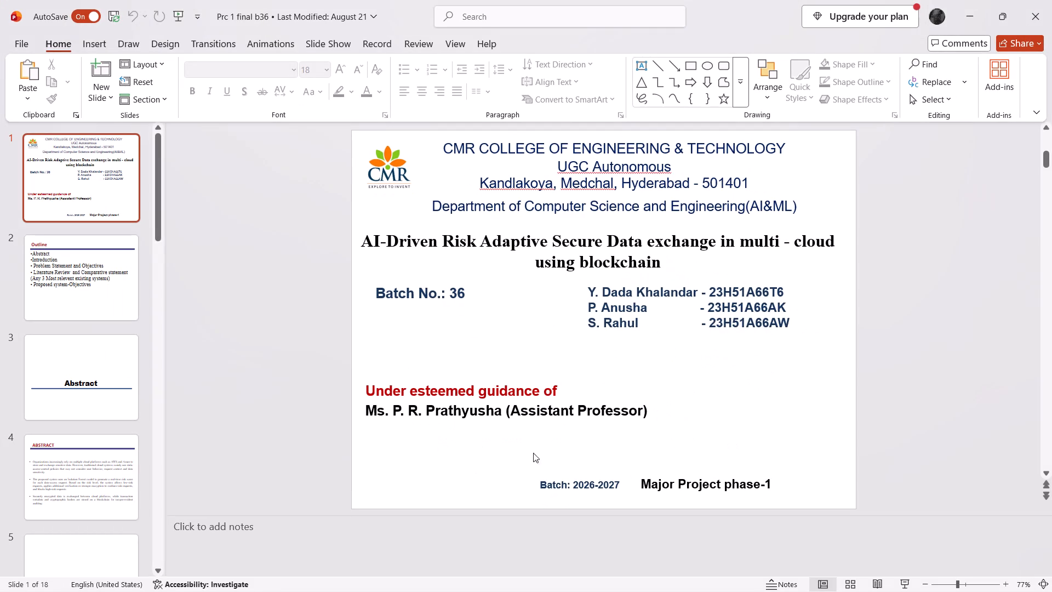
{"action": "left_click", "coordinate": [641, 445]}
{"action": "left_click", "coordinate": [979, 422]}
{"action": "right_click", "coordinate": [102, 190]}
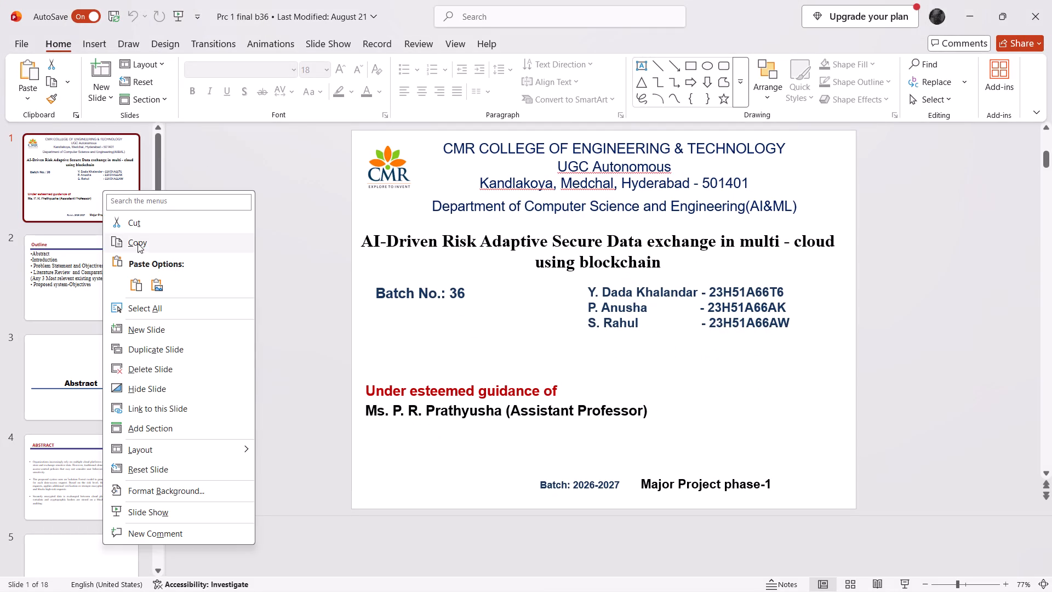
{"action": "left_click", "coordinate": [146, 240]}
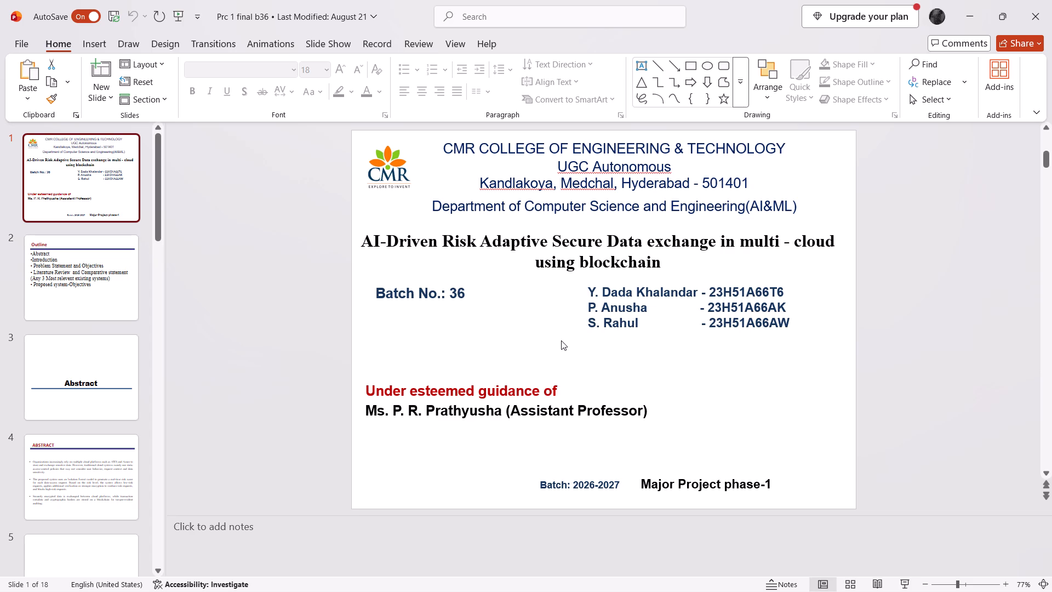
Replace the placeholder title slide in Phase1_Presentation_Revised with the copied title slide, placed first in the deck.
{"action": "key", "text": "alt+Tab"}
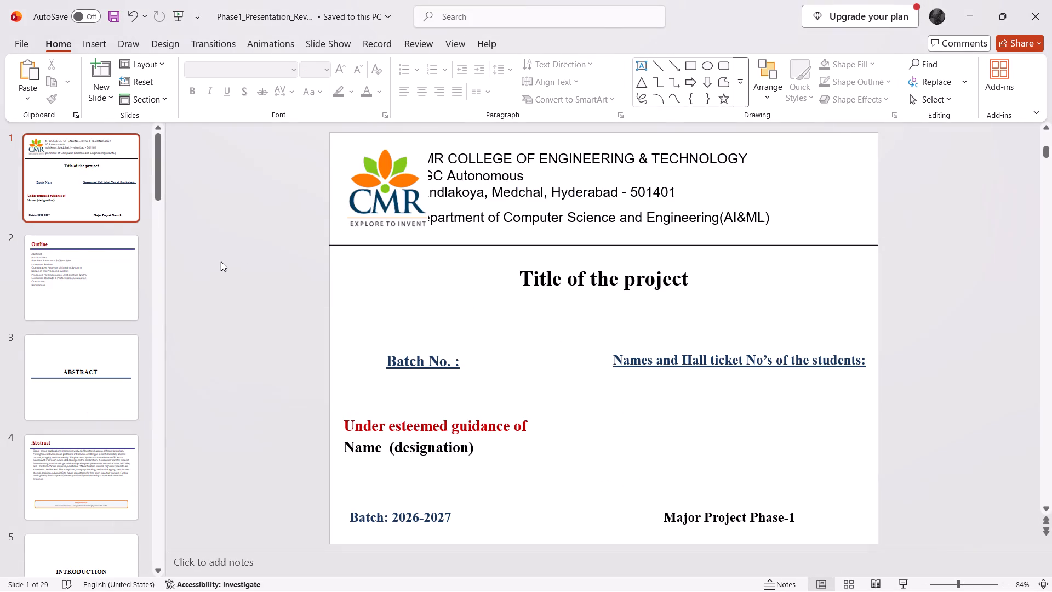
{"action": "left_click", "coordinate": [72, 198]}
{"action": "key", "text": "BackSpace"}
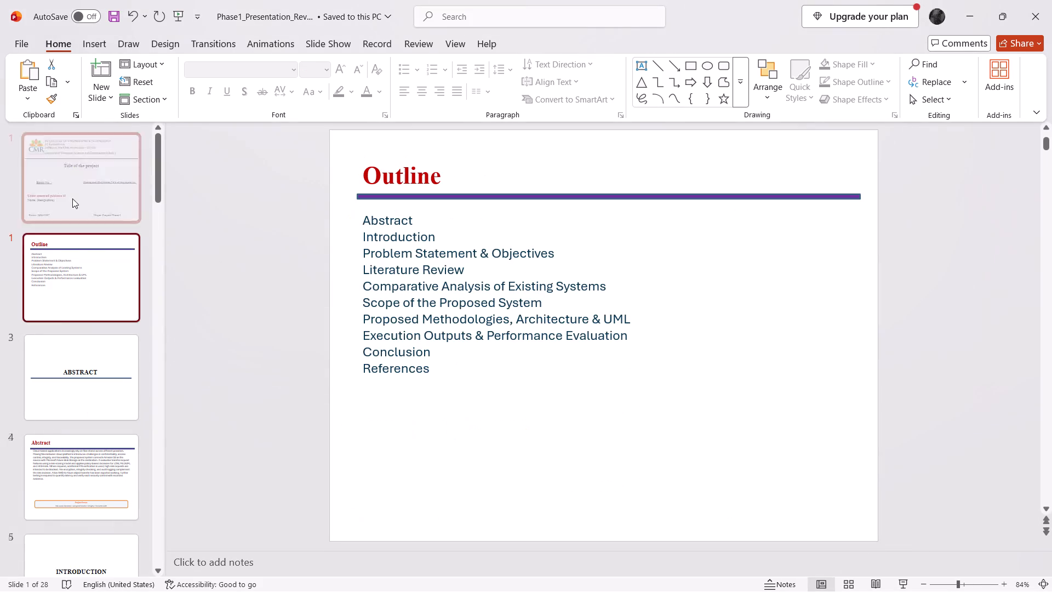
{"action": "key", "text": "ctrl+v"}
{"action": "left_click_drag", "start_coordinate": [79, 271], "coordinate": [87, 167]}
{"action": "left_click_drag", "start_coordinate": [73, 287], "coordinate": [72, 115]}
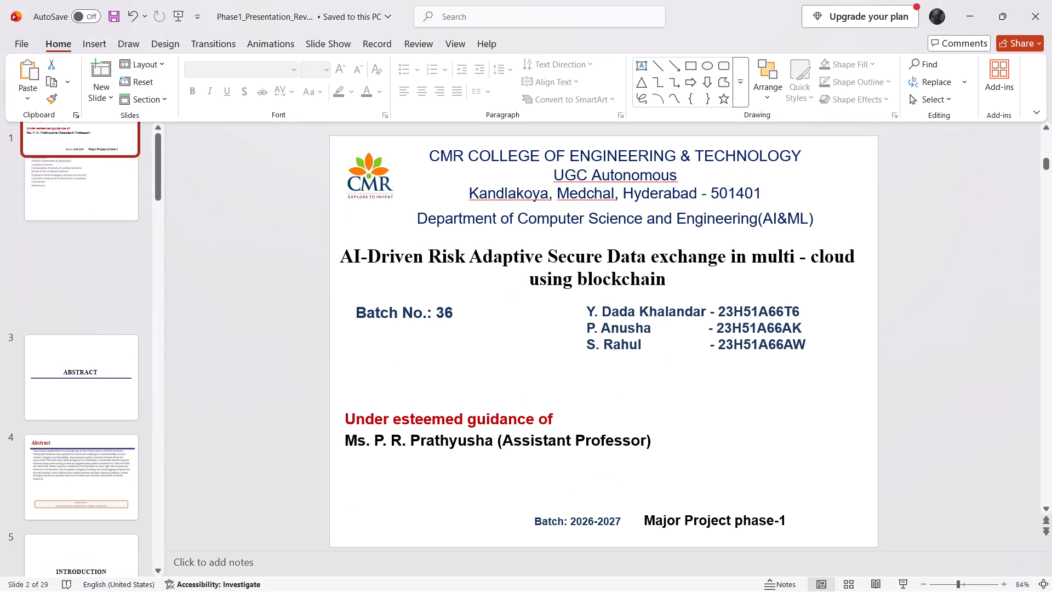
{"action": "left_click_drag", "start_coordinate": [72, 115], "coordinate": [72, 98]}
Review the outline and abstract slides in the revised presentation and in Prc 1 final b36.
{"action": "left_click", "coordinate": [74, 255]}
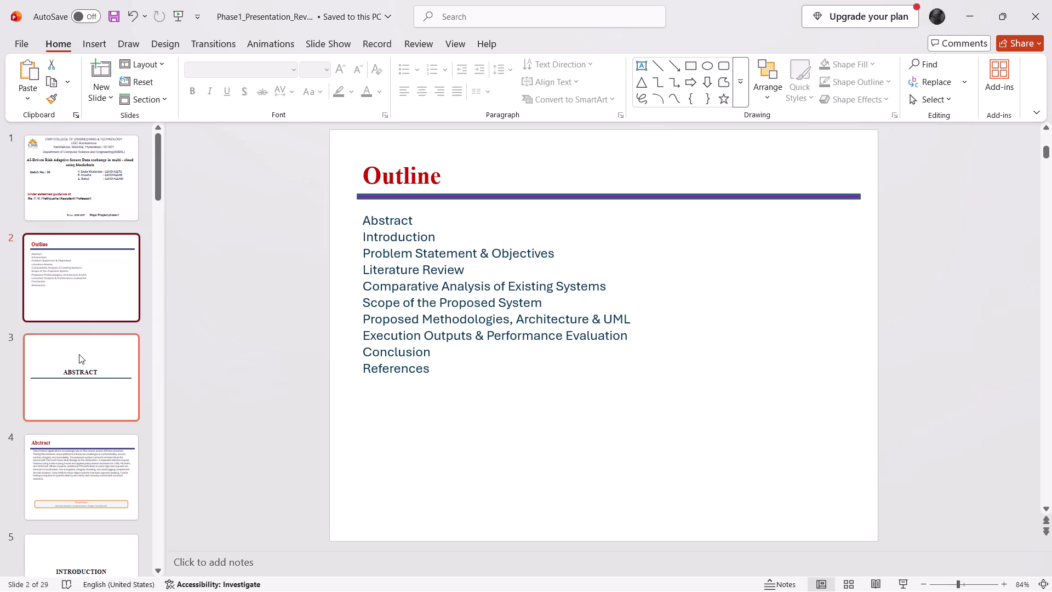
{"action": "left_click", "coordinate": [88, 358]}
{"action": "left_click", "coordinate": [110, 474]}
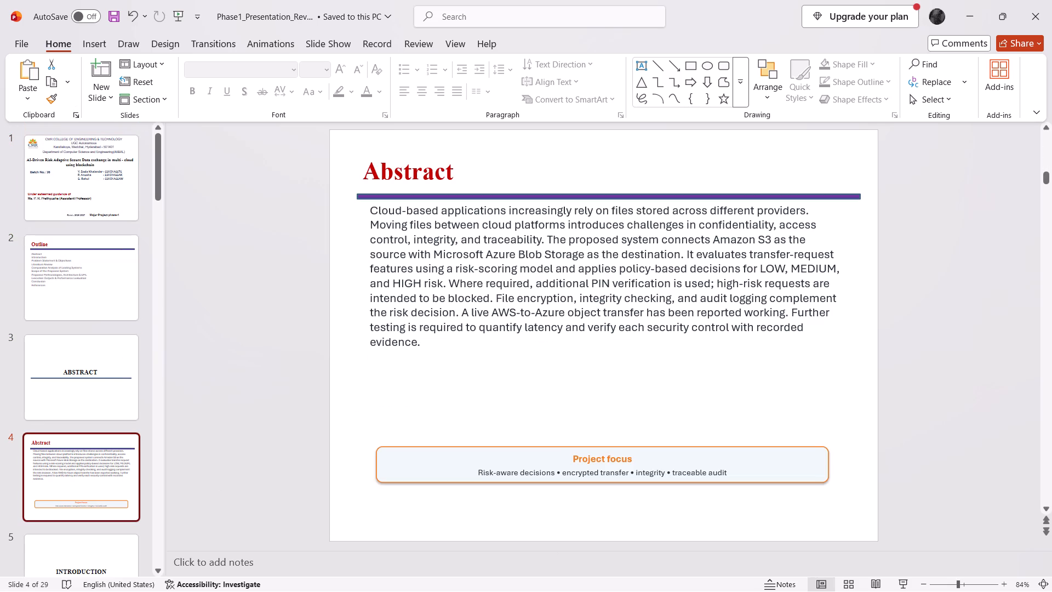
{"action": "key", "text": "alt+Tab"}
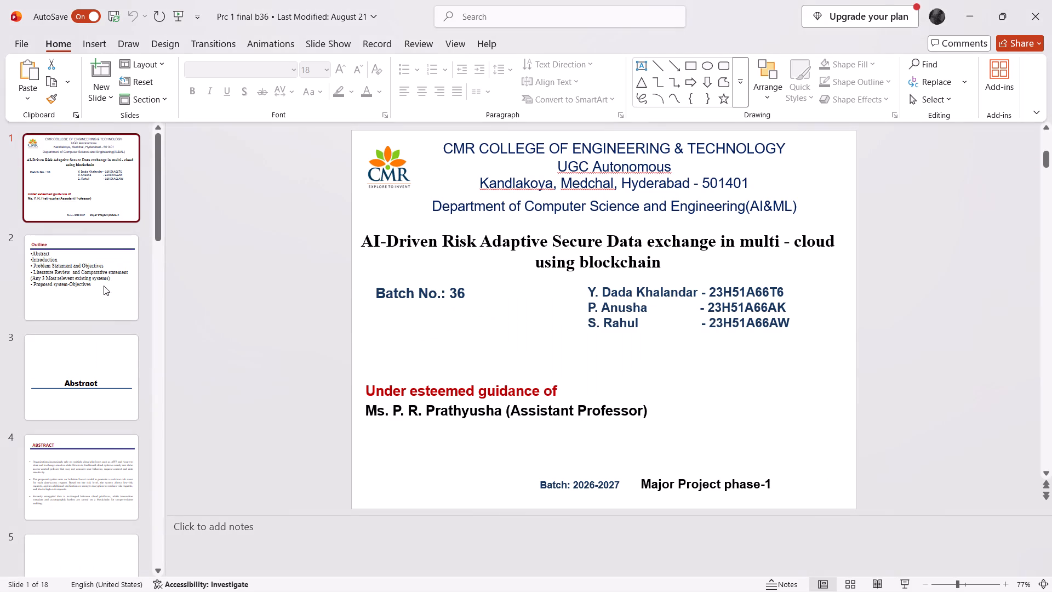
{"action": "left_click", "coordinate": [98, 272]}
{"action": "left_click", "coordinate": [73, 476]}
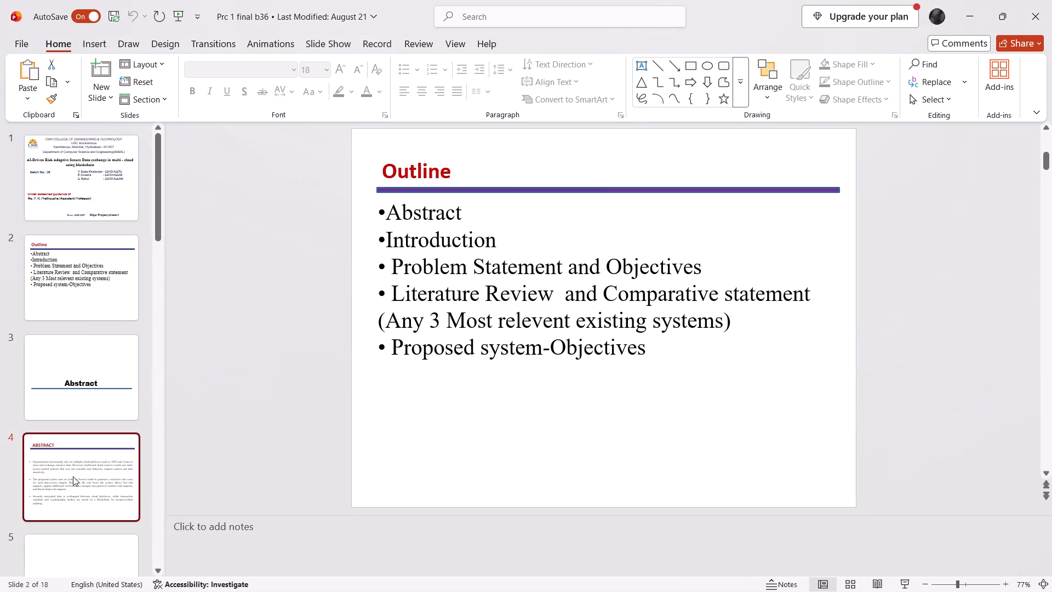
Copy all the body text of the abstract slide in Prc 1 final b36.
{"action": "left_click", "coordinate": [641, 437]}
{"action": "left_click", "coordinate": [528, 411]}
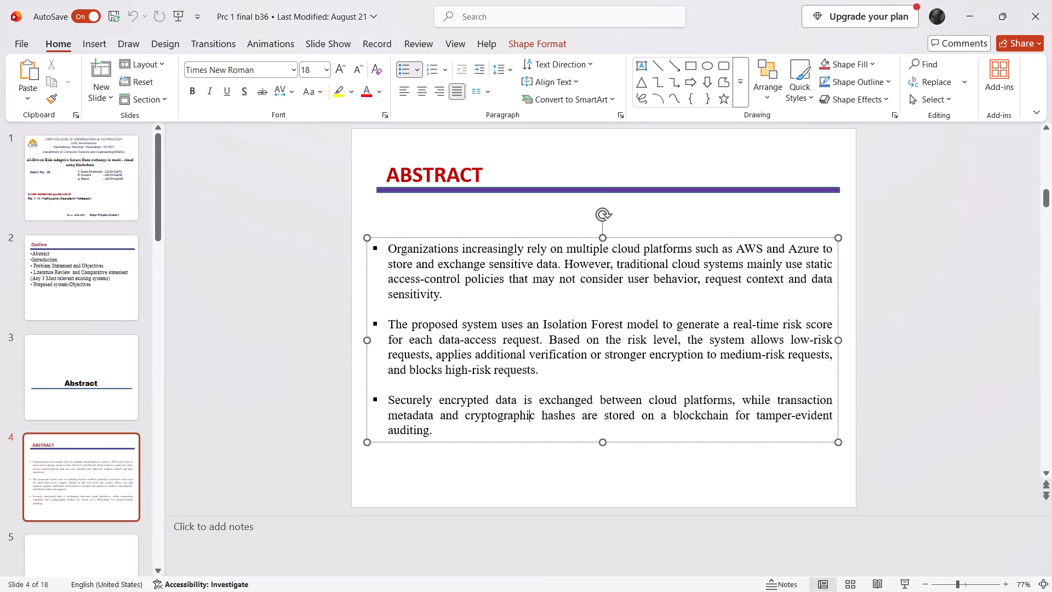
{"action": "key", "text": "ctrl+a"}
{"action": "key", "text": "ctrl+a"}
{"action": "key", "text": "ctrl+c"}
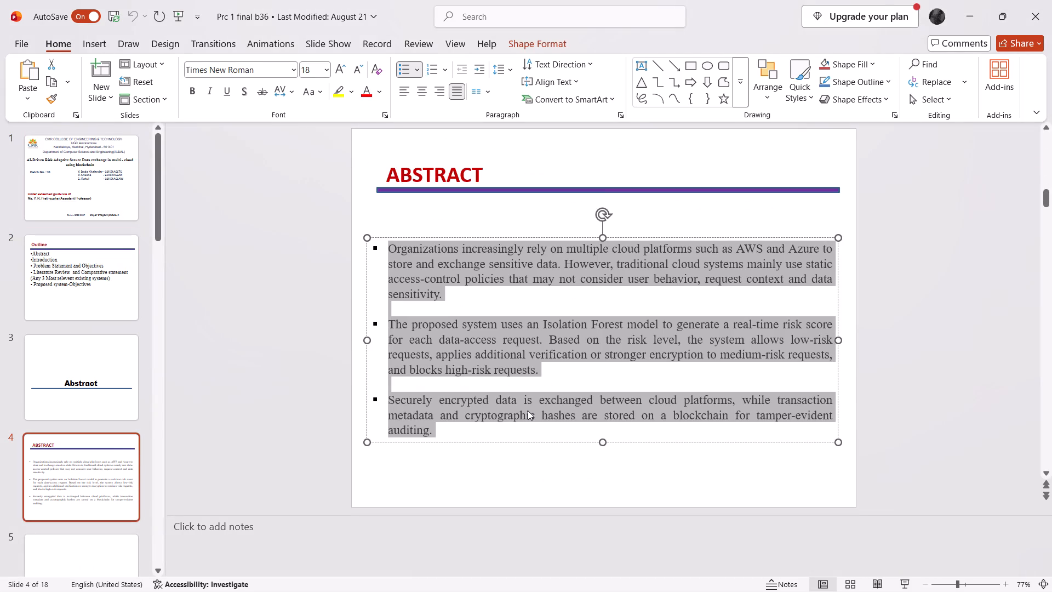
Copy the whole abstract slide, slide 4, in Prc 1 final b36.
{"action": "left_click", "coordinate": [70, 468]}
{"action": "right_click", "coordinate": [70, 468]}
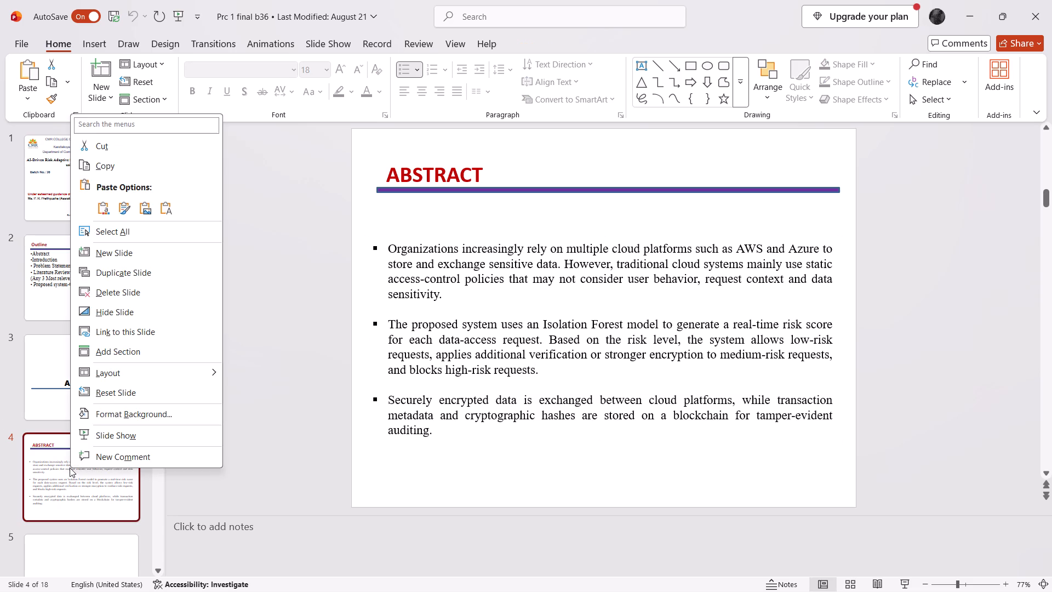
{"action": "left_click", "coordinate": [133, 172]}
{"action": "key", "text": "Tab"}
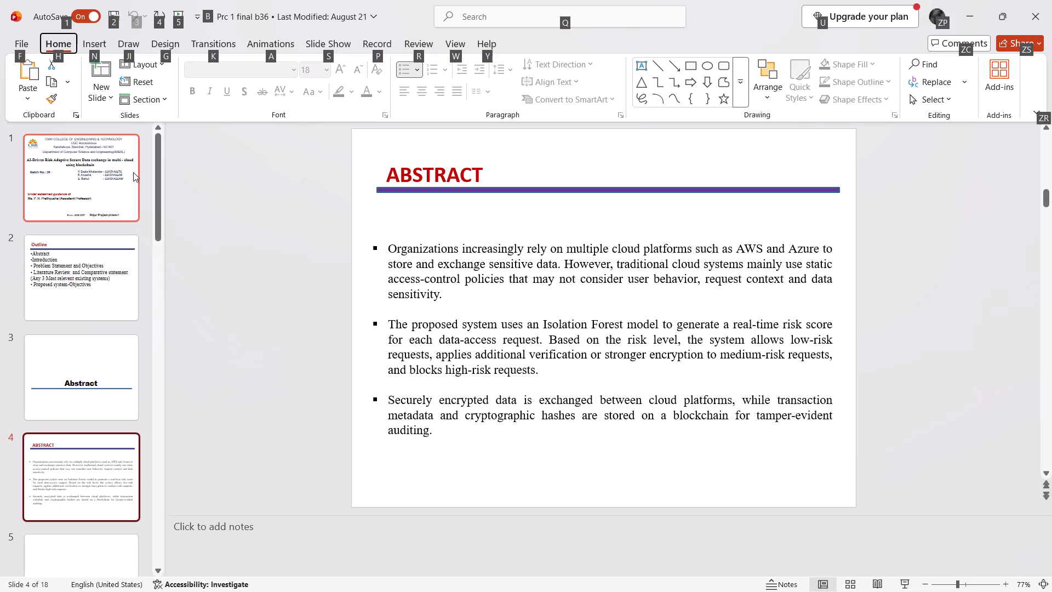
{"action": "left_click", "coordinate": [192, 255]}
Paste the copied abstract slide into Phase1_Presentation_Revised and delete the old Abstract slide with the Project focus box.
{"action": "key", "text": "alt+Tab"}
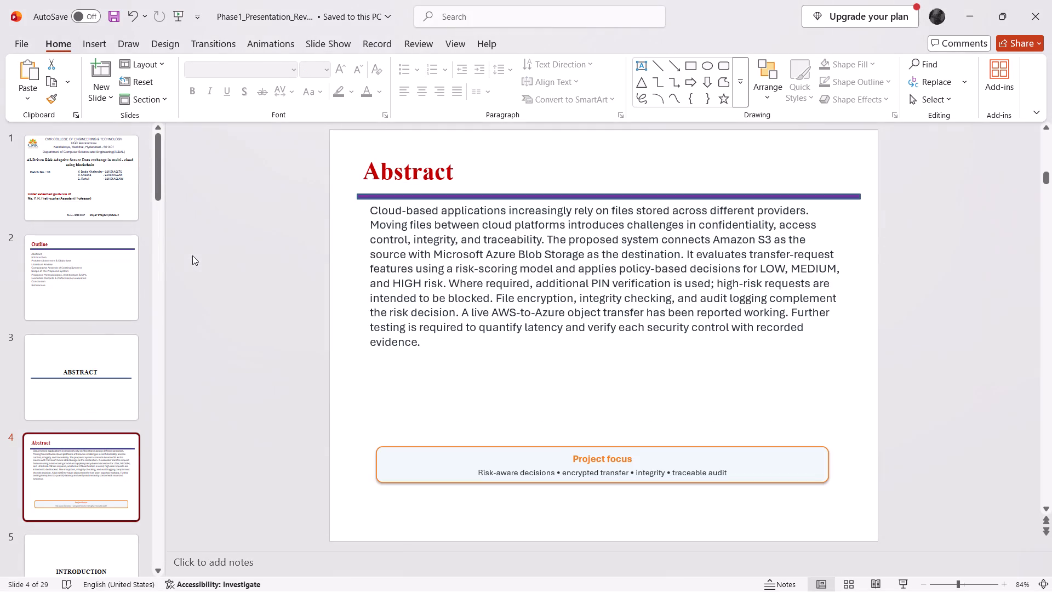
{"action": "key", "text": "ctrl+v"}
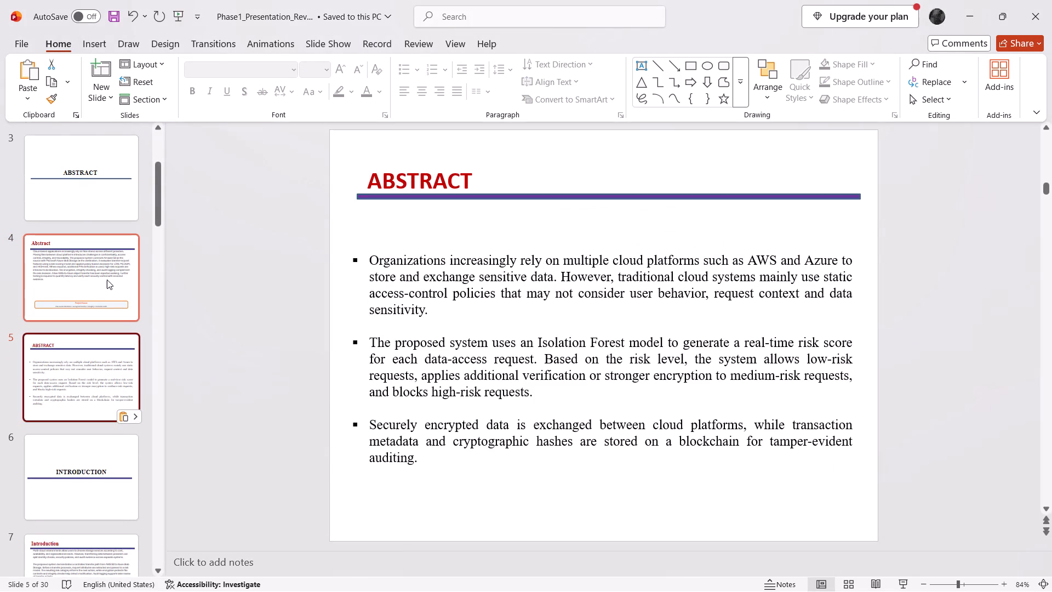
{"action": "left_click", "coordinate": [107, 280]}
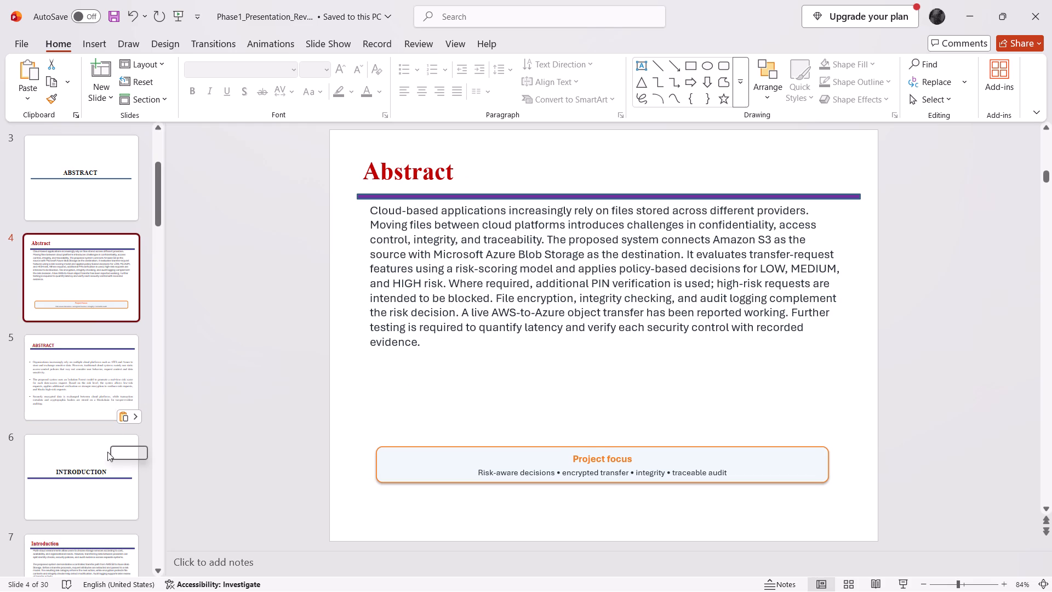
{"action": "left_click", "coordinate": [118, 378]}
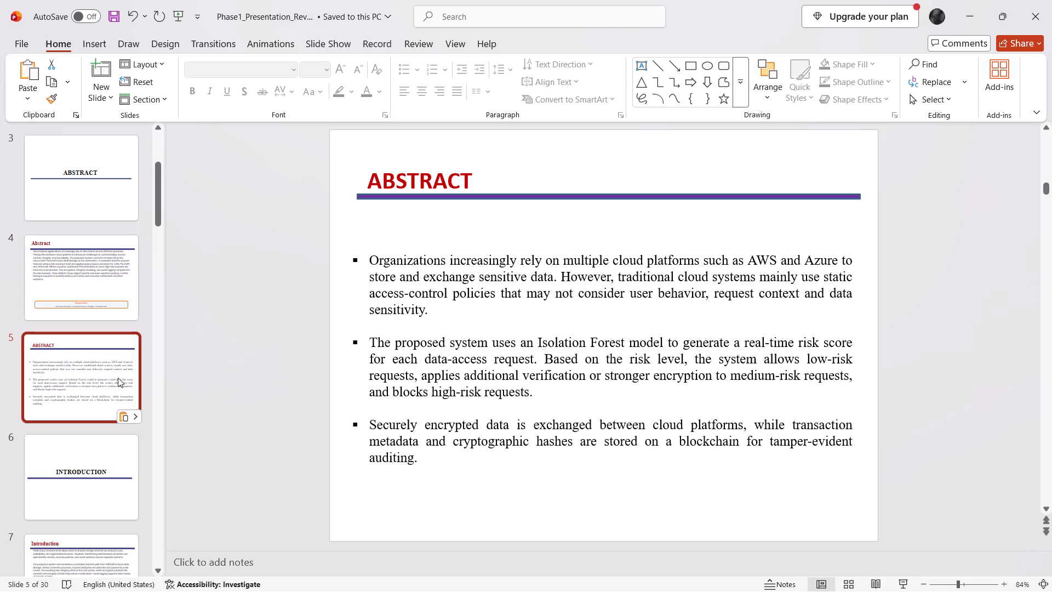
{"action": "left_click", "coordinate": [108, 303]}
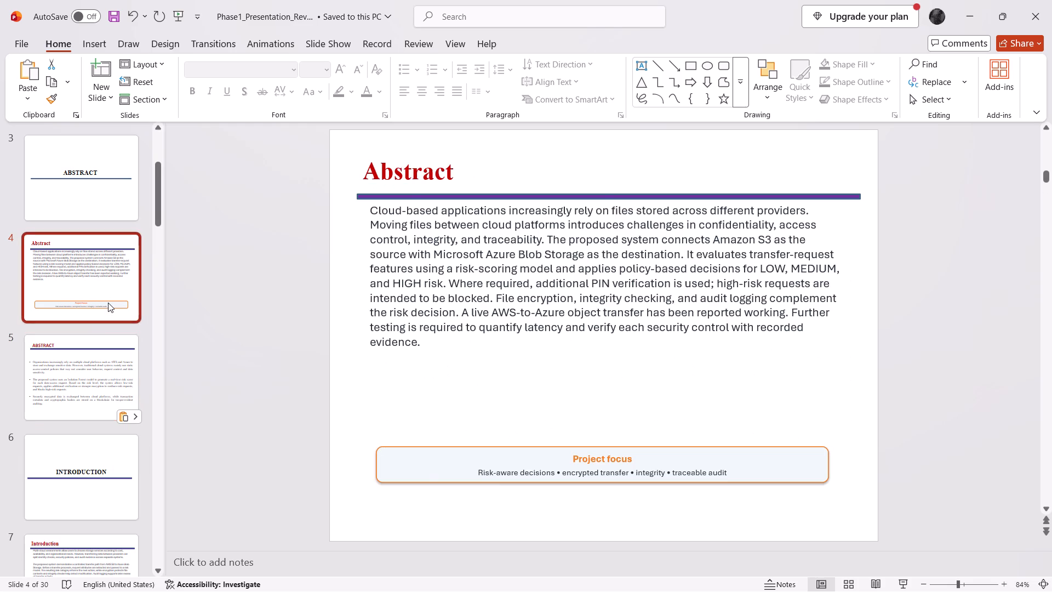
{"action": "key", "text": "BackSpace"}
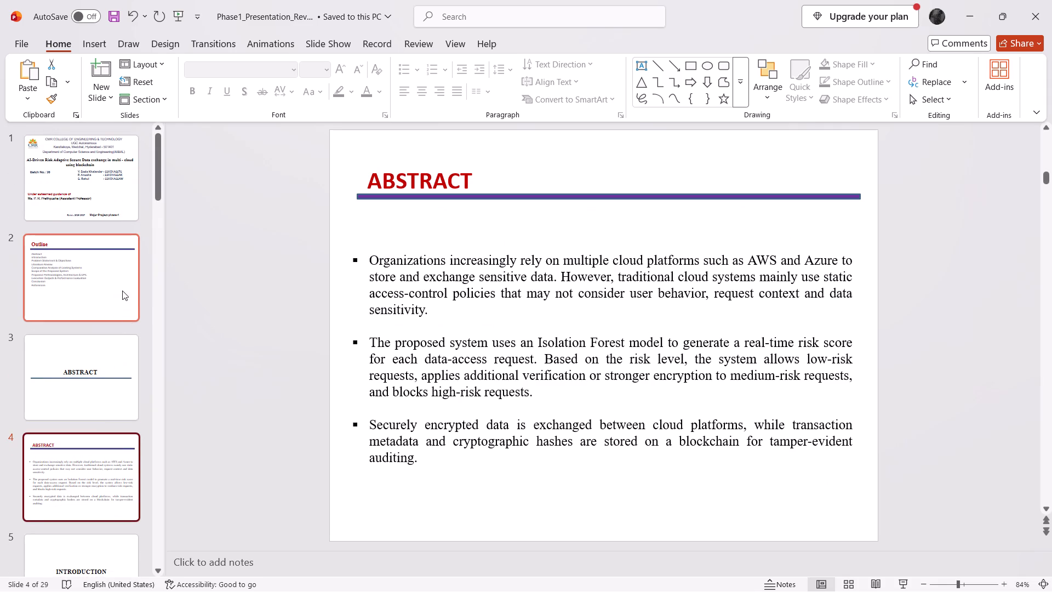
Review the abstract, introduction divider and Introduction slides in the revised presentation.
{"action": "left_click", "coordinate": [116, 268]}
{"action": "left_click", "coordinate": [98, 399]}
{"action": "left_click", "coordinate": [88, 461]}
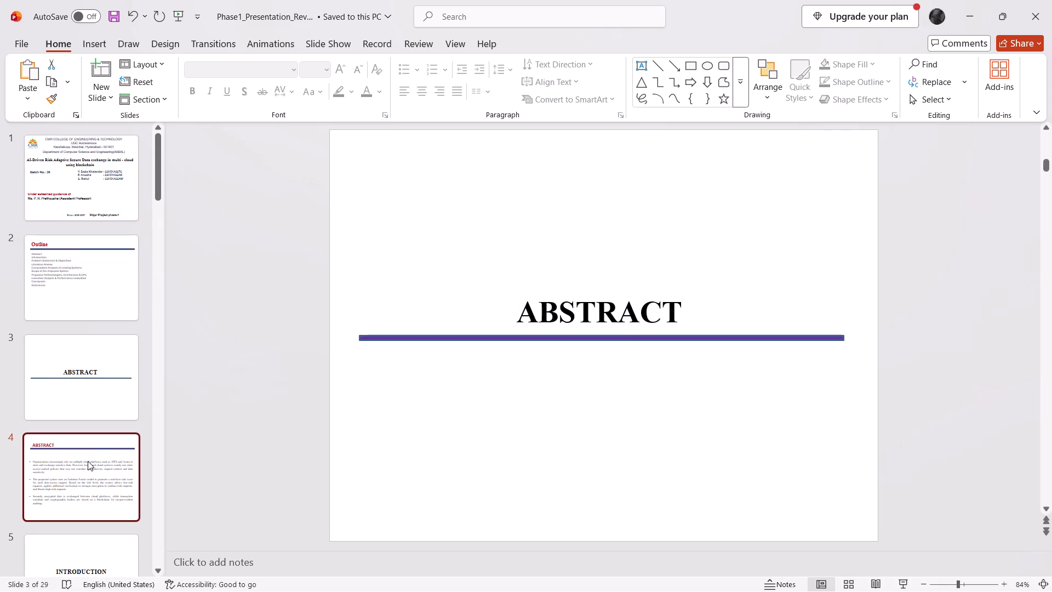
{"action": "scroll", "coordinate": [88, 461], "scroll_direction": "down", "scroll_amount": 4}
{"action": "scroll", "coordinate": [85, 273], "scroll_direction": "up", "scroll_amount": 1}
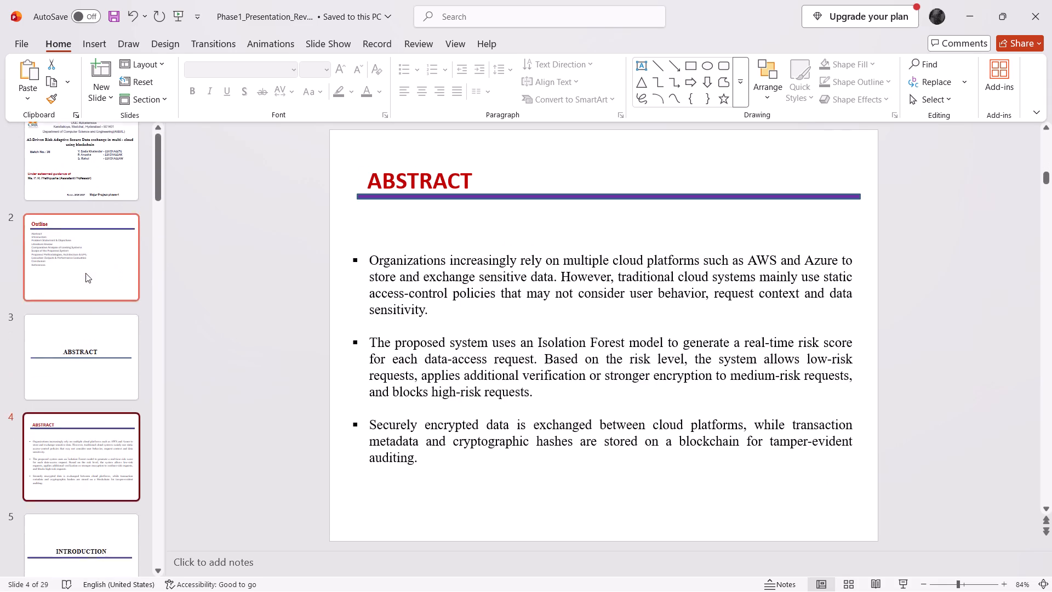
{"action": "scroll", "coordinate": [85, 273], "scroll_direction": "up", "scroll_amount": 1}
{"action": "left_click", "coordinate": [439, 289]}
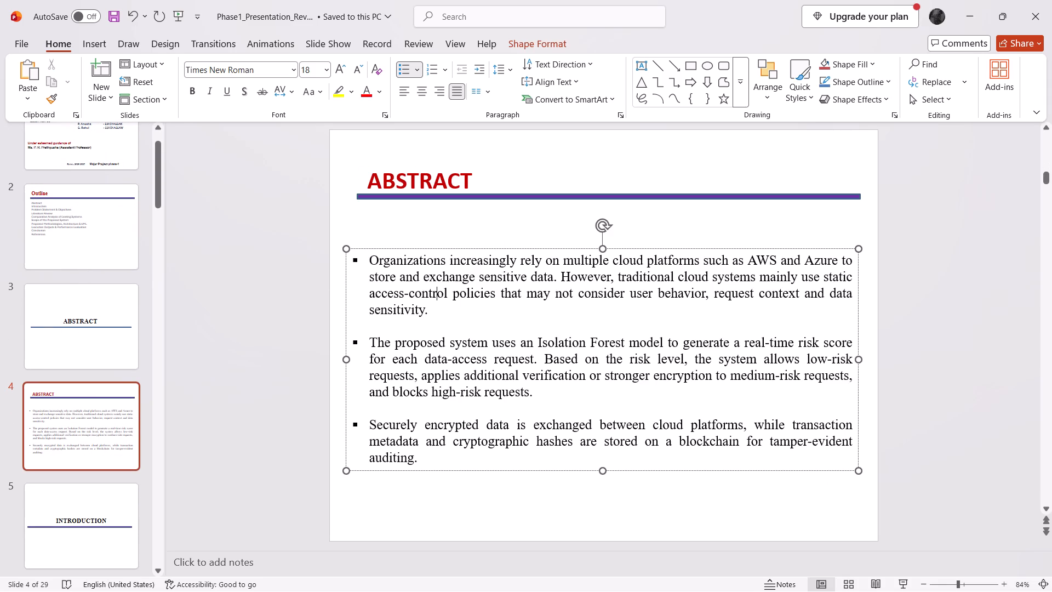
{"action": "left_click", "coordinate": [442, 178]}
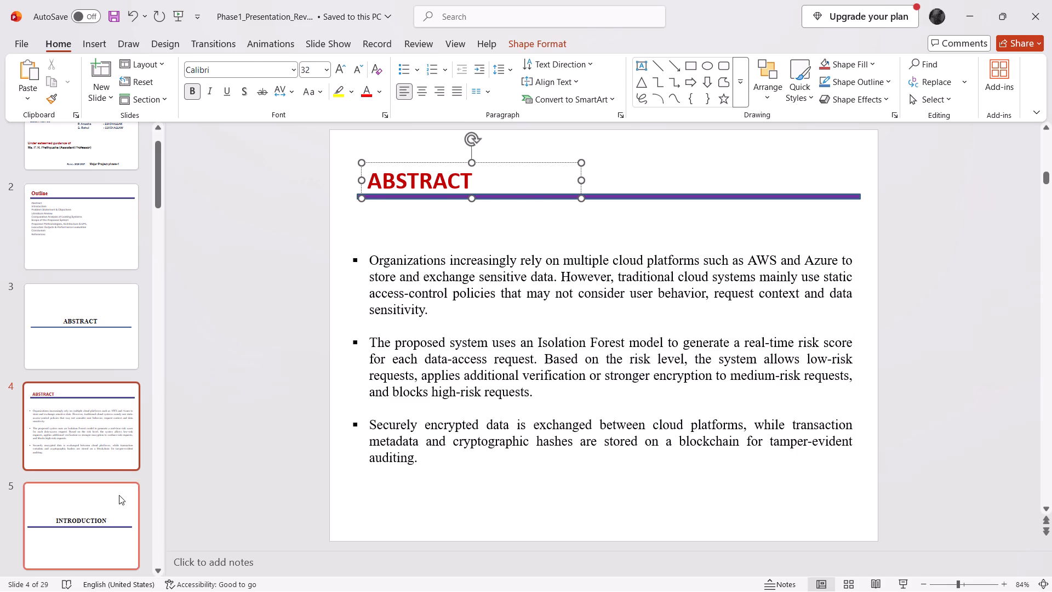
{"action": "left_click", "coordinate": [104, 514]}
{"action": "scroll", "coordinate": [104, 514], "scroll_direction": "down", "scroll_amount": 1}
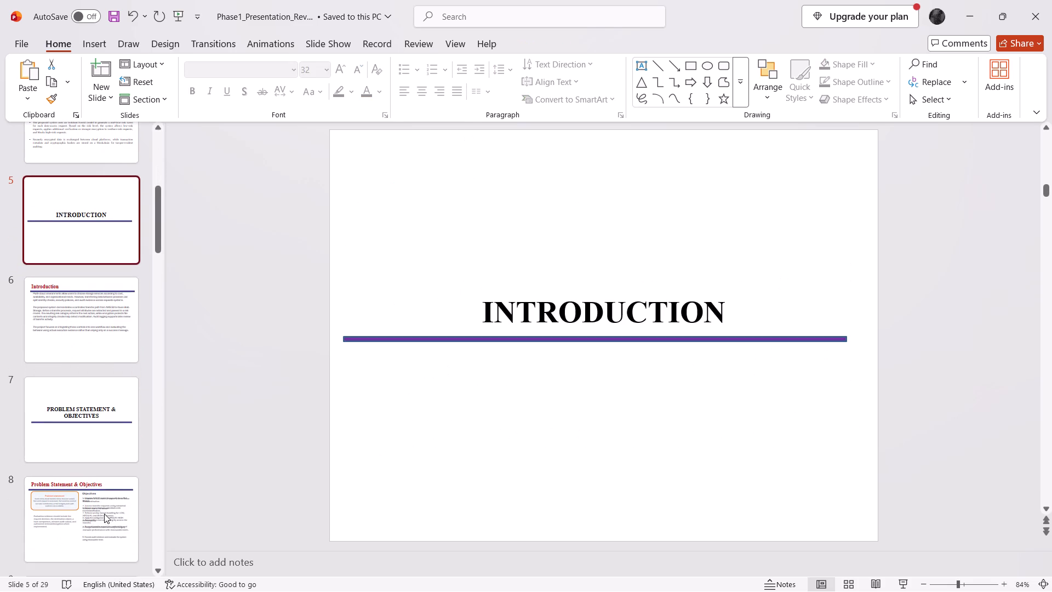
{"action": "left_click", "coordinate": [72, 346]}
{"action": "left_click", "coordinate": [502, 278]}
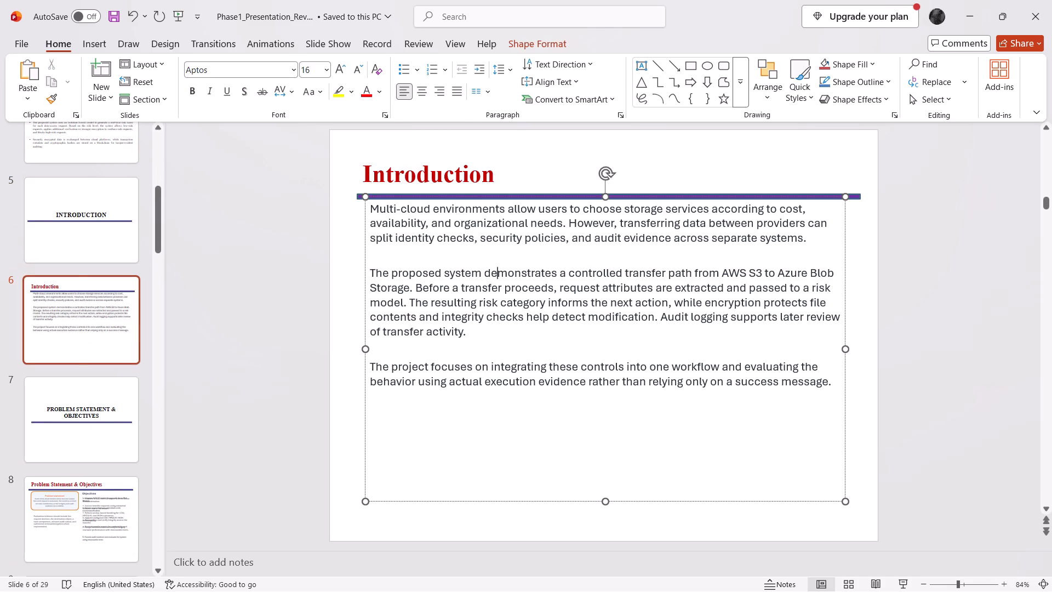
Copy the whole Introduction slide, slide 6, in the Prc 1 final b36 deck.
{"action": "key", "text": "alt+Tab"}
{"action": "scroll", "coordinate": [129, 461], "scroll_direction": "down", "scroll_amount": 2}
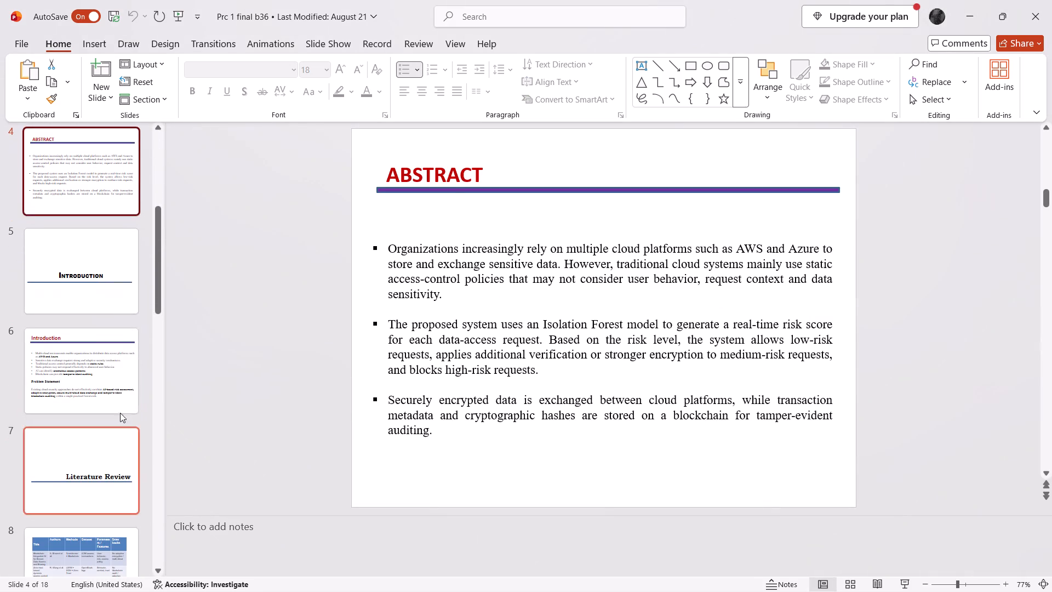
{"action": "left_click", "coordinate": [117, 382]}
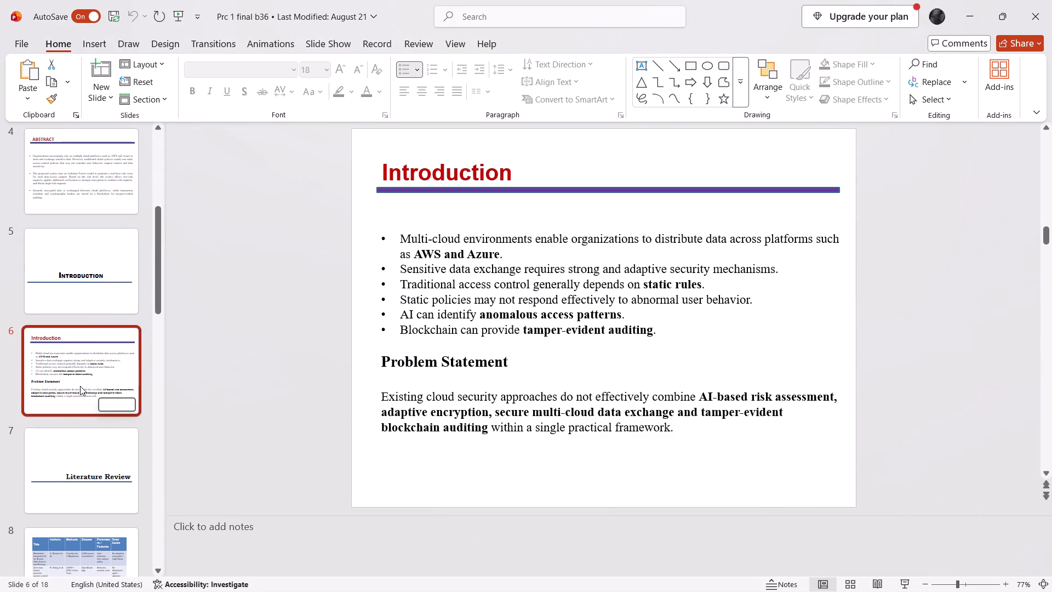
{"action": "right_click", "coordinate": [109, 351]}
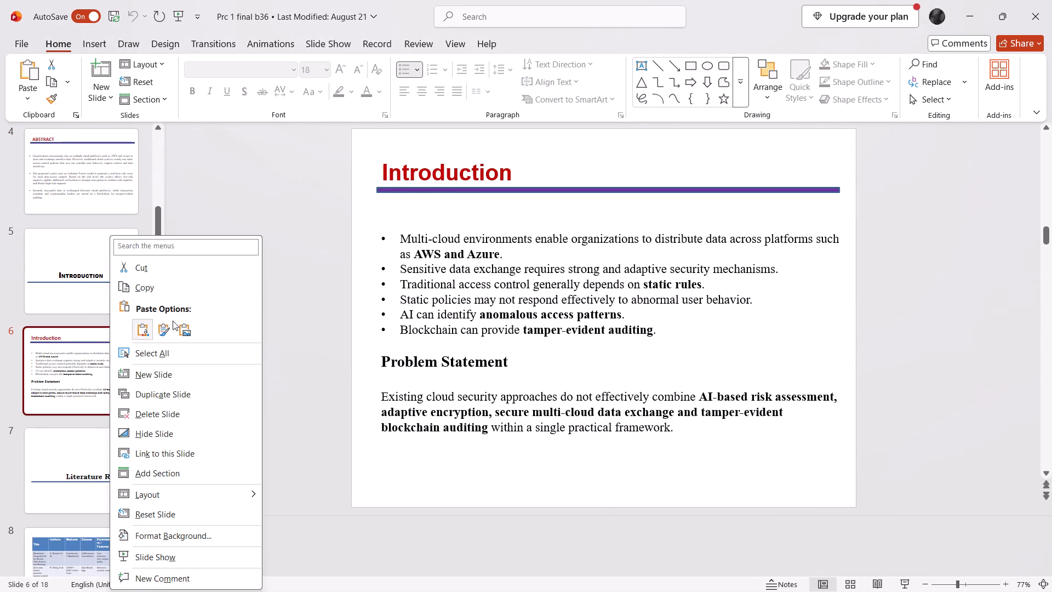
{"action": "left_click", "coordinate": [169, 291]}
Paste the copied Introduction slide into Phase1_Presentation_Revised and delete the old Introduction slide 6.
{"action": "key", "text": "alt+Tab"}
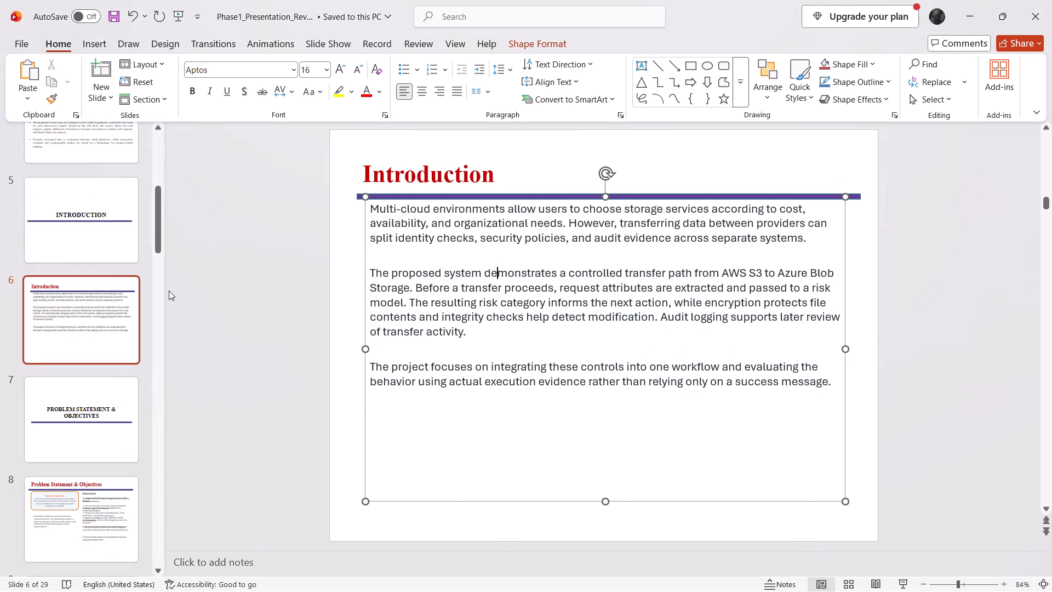
{"action": "key", "text": "ctrl+v"}
{"action": "left_click", "coordinate": [94, 305]}
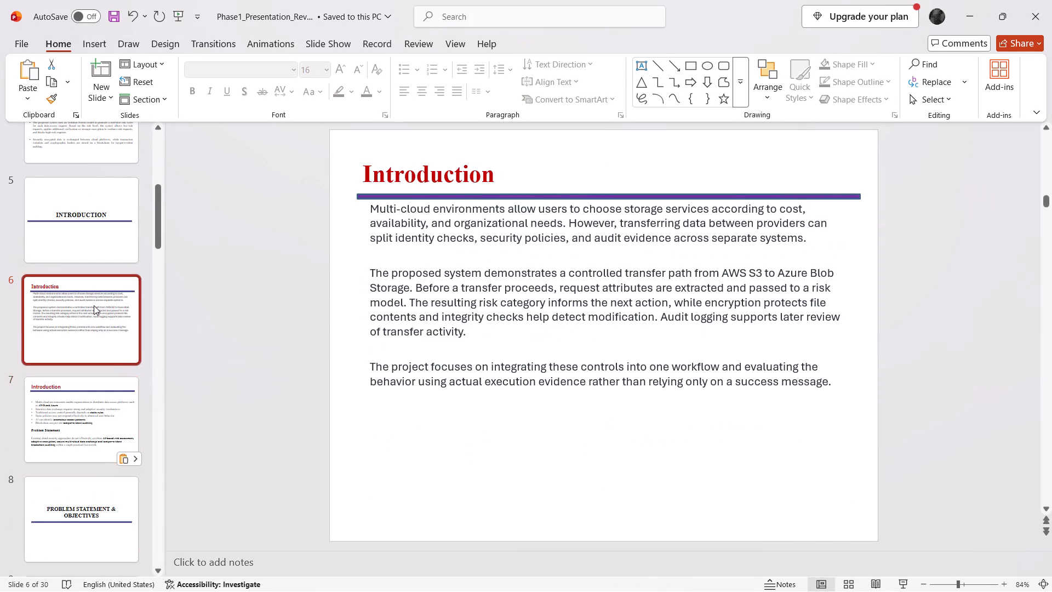
{"action": "key", "text": "BackSpace"}
Compare the problem statement and literature review slides of the revised presentation with the corresponding slides in Prc 1 final b36.
{"action": "left_click", "coordinate": [67, 467]}
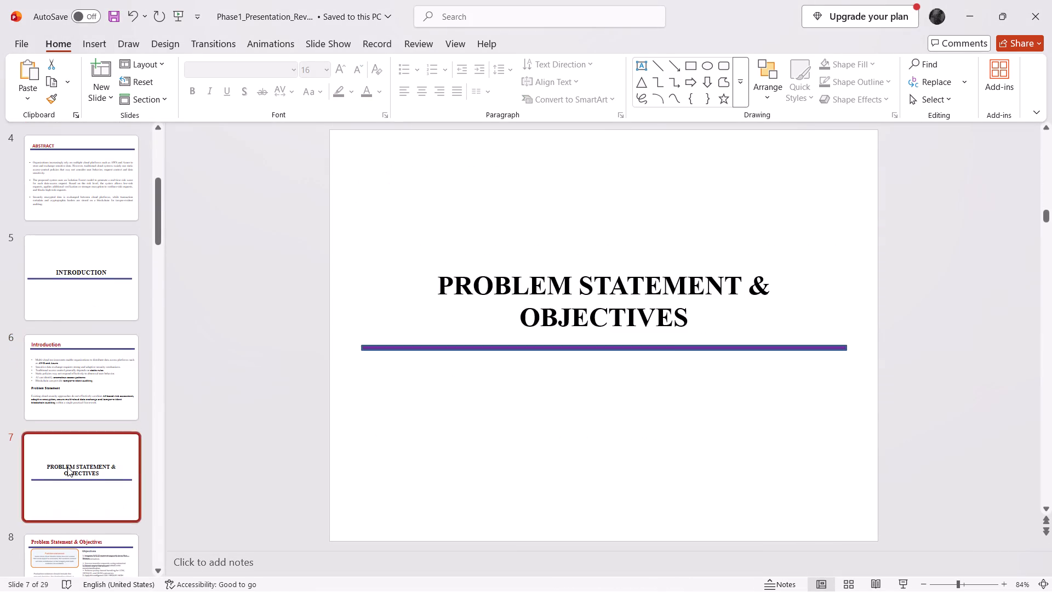
{"action": "key", "text": "alt+Tab"}
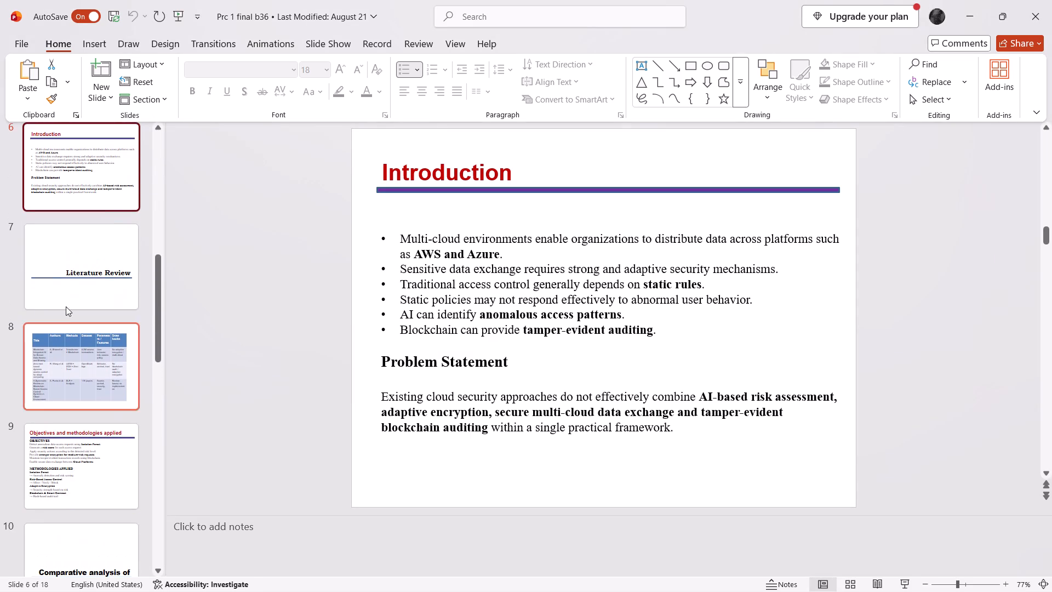
{"action": "scroll", "coordinate": [67, 255], "scroll_direction": "up", "scroll_amount": 1}
{"action": "scroll", "coordinate": [77, 389], "scroll_direction": "down", "scroll_amount": 1}
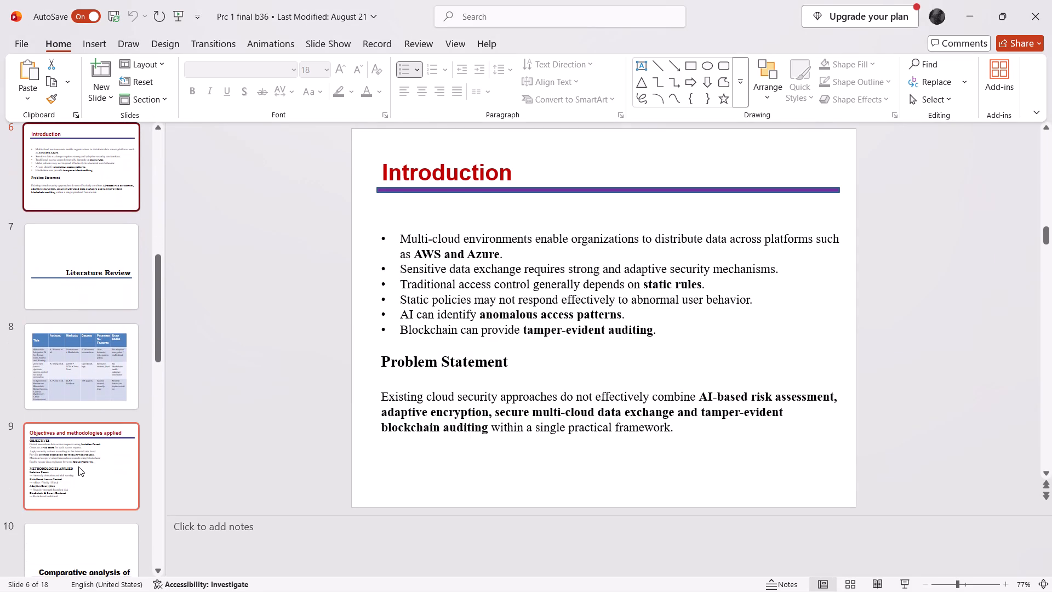
{"action": "left_click", "coordinate": [78, 466]}
{"action": "double_click", "coordinate": [96, 273]}
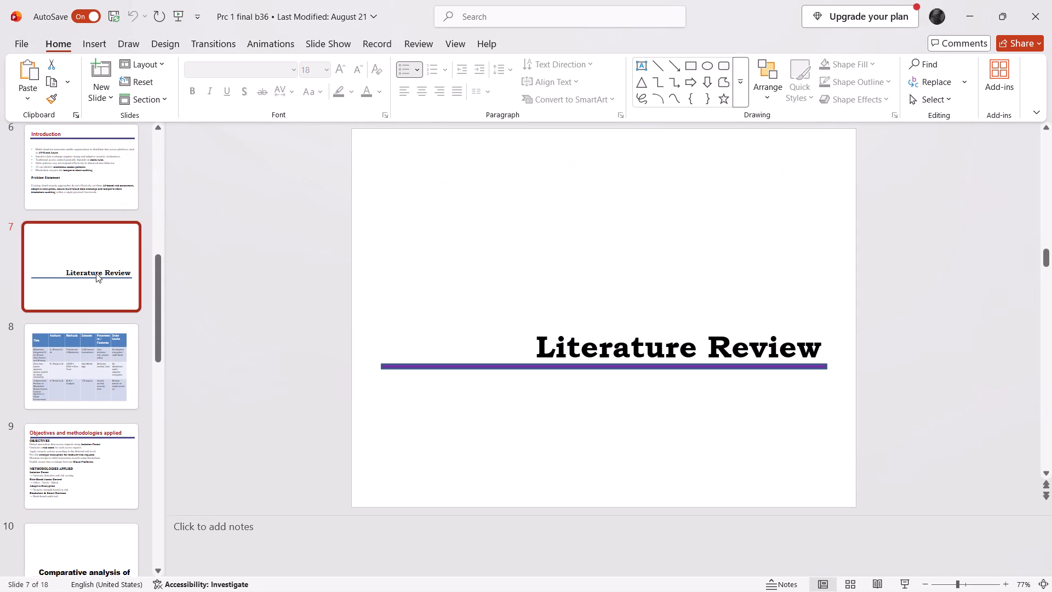
{"action": "left_click", "coordinate": [98, 342]}
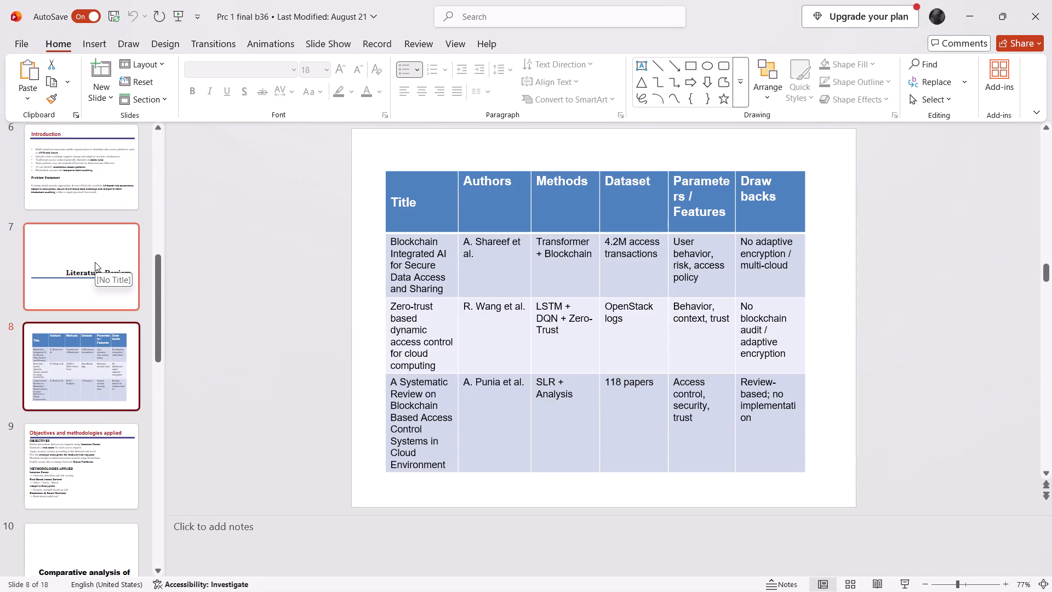
{"action": "left_click", "coordinate": [95, 262]}
{"action": "left_click", "coordinate": [99, 360]}
{"action": "key", "text": "alt+Tab"}
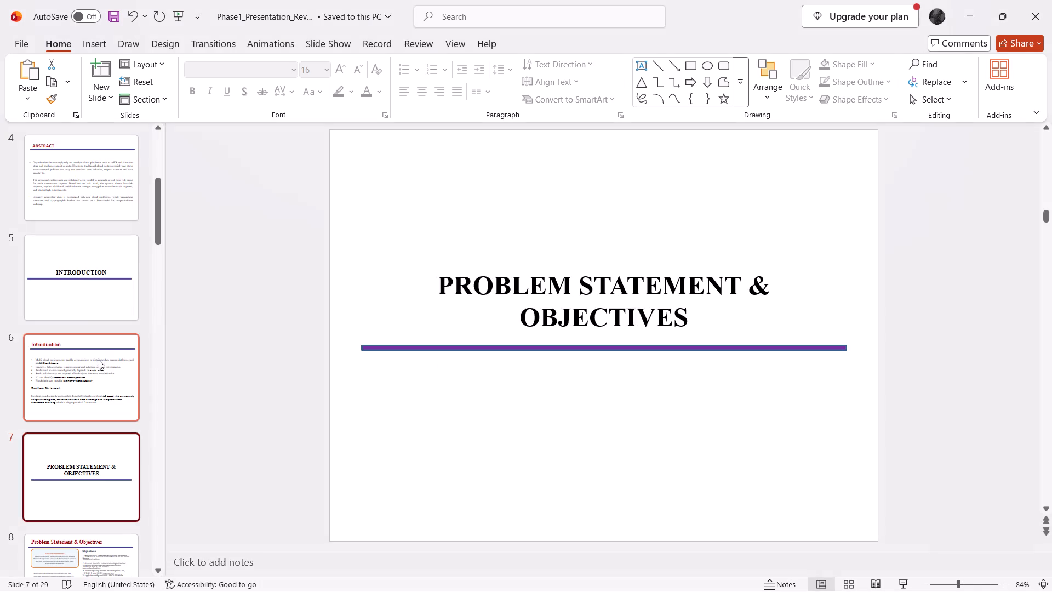
{"action": "scroll", "coordinate": [106, 475], "scroll_direction": "down", "scroll_amount": 1}
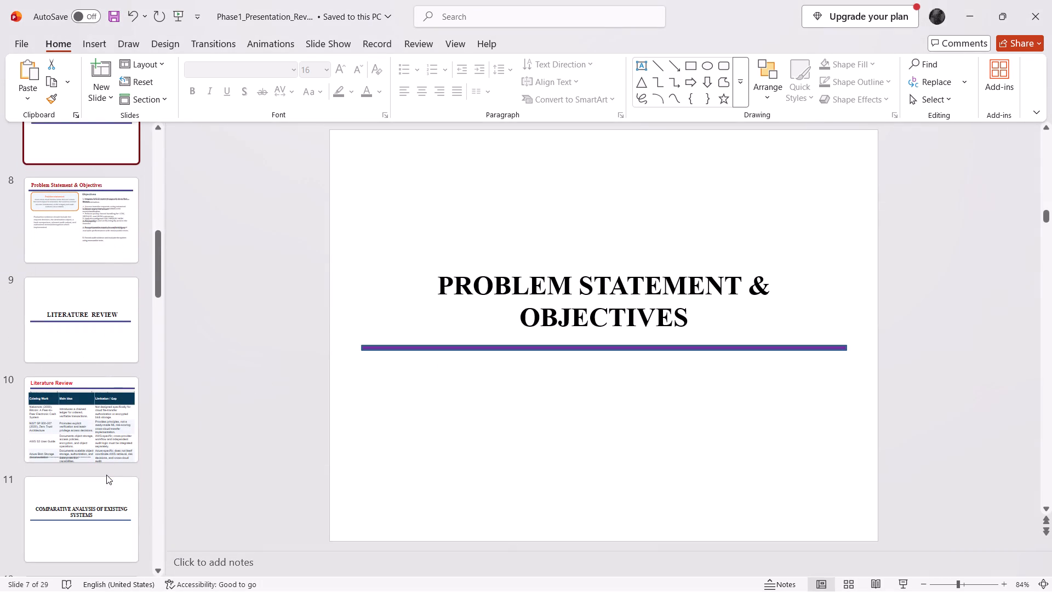
{"action": "scroll", "coordinate": [106, 475], "scroll_direction": "down", "scroll_amount": 1}
{"action": "left_click", "coordinate": [92, 414]}
{"action": "key", "text": "alt+Tab"}
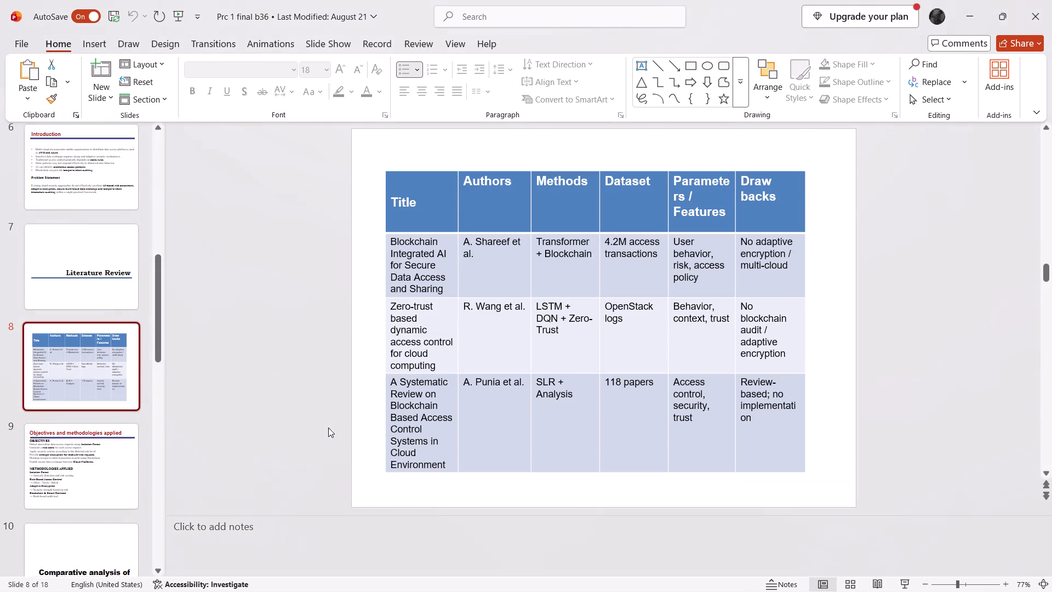
{"action": "key", "text": "alt+Tab"}
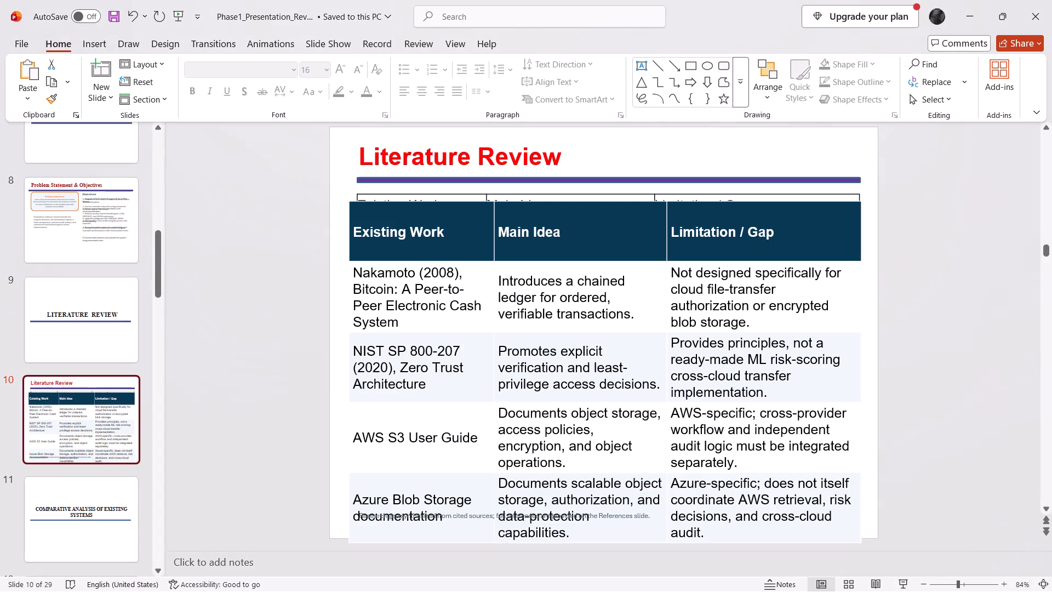
Move the Existing Work table on the Literature Review slide up to just below the purple line, covering the table behind it.
{"action": "left_click", "coordinate": [591, 197]}
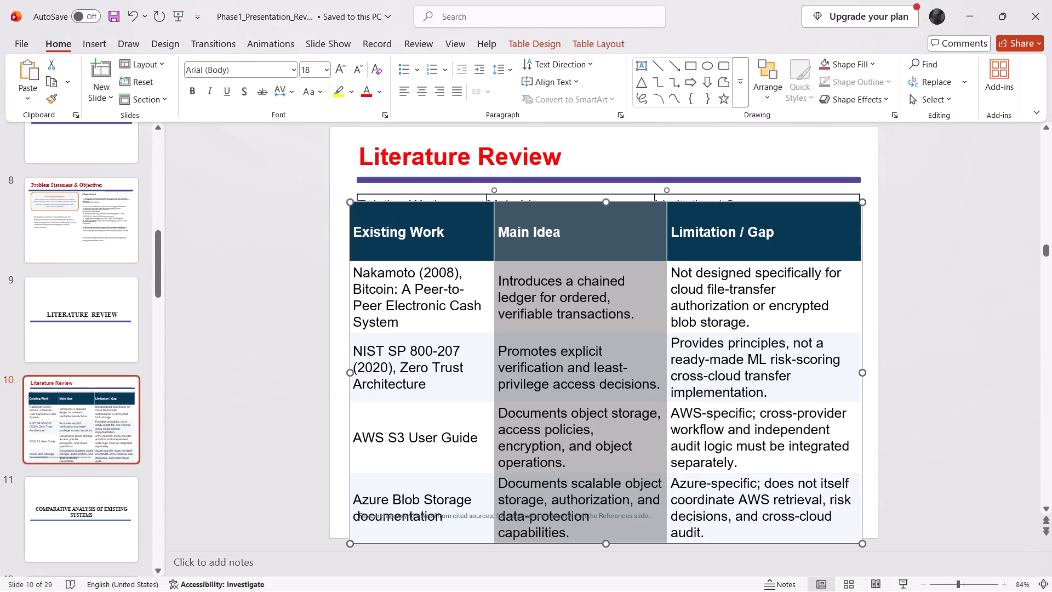
{"action": "left_click", "coordinate": [627, 173]}
{"action": "left_click", "coordinate": [644, 194]}
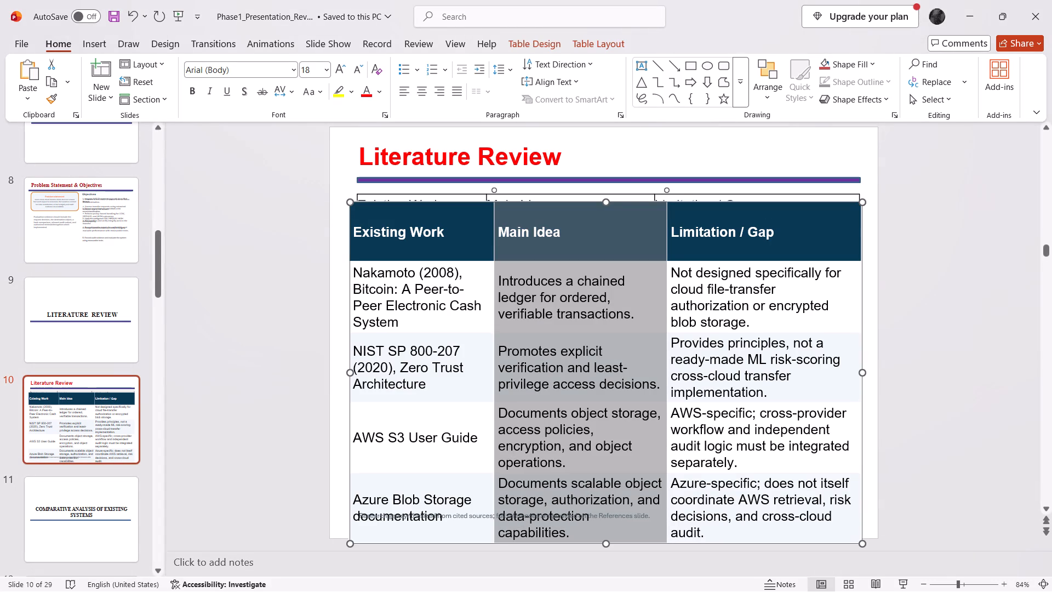
{"action": "double_click", "coordinate": [607, 219]}
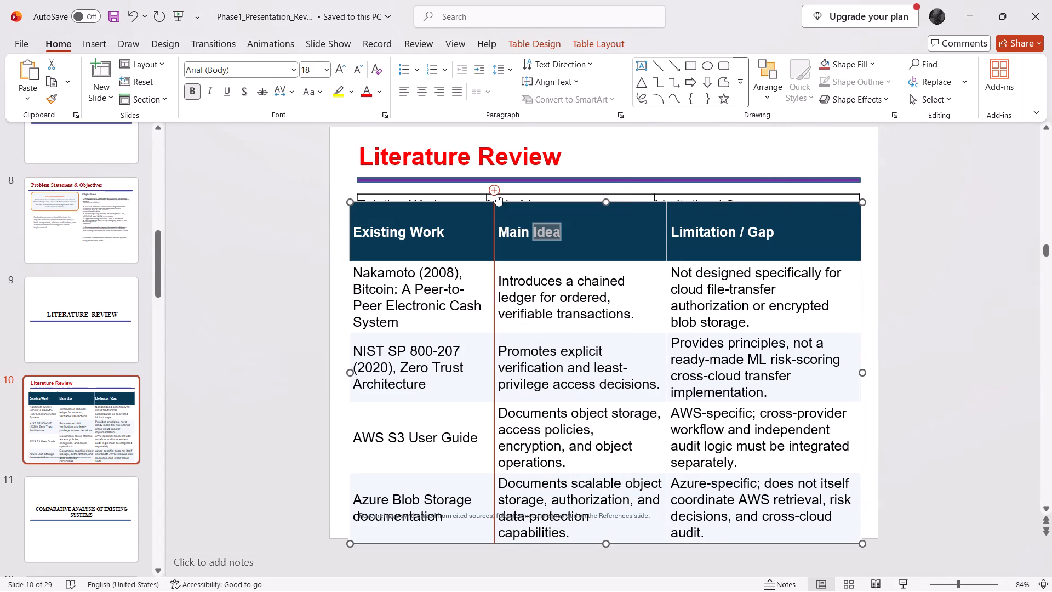
{"action": "left_click_drag", "start_coordinate": [384, 203], "coordinate": [388, 192]}
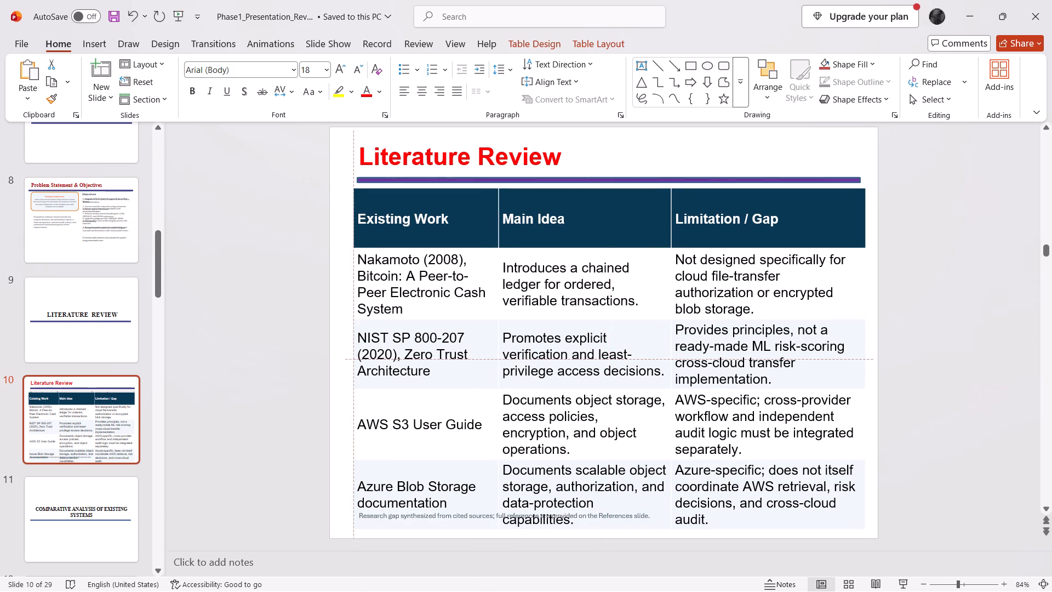
{"action": "left_click_drag", "start_coordinate": [388, 192], "coordinate": [387, 192]}
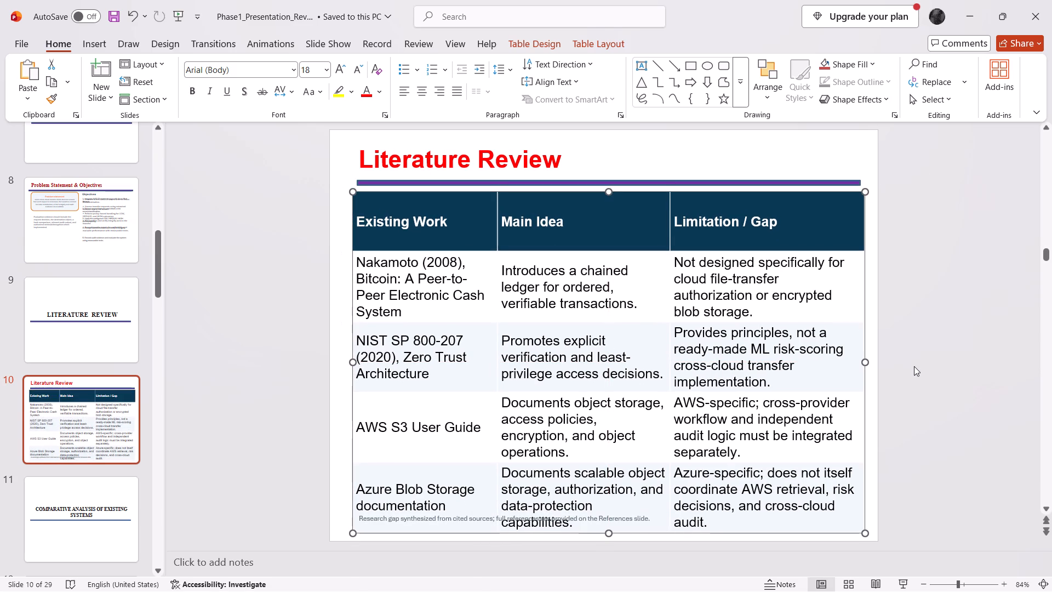
{"action": "left_click", "coordinate": [914, 366]}
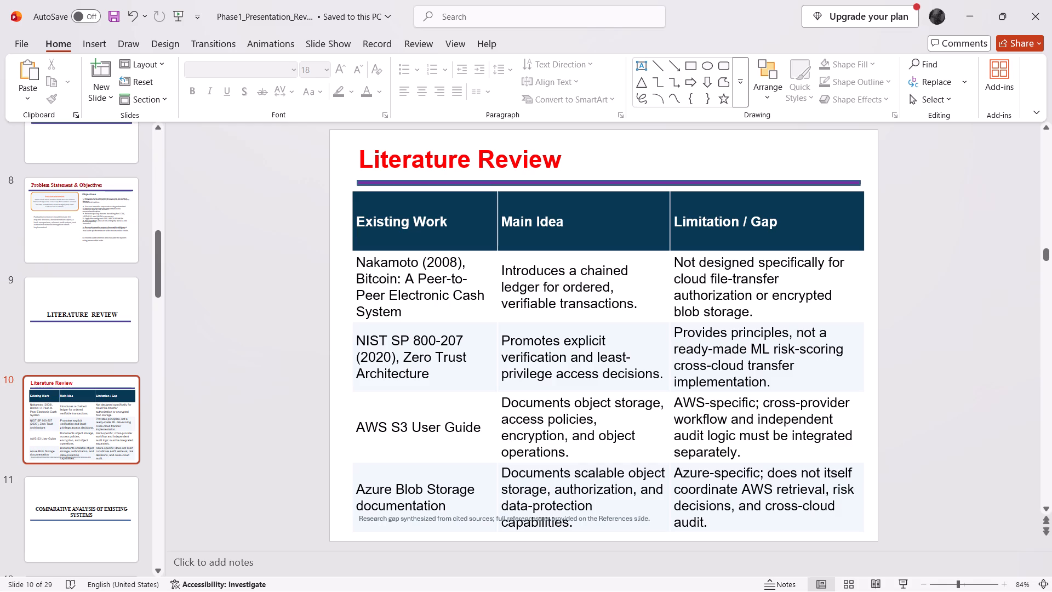
Compare the literature review table in Prc 1 final b36 with the one in the revised presentation.
{"action": "key", "text": "alt+Tab"}
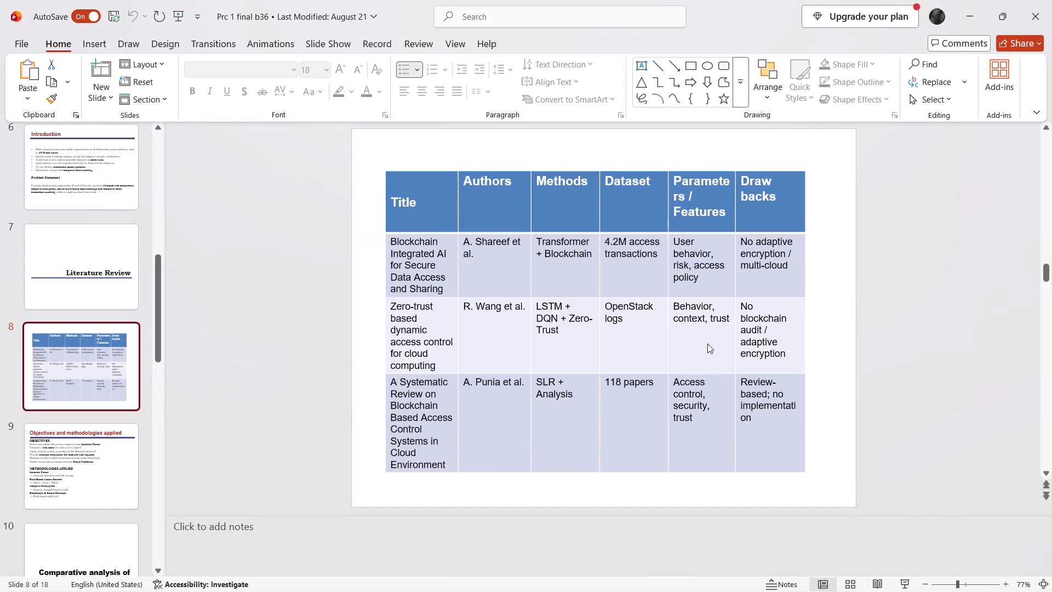
{"action": "key", "text": "alt+Tab"}
{"action": "key", "text": "alt+Tab"}
{"action": "key", "text": "alt+Tab"}
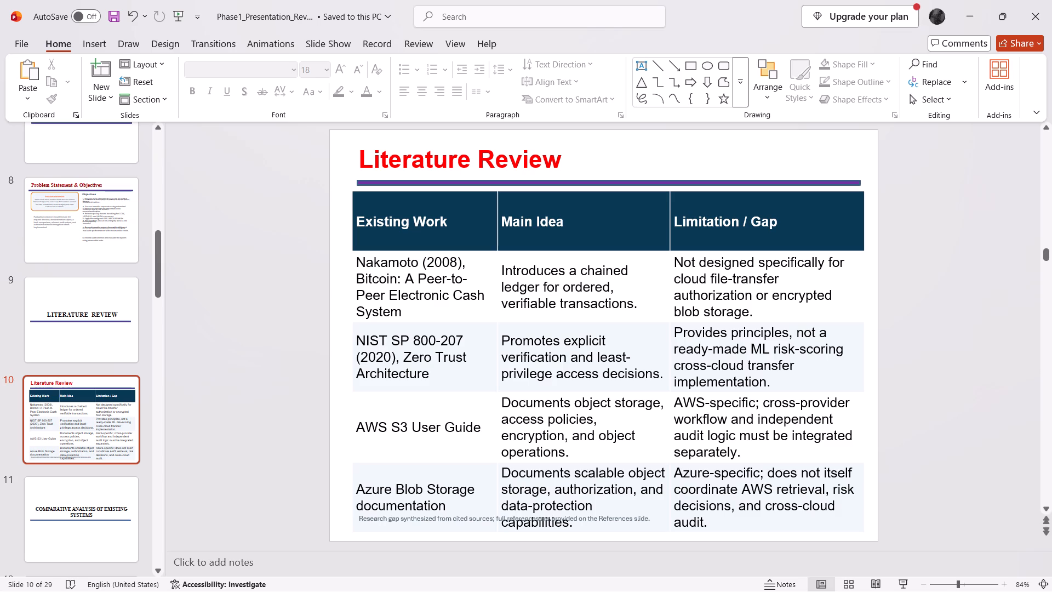
On the Problem Statement & Objectives slide, move the bulleted objectives text box off the numbered list to below the evaluation evidence paragraph.
{"action": "left_click", "coordinate": [73, 220]}
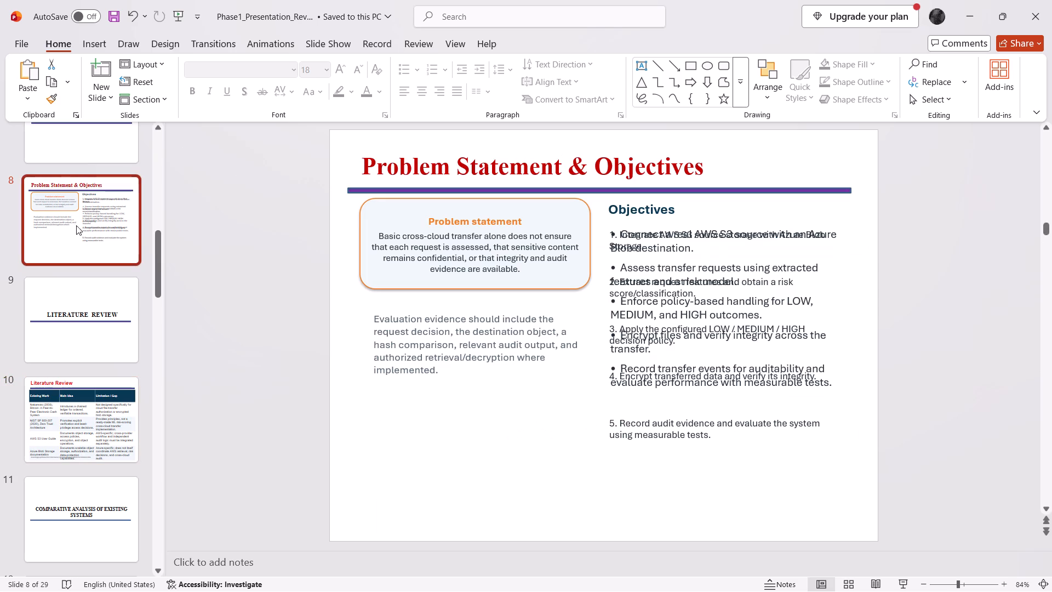
{"action": "left_click", "coordinate": [650, 365]}
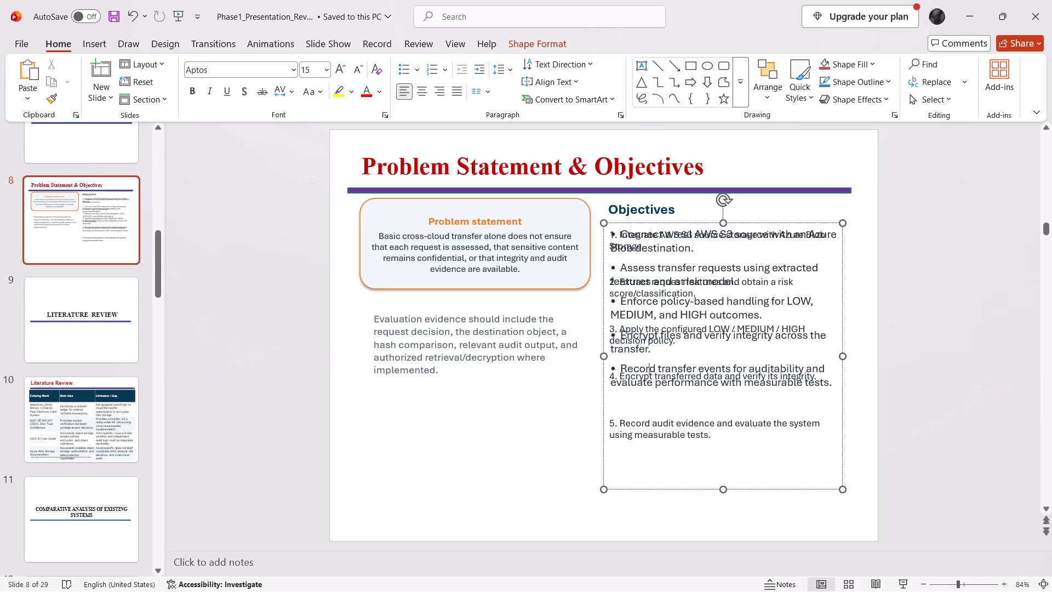
{"action": "left_click", "coordinate": [691, 360]}
{"action": "left_click_drag", "start_coordinate": [791, 221], "coordinate": [544, 384]}
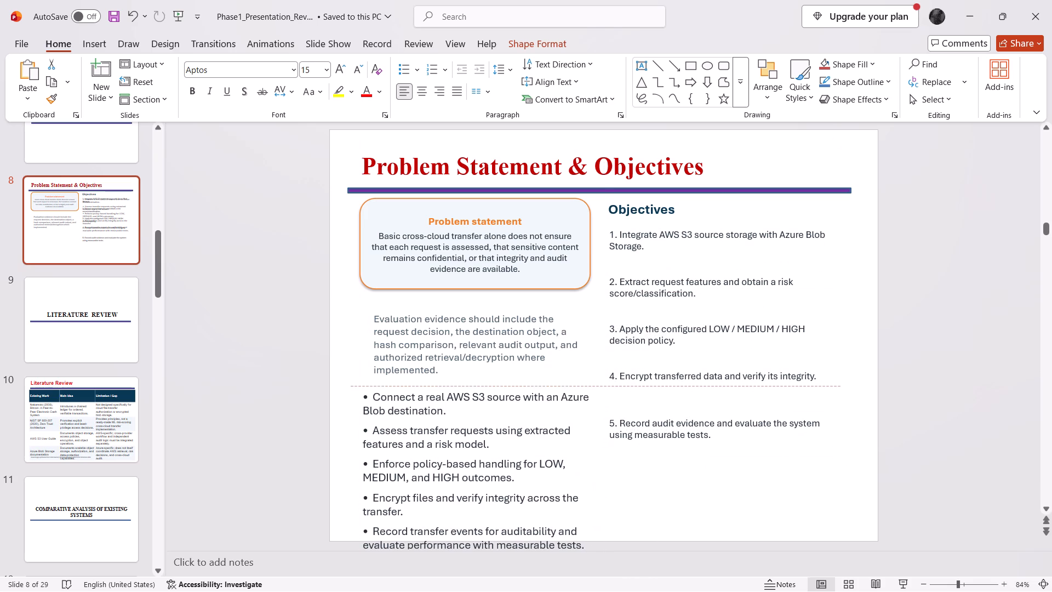
{"action": "left_click_drag", "start_coordinate": [544, 384], "coordinate": [541, 382]}
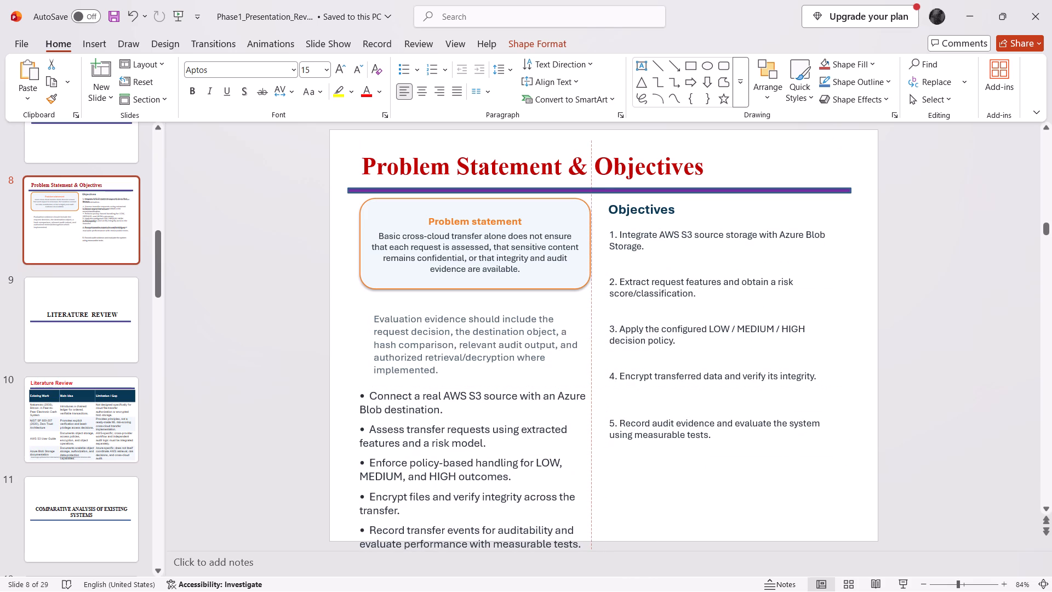
{"action": "left_click_drag", "start_coordinate": [541, 382], "coordinate": [540, 376]}
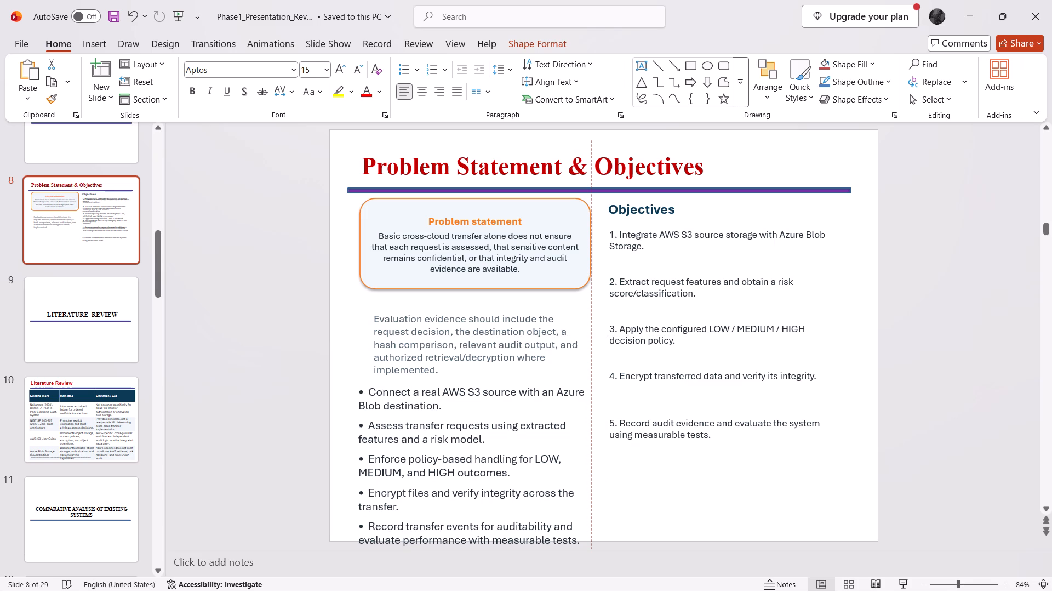
{"action": "left_click_drag", "start_coordinate": [540, 376], "coordinate": [540, 377]}
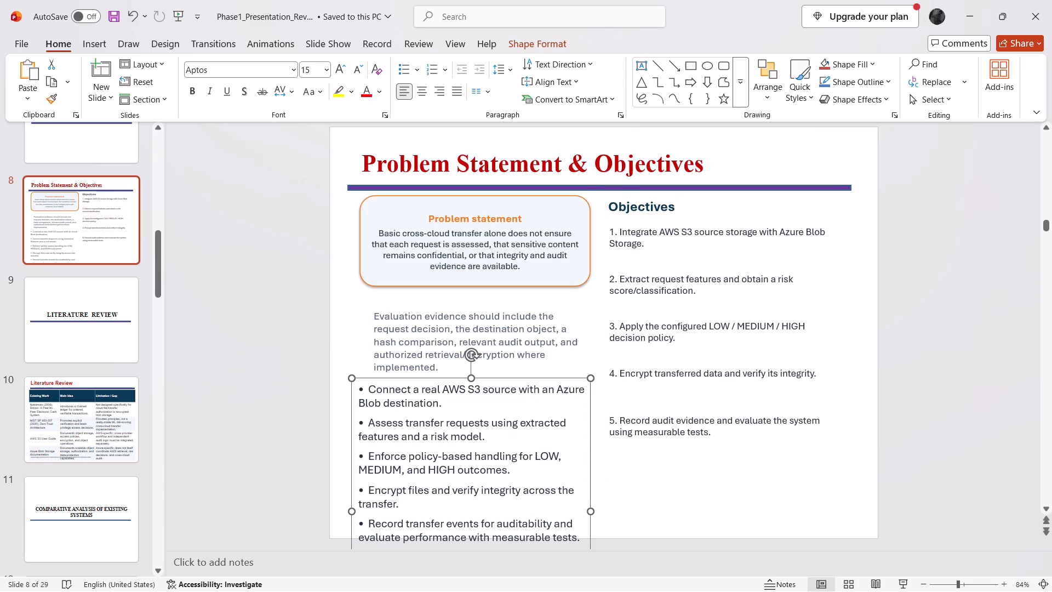
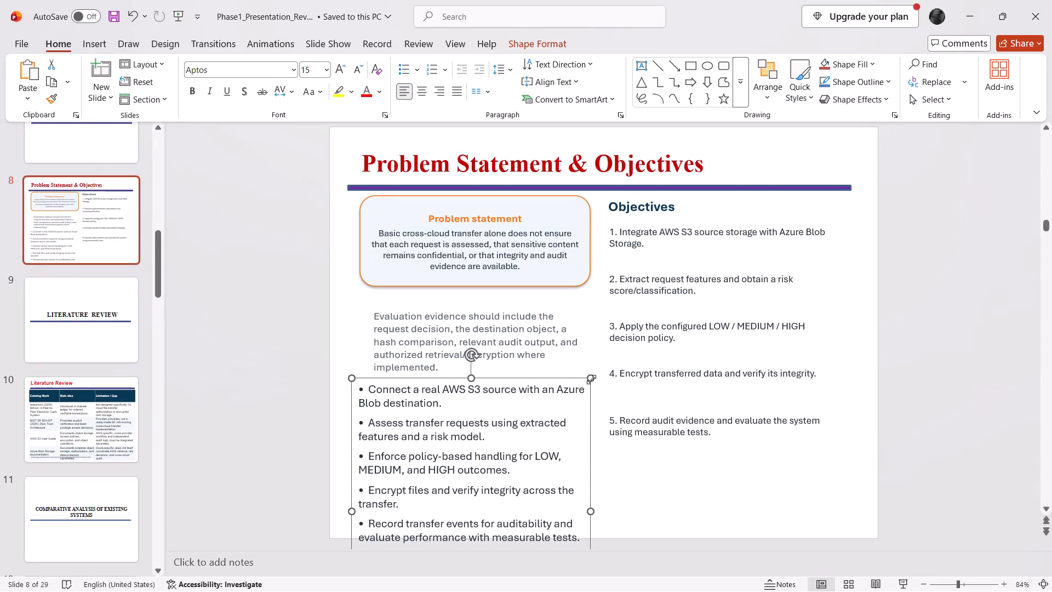
Delete the bulleted objectives text box below the evaluation evidence paragraph on the Problem Statement & Objectives slide.
{"action": "left_click", "coordinate": [591, 379]}
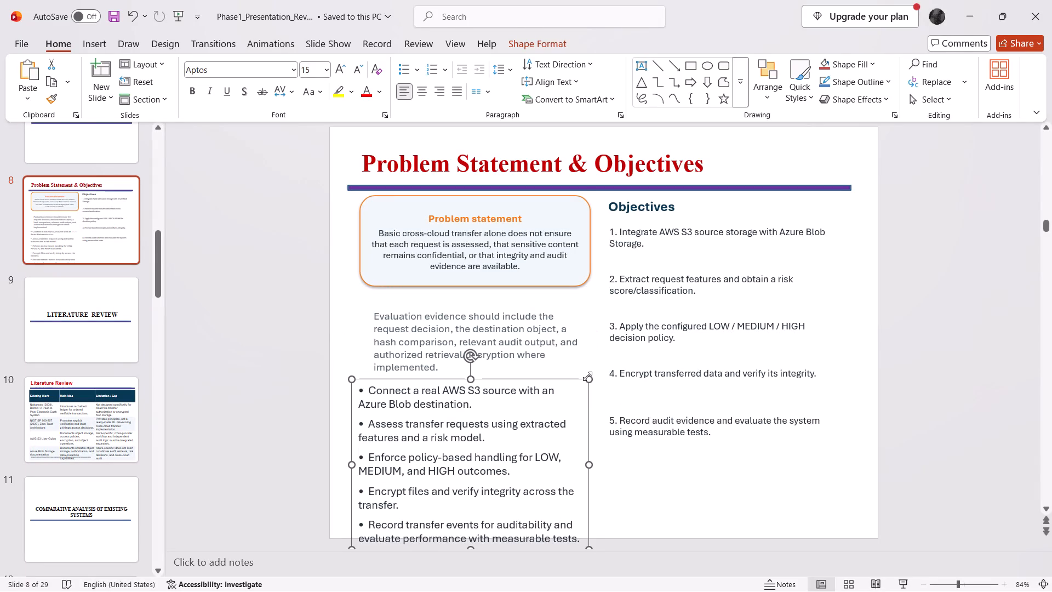
{"action": "left_click", "coordinate": [587, 376]}
{"action": "key", "text": "Delete"}
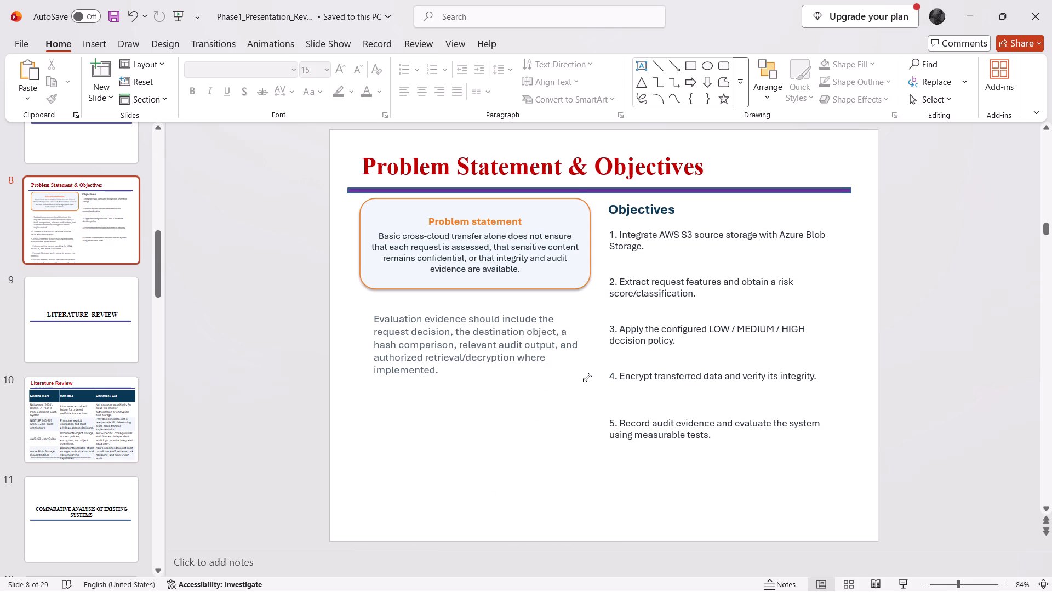
{"action": "left_click", "coordinate": [694, 388]}
{"action": "left_click", "coordinate": [507, 434]}
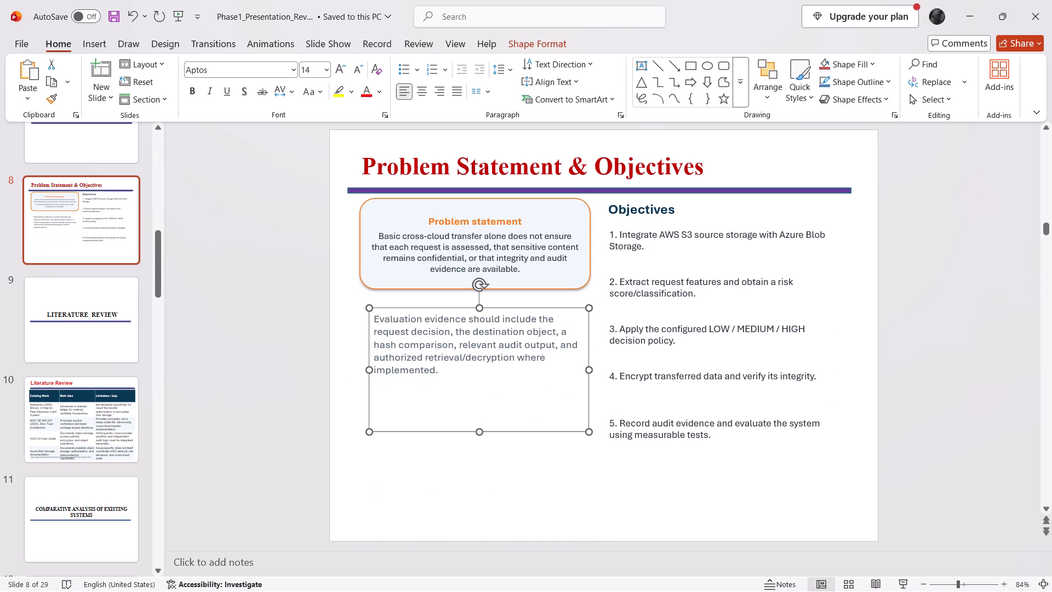
Review the revised presentation's comparative analysis and scope slides for overlapping content, glancing at Prc 1 final b36 for reference.
{"action": "scroll", "coordinate": [99, 504], "scroll_direction": "down", "scroll_amount": 1}
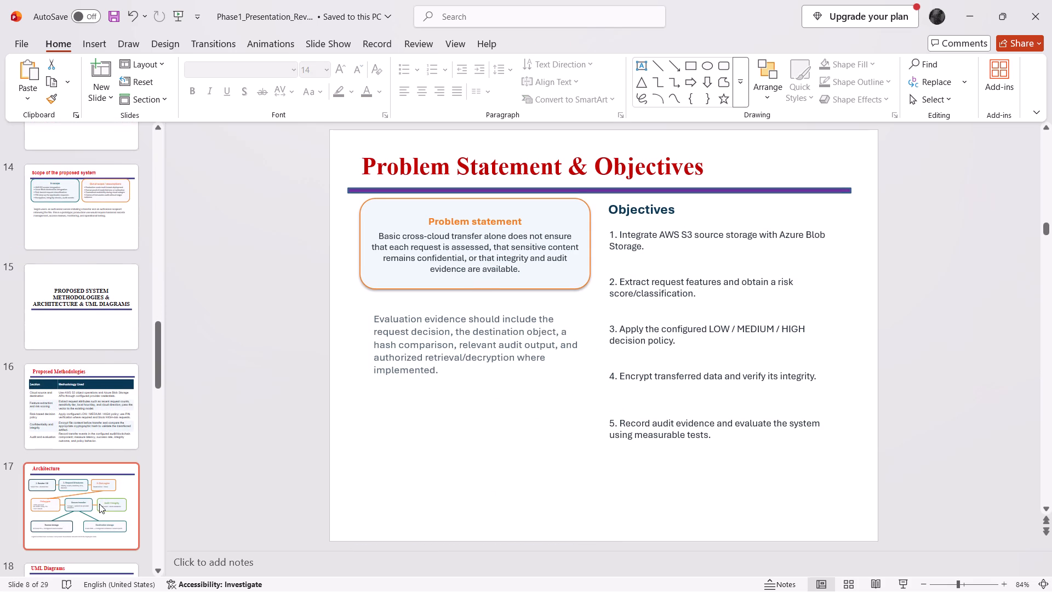
{"action": "scroll", "coordinate": [99, 504], "scroll_direction": "down", "scroll_amount": 1}
{"action": "scroll", "coordinate": [102, 303], "scroll_direction": "up", "scroll_amount": 1}
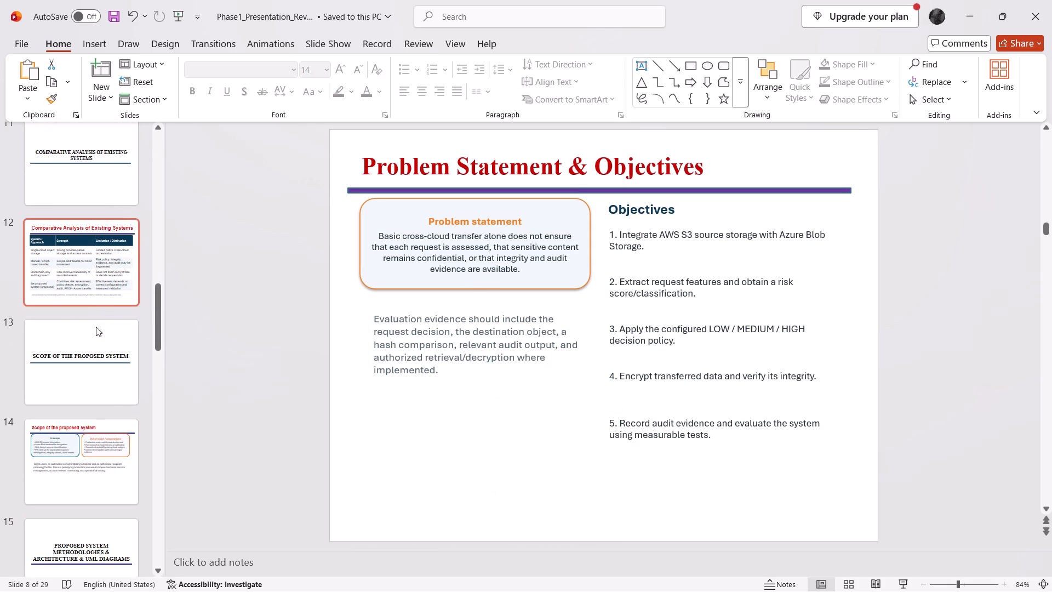
{"action": "left_click", "coordinate": [96, 266]}
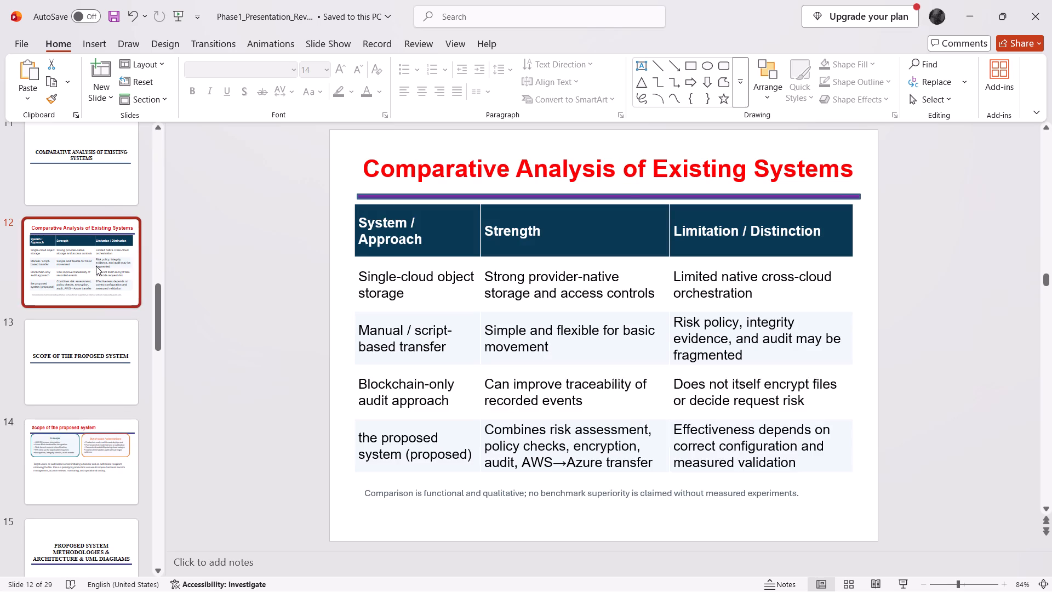
{"action": "scroll", "coordinate": [104, 332], "scroll_direction": "up", "scroll_amount": 1}
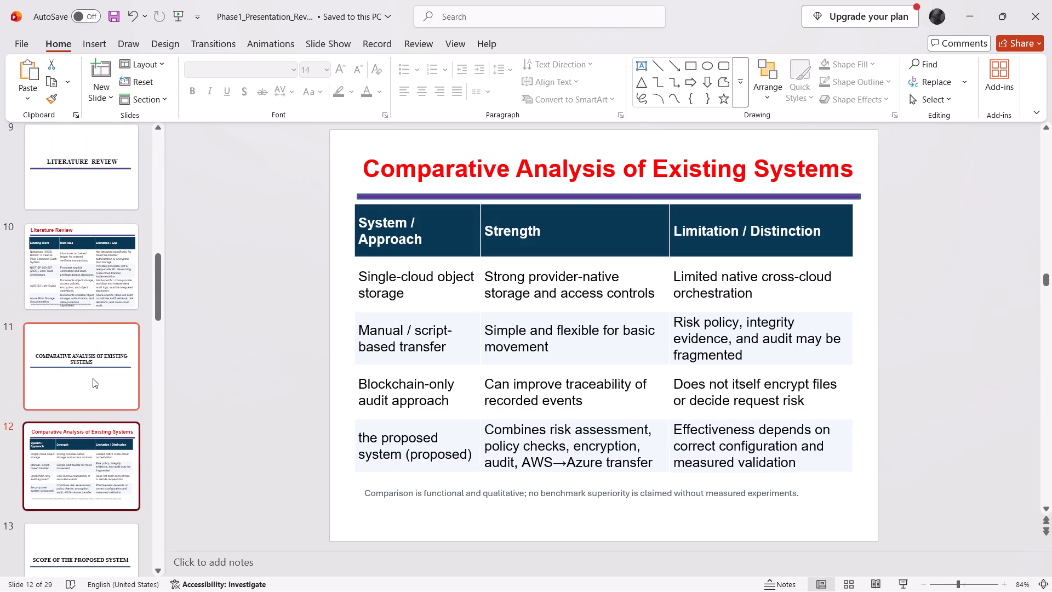
{"action": "left_click", "coordinate": [93, 378]}
{"action": "left_click", "coordinate": [94, 277]}
{"action": "left_click", "coordinate": [84, 455]}
{"action": "scroll", "coordinate": [84, 455], "scroll_direction": "down", "scroll_amount": 1}
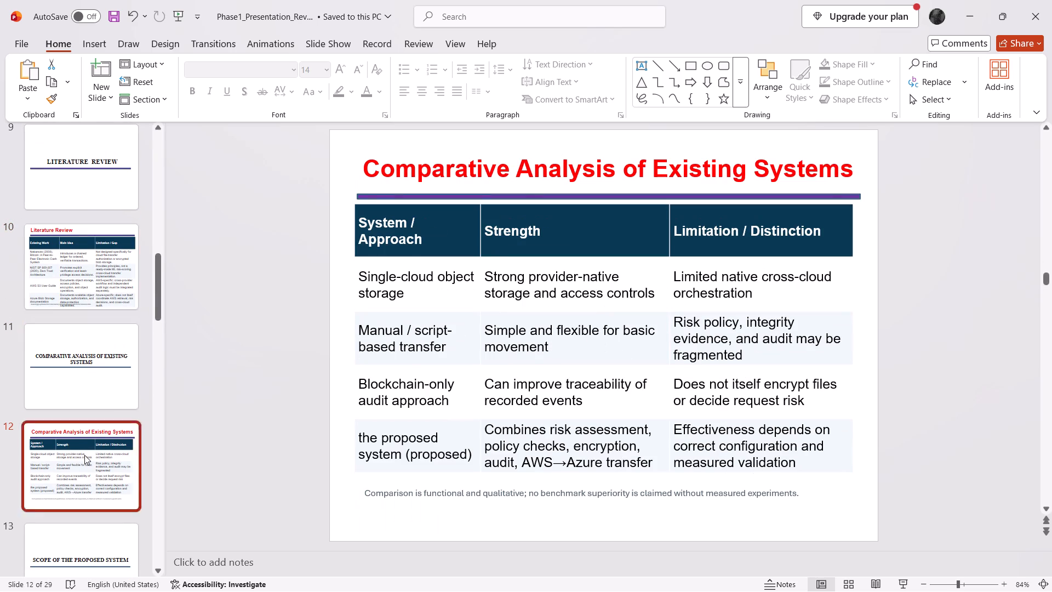
{"action": "scroll", "coordinate": [84, 455], "scroll_direction": "down", "scroll_amount": 1}
{"action": "left_click", "coordinate": [92, 207]}
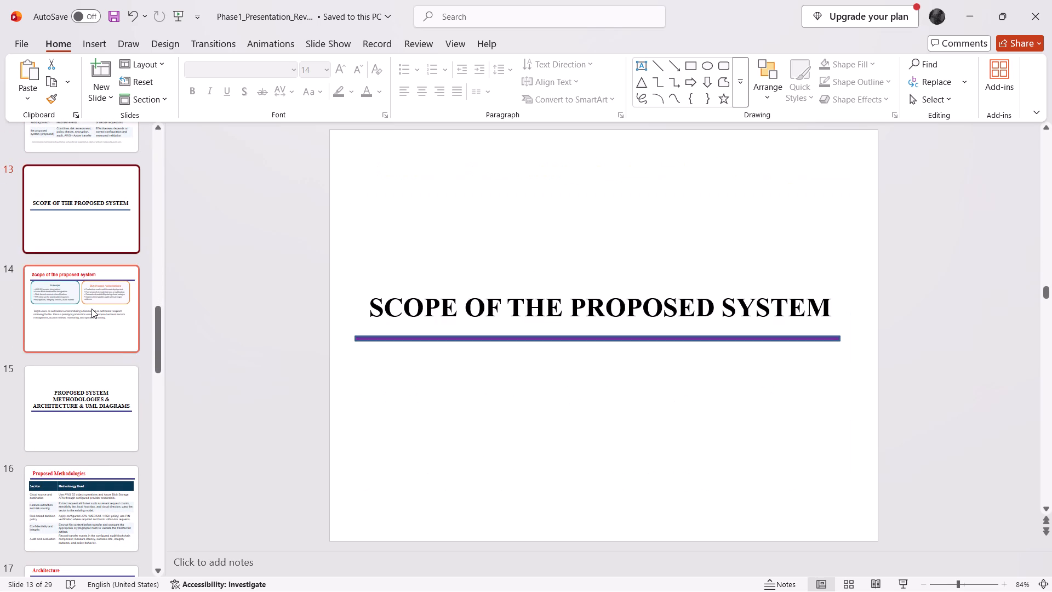
{"action": "left_click", "coordinate": [92, 309]}
{"action": "key", "text": "alt+Tab"}
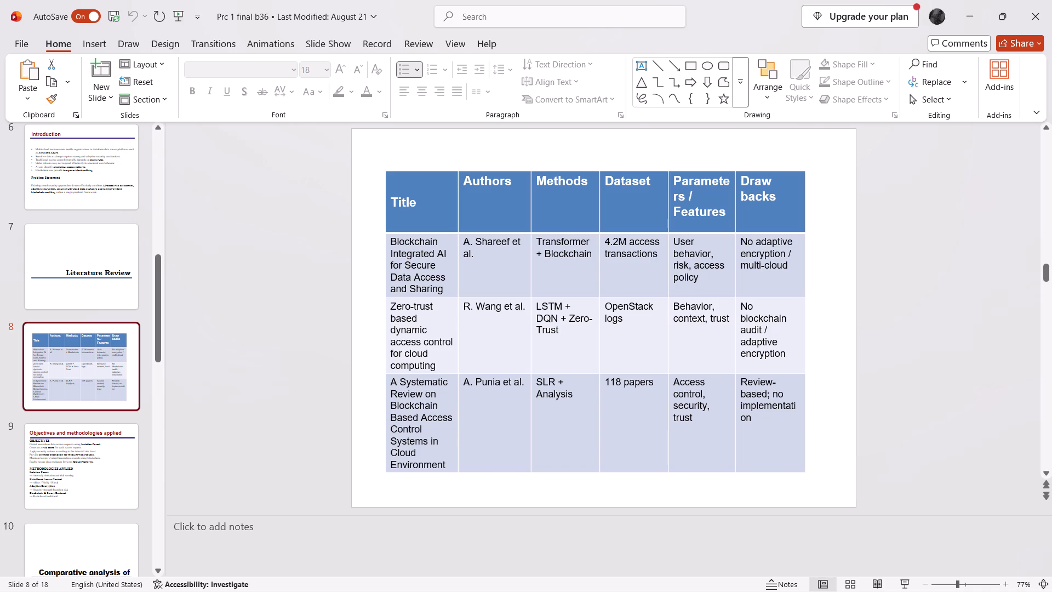
{"action": "key", "text": "alt+Tab"}
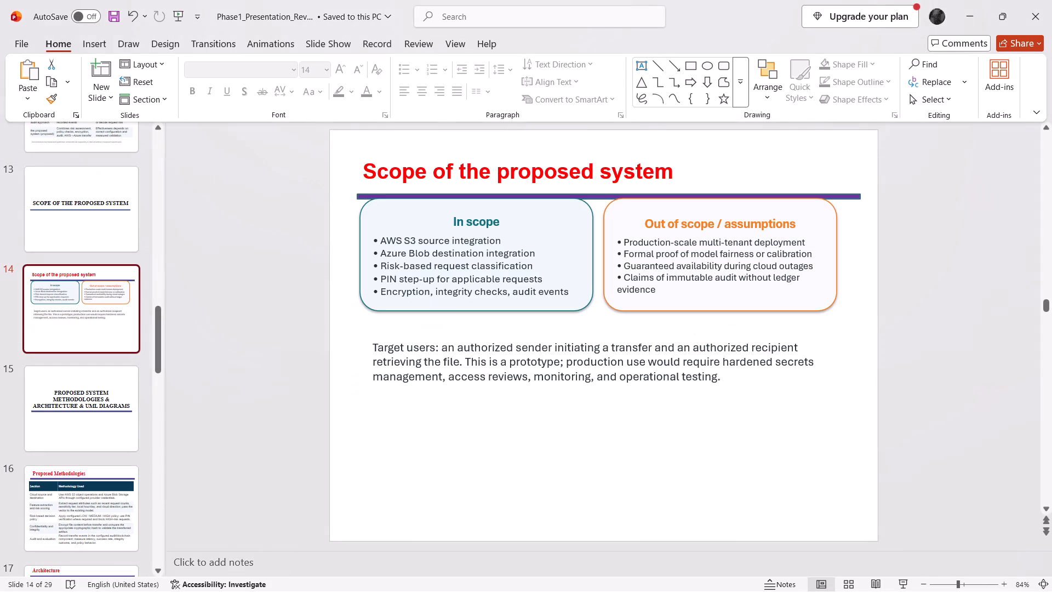
On the Comparative Analysis of Existing Systems slide, delete the note about functional and qualitative comparison below the table.
{"action": "scroll", "coordinate": [116, 294], "scroll_direction": "up", "scroll_amount": 1}
{"action": "left_click", "coordinate": [89, 454]}
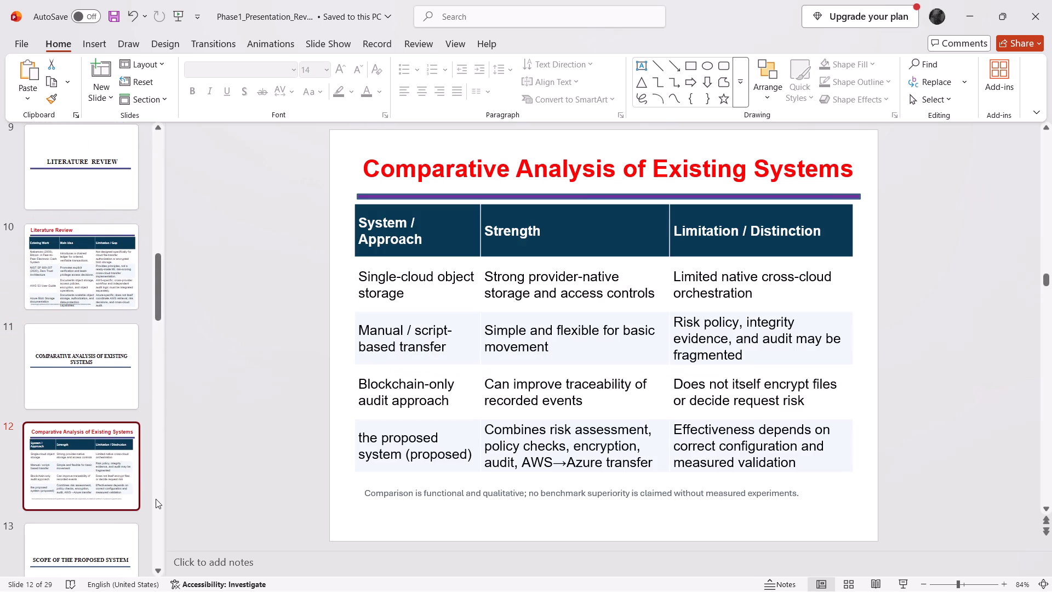
{"action": "scroll", "coordinate": [156, 499], "scroll_direction": "down", "scroll_amount": 1}
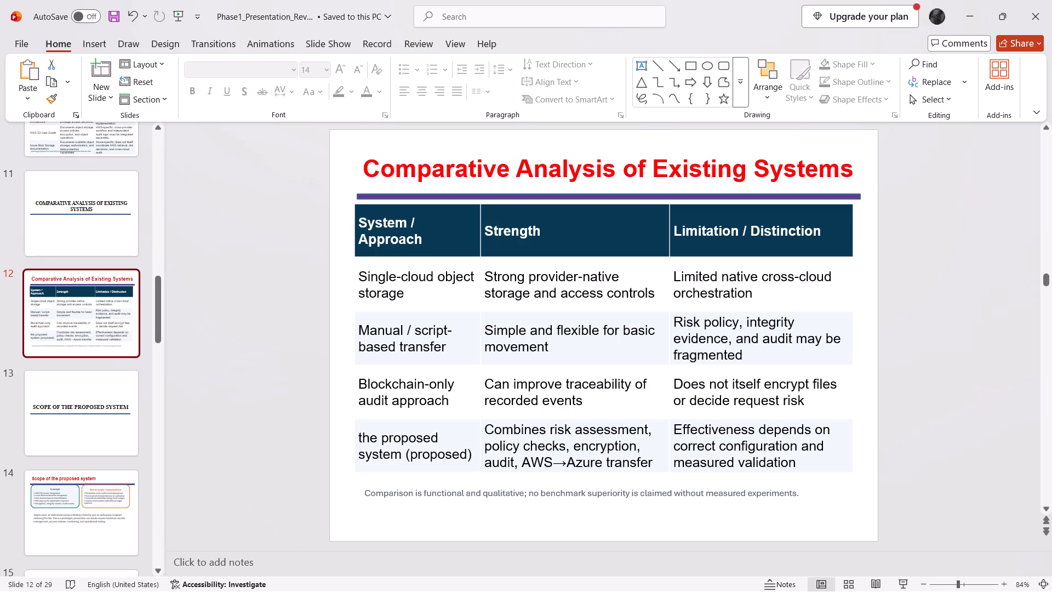
{"action": "left_click", "coordinate": [470, 491]}
{"action": "key", "text": "ctrl+a"}
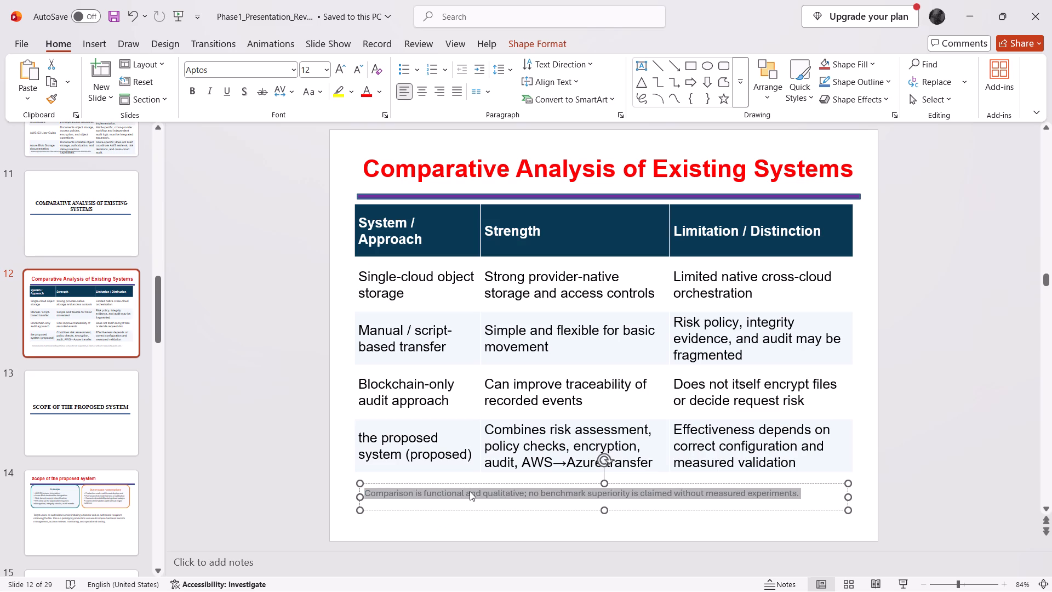
{"action": "key", "text": "BackSpace"}
{"action": "left_click", "coordinate": [254, 450]}
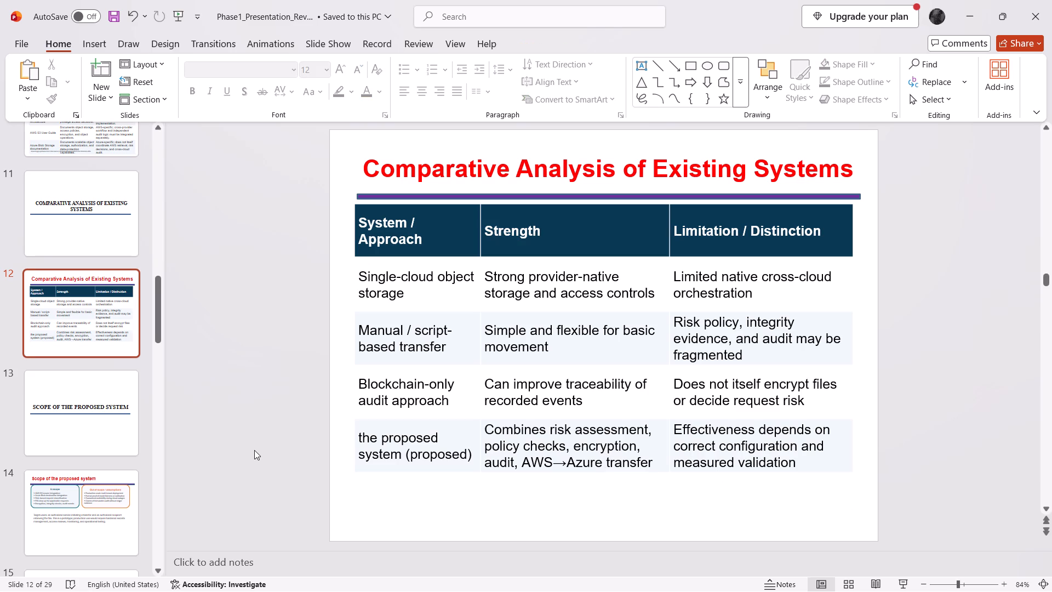
Look through Prc 1 final b36 from its objectives slide onward and compare its Scope of the proposed system slide with the revised presentation's.
{"action": "left_click", "coordinate": [106, 420]}
{"action": "left_click", "coordinate": [115, 509]}
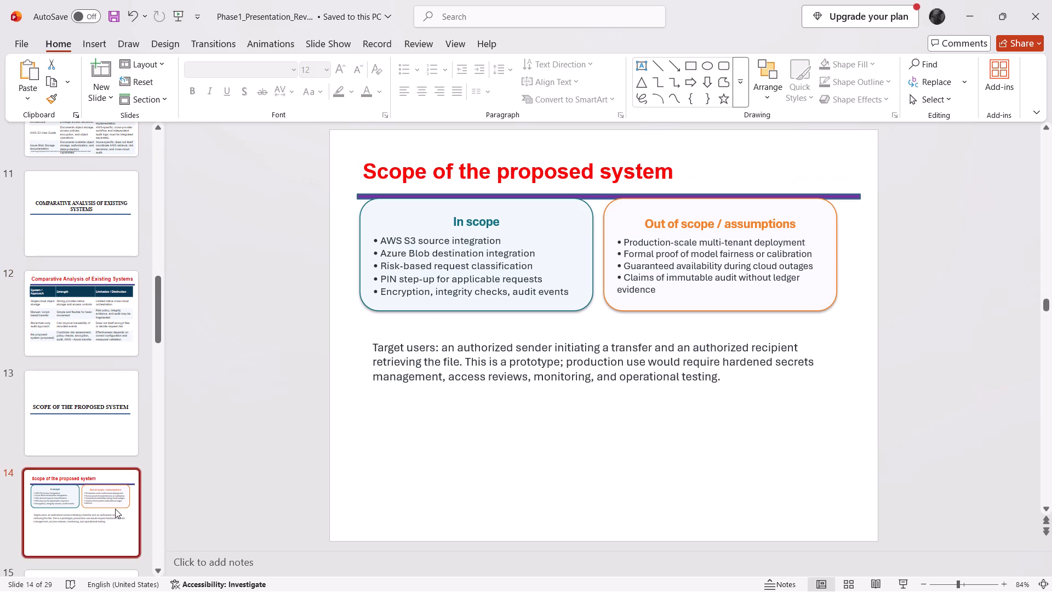
{"action": "key", "text": "alt+Tab"}
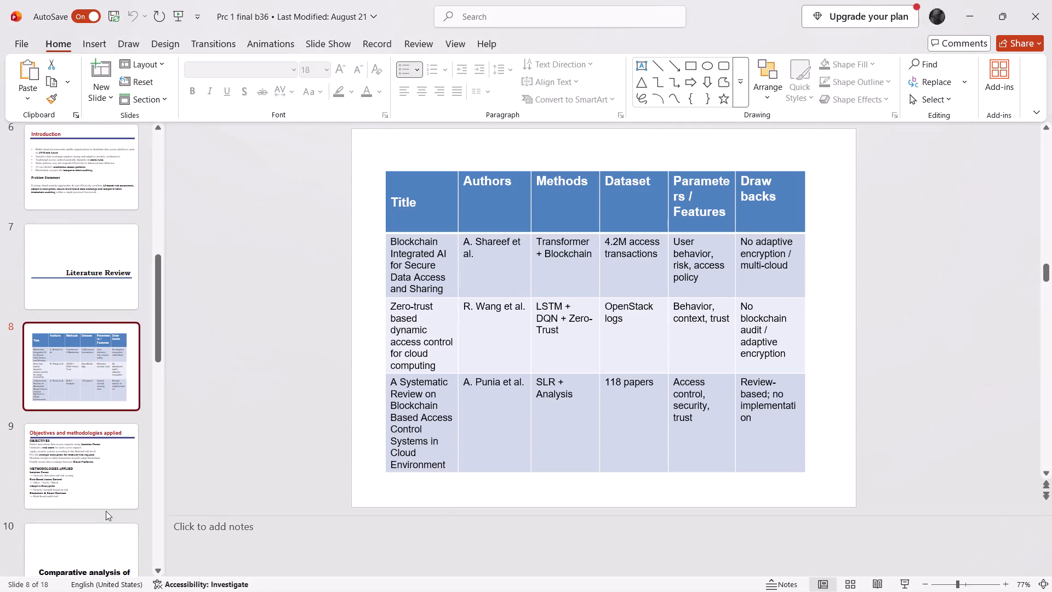
{"action": "left_click", "coordinate": [87, 479]}
{"action": "scroll", "coordinate": [87, 479], "scroll_direction": "down", "scroll_amount": 1}
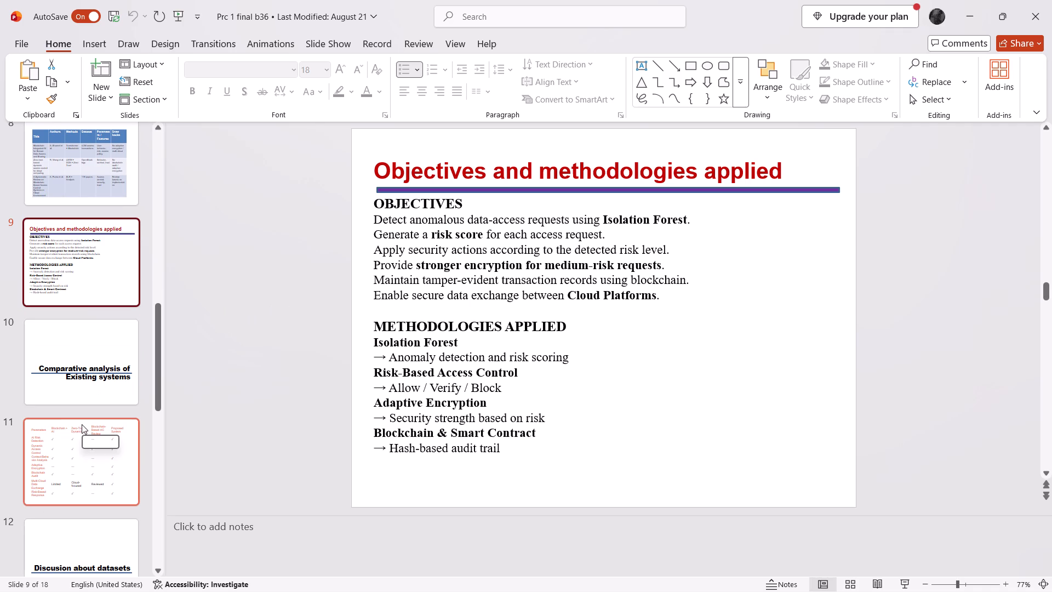
{"action": "left_click", "coordinate": [95, 487]}
{"action": "scroll", "coordinate": [95, 487], "scroll_direction": "down", "scroll_amount": 1}
{"action": "left_click", "coordinate": [78, 435]}
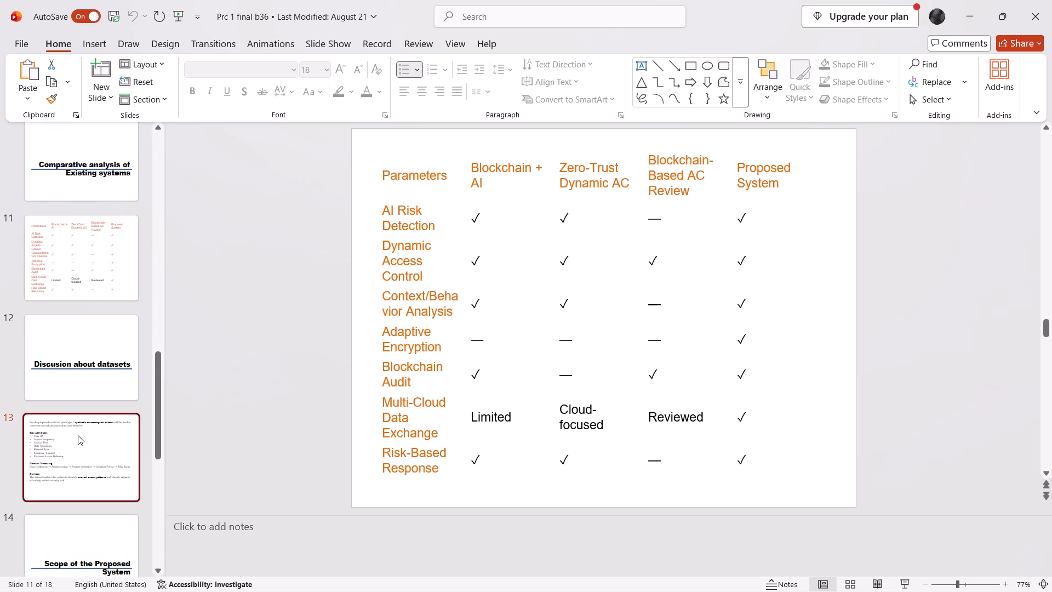
{"action": "scroll", "coordinate": [78, 435], "scroll_direction": "down", "scroll_amount": 3}
{"action": "left_click", "coordinate": [113, 200]}
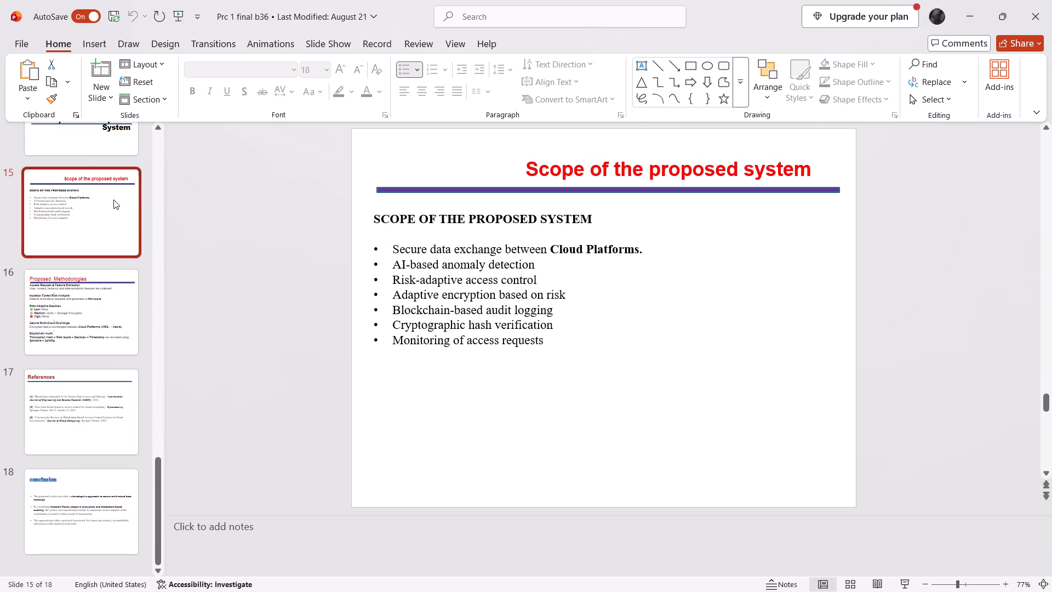
{"action": "left_click", "coordinate": [542, 311]}
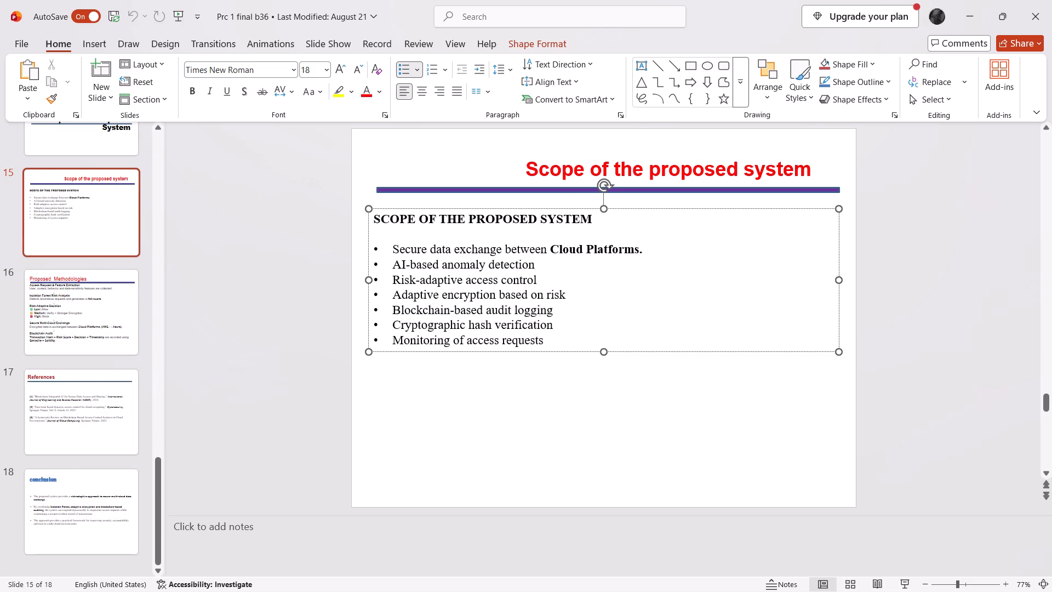
{"action": "key", "text": "alt+Tab"}
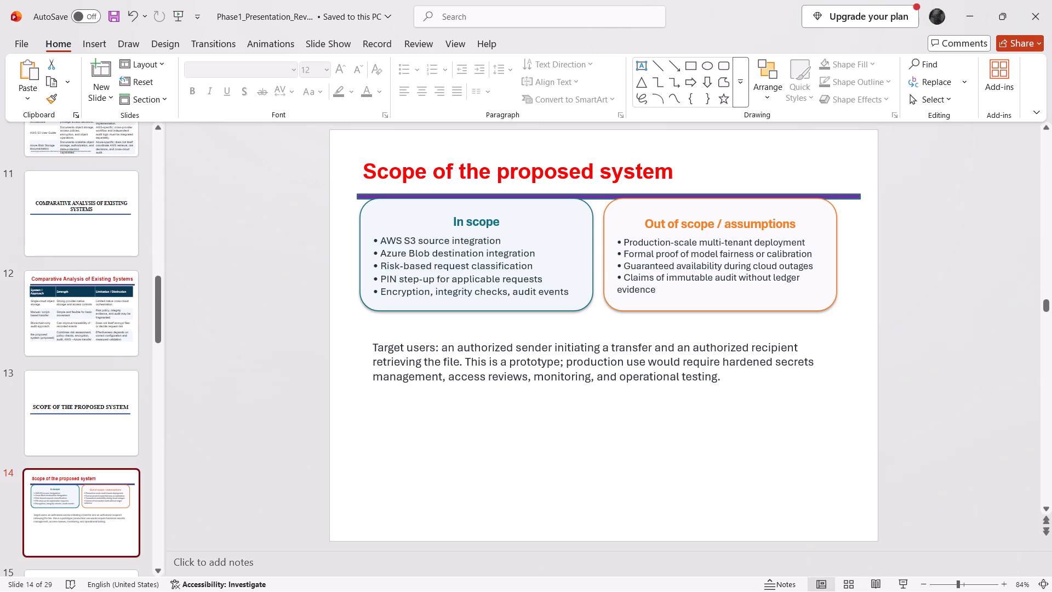
{"action": "key", "text": "alt+Tab"}
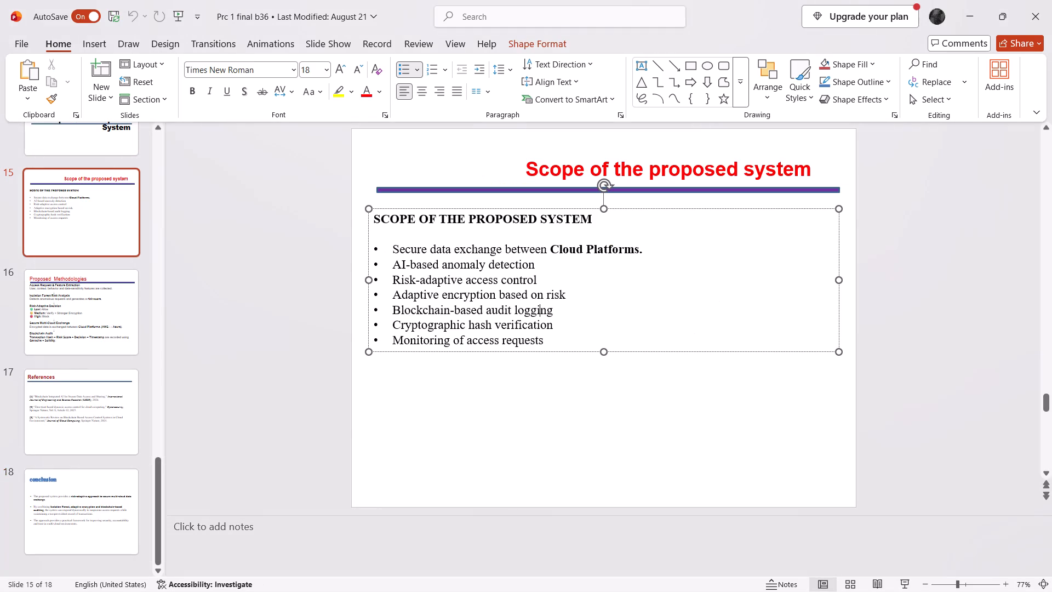
{"action": "key", "text": "alt+Tab"}
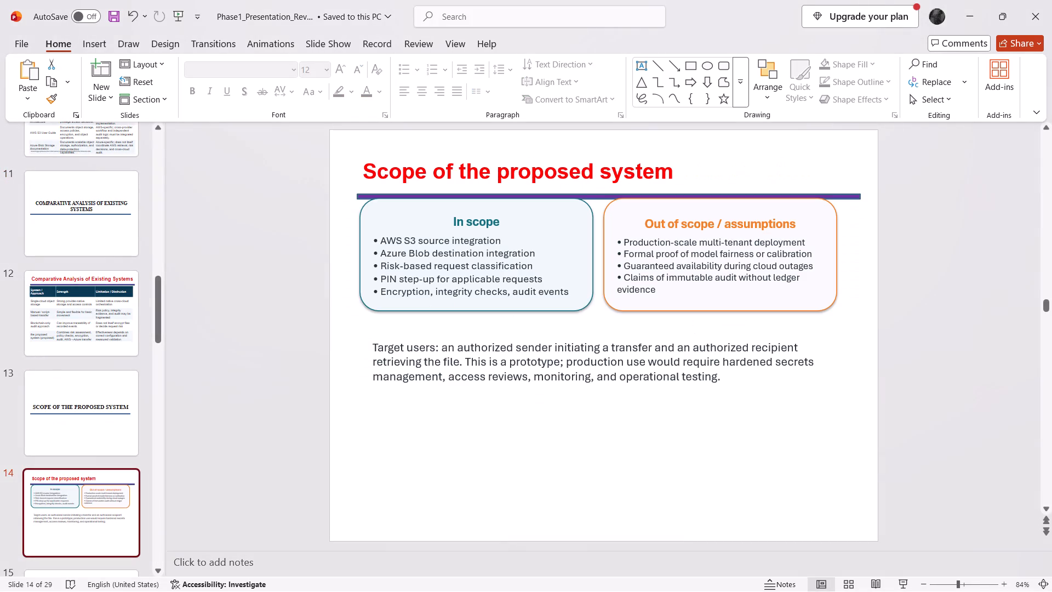
{"action": "key", "text": "alt+Tab"}
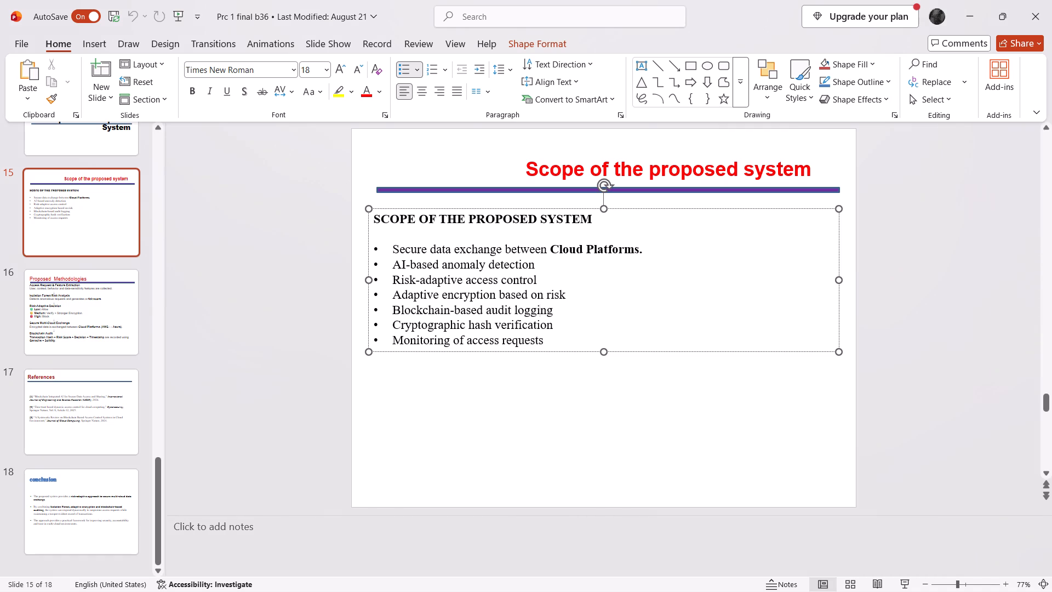
{"action": "key", "text": "alt+Tab"}
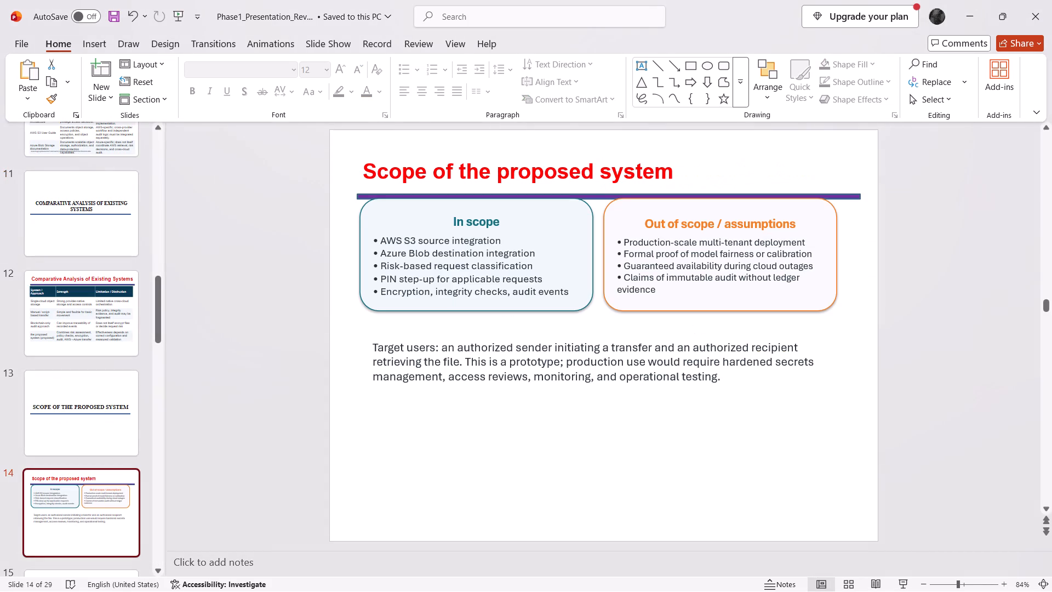
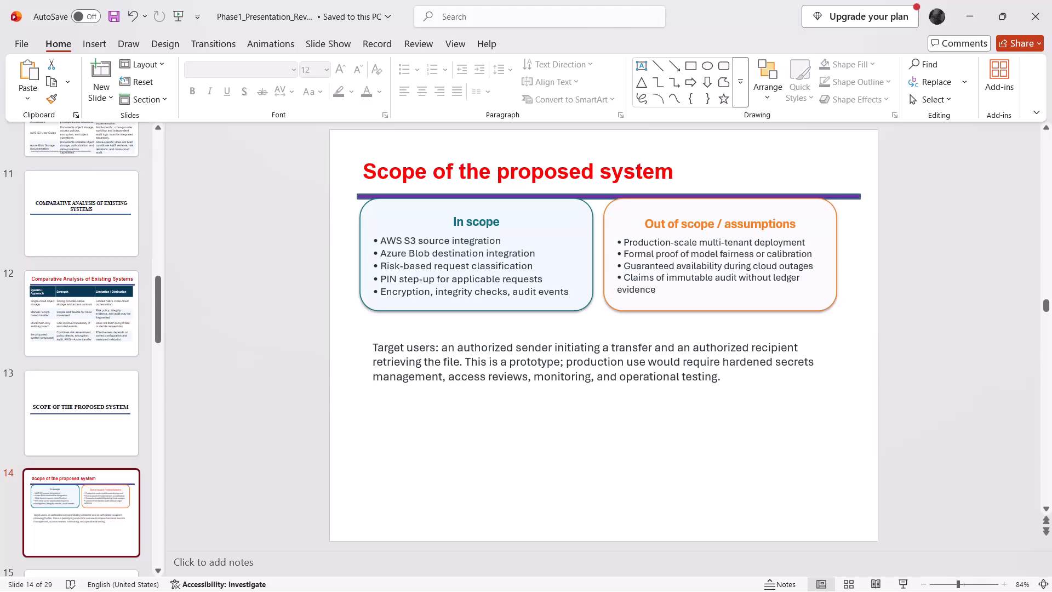
Switch to Prc 1 final b36 and copy all the text, heading and bullets, from its Scope of the proposed system slide.
{"action": "key", "text": "alt+Tab"}
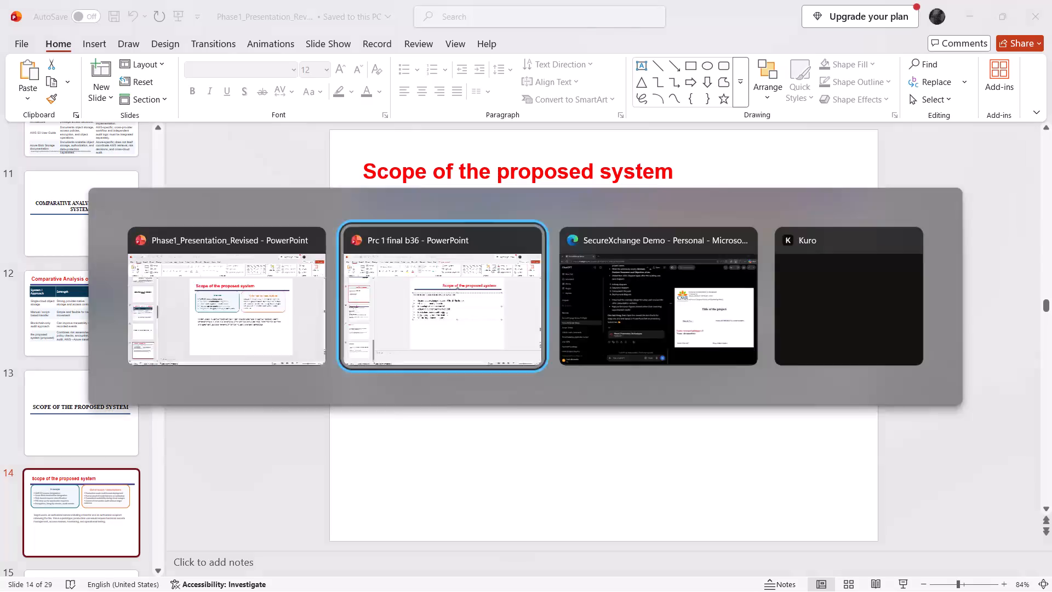
{"action": "left_click", "coordinate": [587, 288]}
{"action": "key", "text": "alt+Tab"}
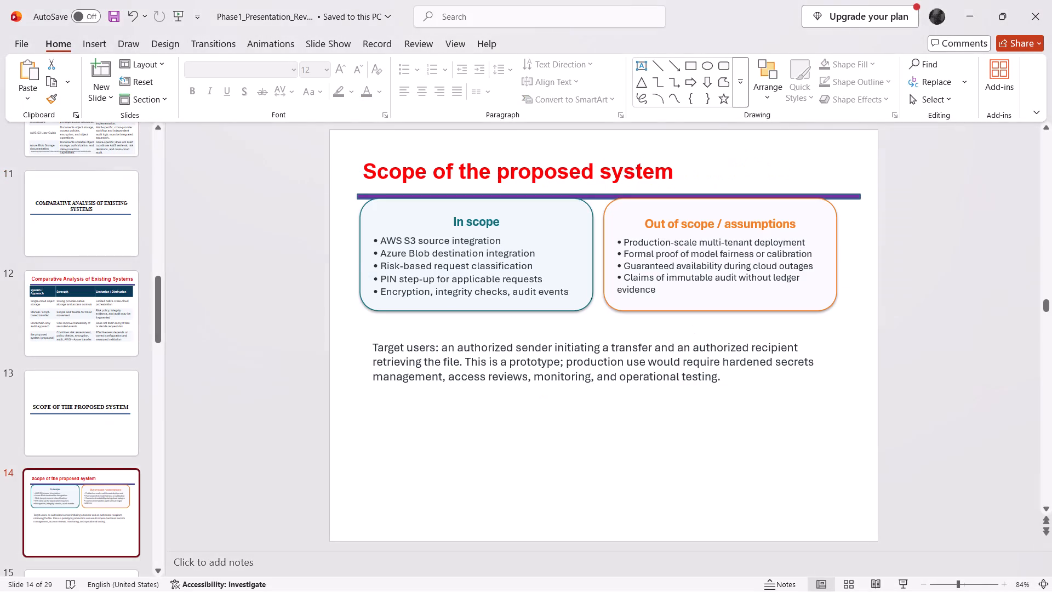
{"action": "key", "text": "alt+Tab"}
{"action": "left_click", "coordinate": [567, 308]}
{"action": "left_click", "coordinate": [556, 334]}
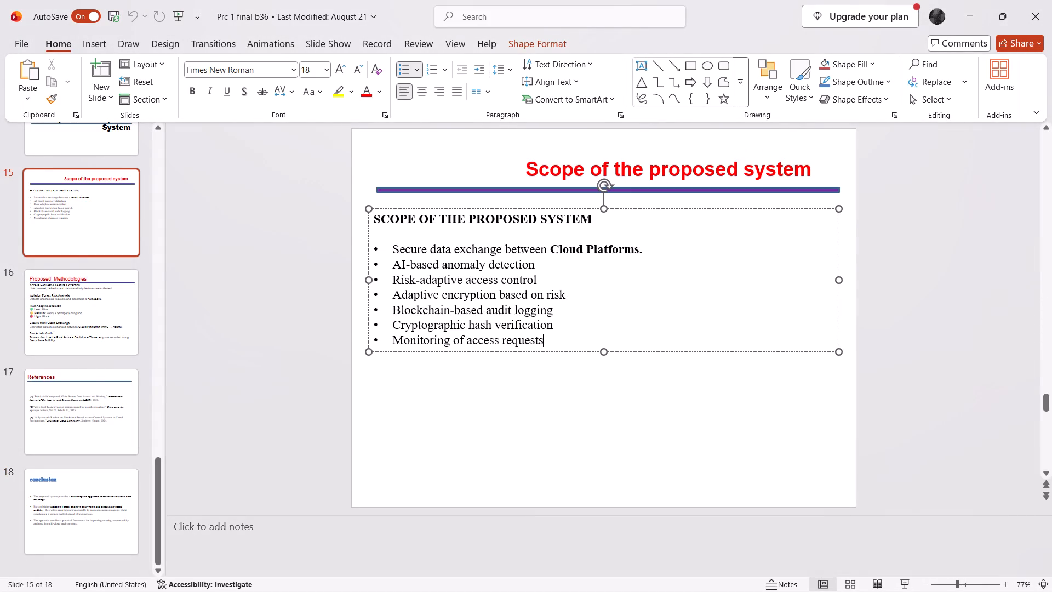
{"action": "key", "text": "alt+Tab"}
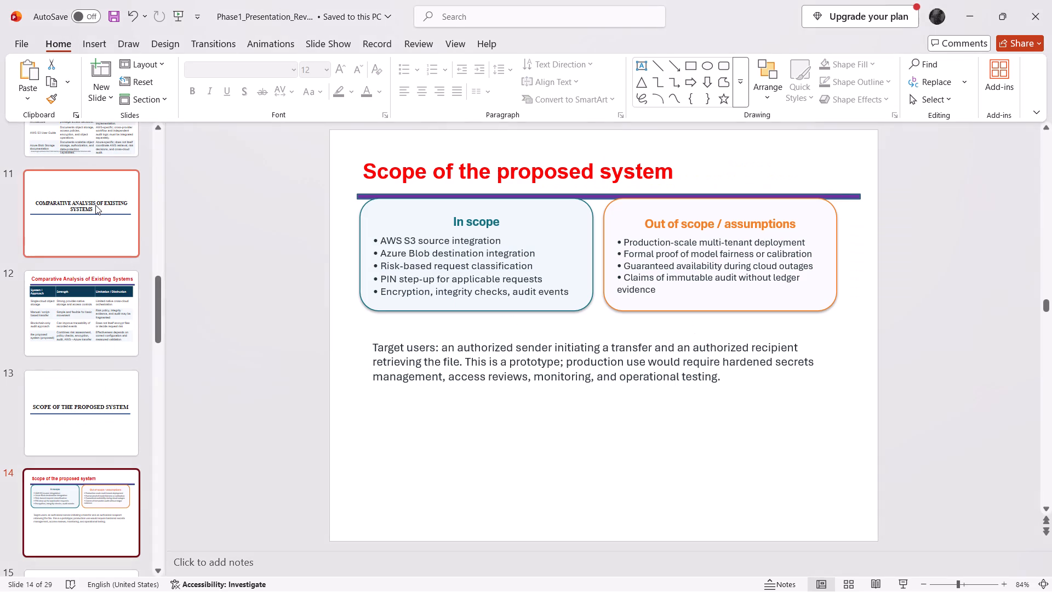
{"action": "key", "text": "alt+Tab"}
{"action": "left_click", "coordinate": [514, 356]}
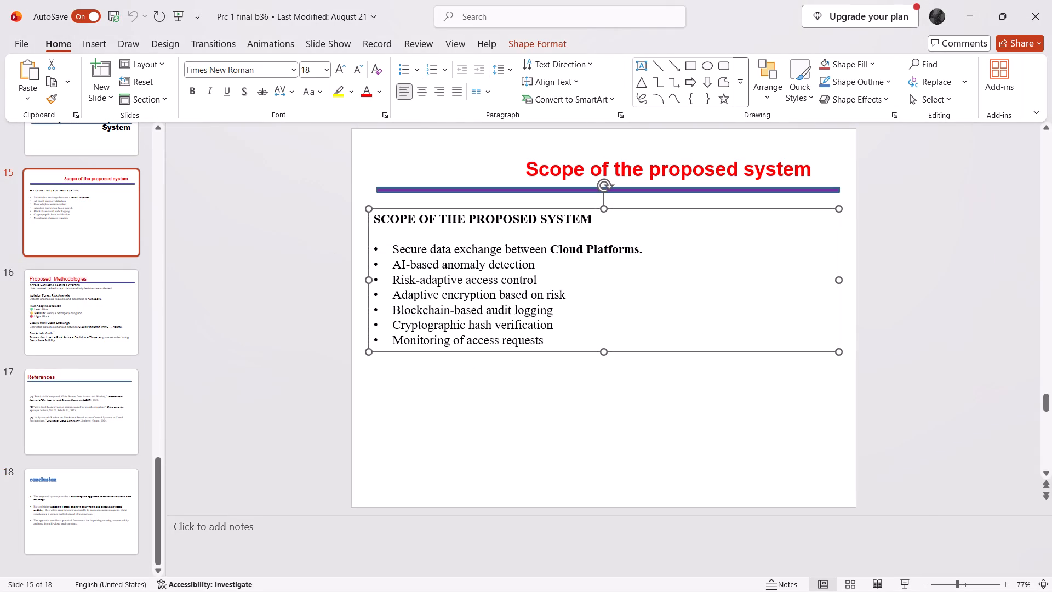
{"action": "double_click", "coordinate": [555, 374]}
{"action": "left_click", "coordinate": [525, 357]}
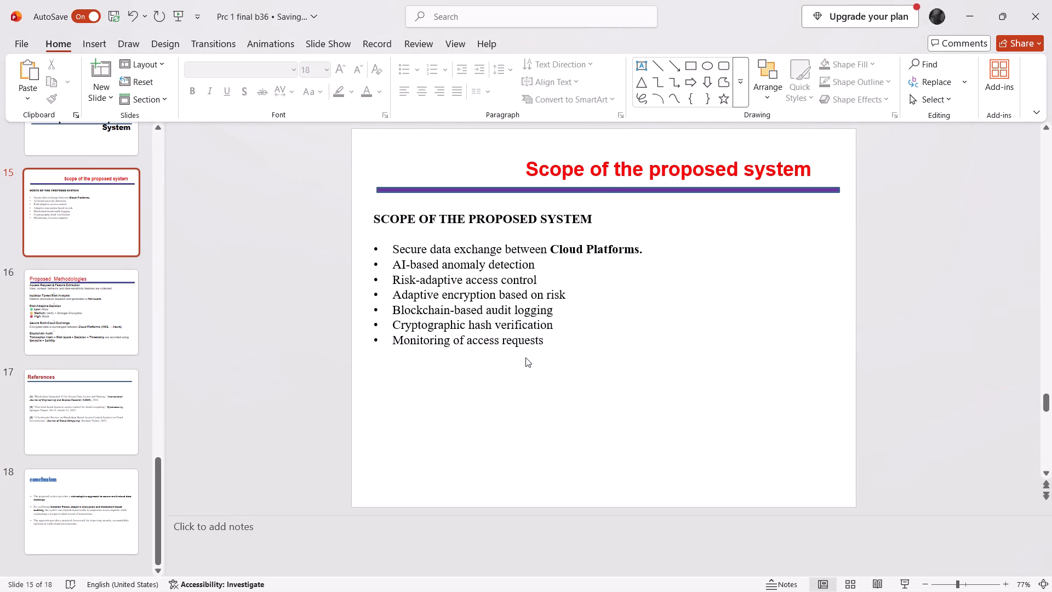
{"action": "left_click", "coordinate": [540, 344]}
{"action": "key", "text": "ctrl+a"}
{"action": "key", "text": "ctrl+c"}
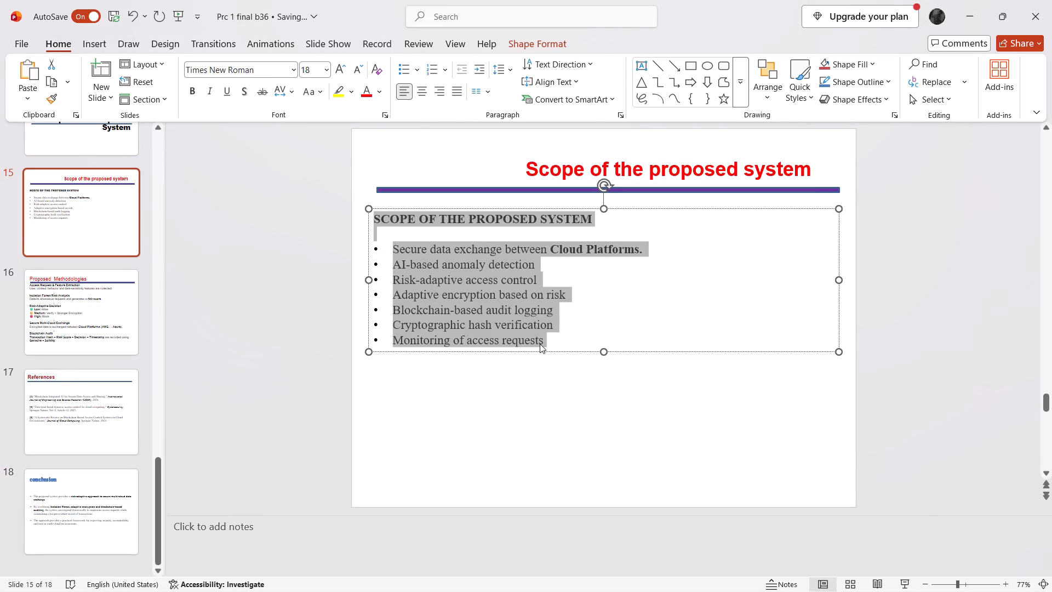
In the revised presentation, clear the scope slide's body: the target users paragraph and the In scope and Out of scope / assumptions boxes.
{"action": "key", "text": "alt+Tab"}
{"action": "left_click", "coordinate": [604, 445]}
{"action": "left_click", "coordinate": [579, 271]}
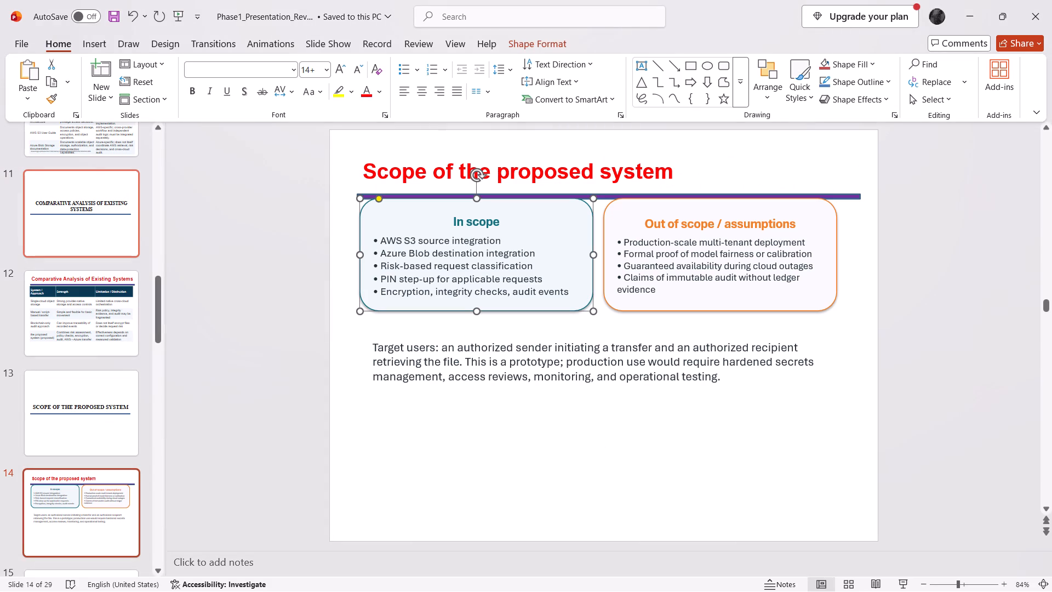
{"action": "left_click", "coordinate": [673, 440]}
{"action": "left_click_drag", "start_coordinate": [745, 416], "coordinate": [409, 332]}
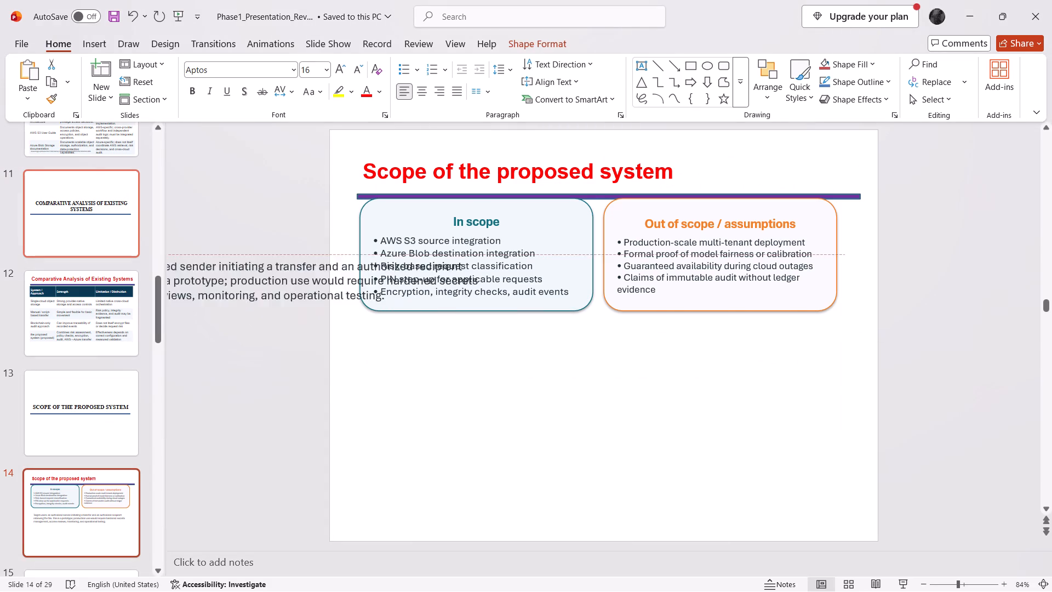
{"action": "left_click_drag", "start_coordinate": [409, 332], "coordinate": [713, 442]}
{"action": "key", "text": "Delete"}
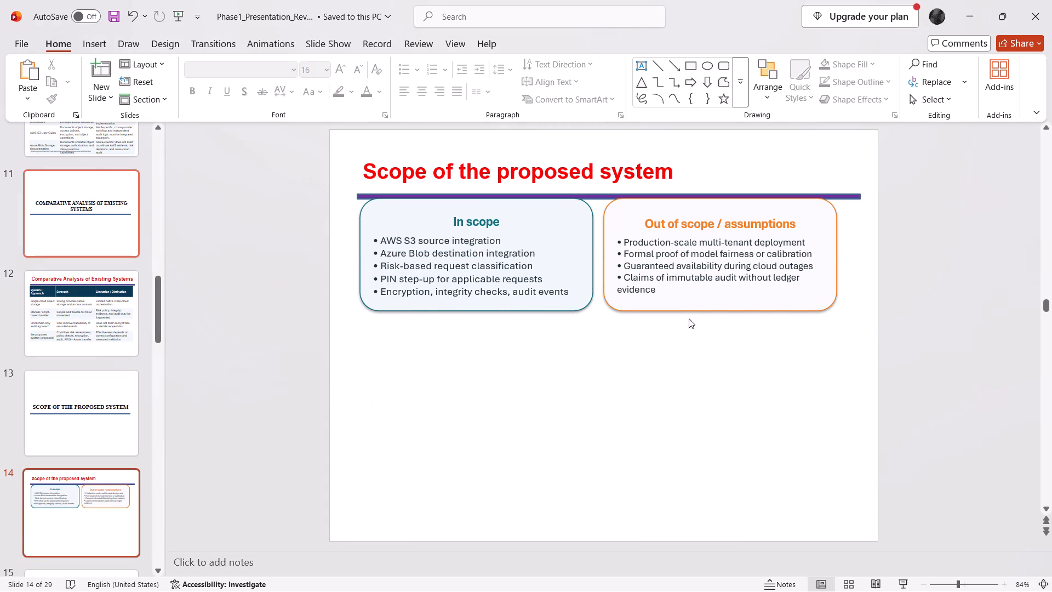
{"action": "left_click_drag", "start_coordinate": [846, 374], "coordinate": [331, 207]}
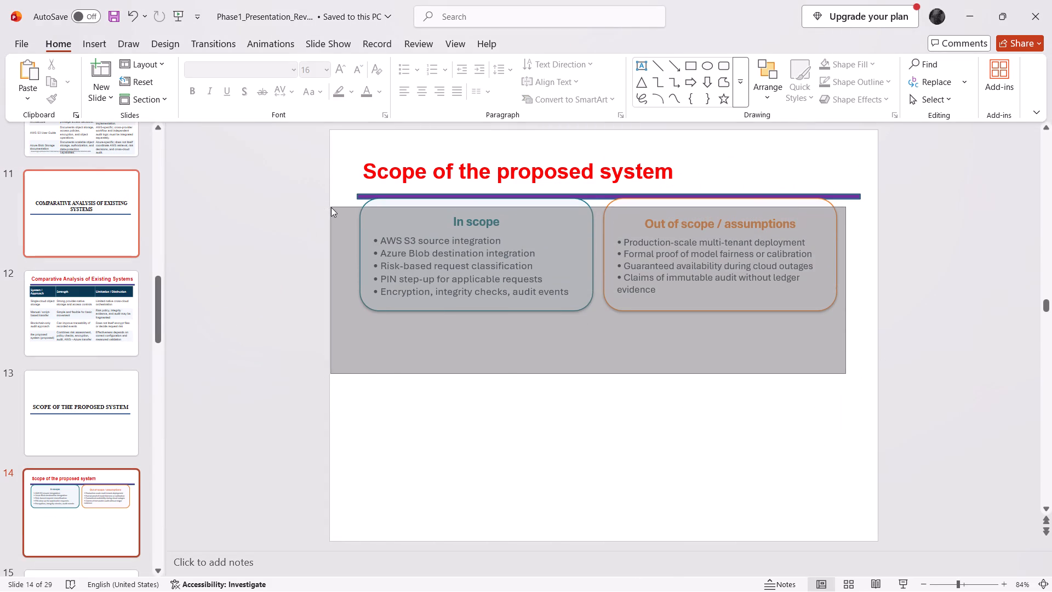
{"action": "left_click_drag", "start_coordinate": [331, 207], "coordinate": [338, 195]}
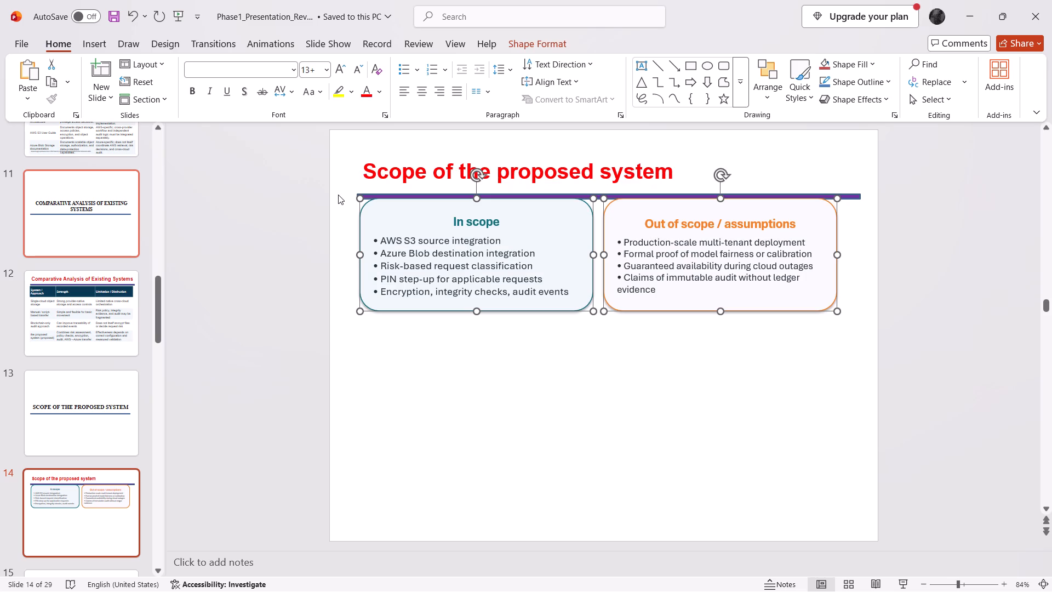
{"action": "key", "text": "Delete"}
Paste the copied scope text, widen its box so each bullet fits one line, and place it under the title rule, left-aligned with it.
{"action": "left_click", "coordinate": [566, 354]}
{"action": "key", "text": "ctrl+v"}
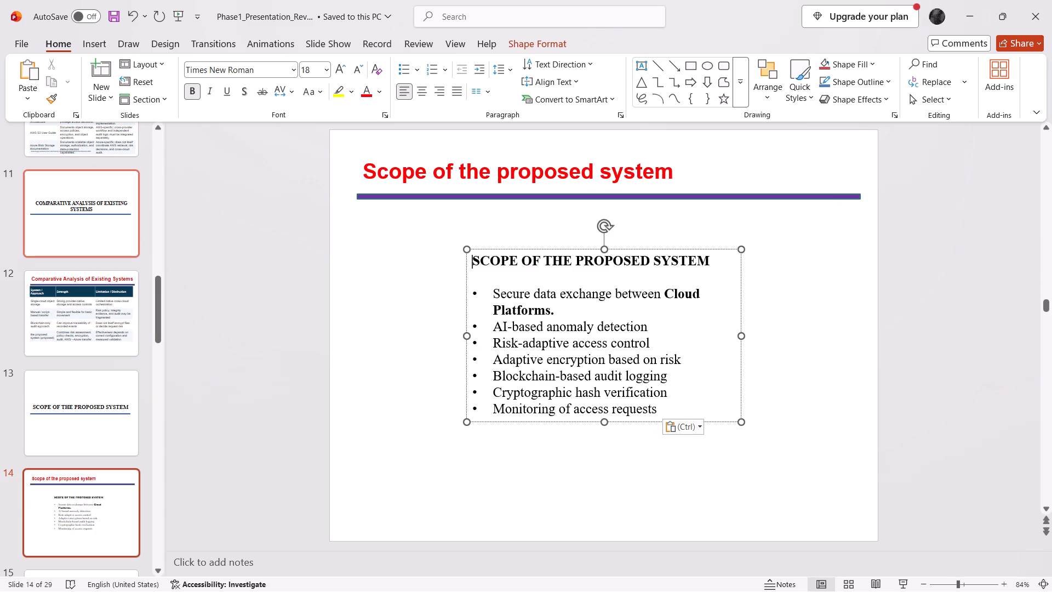
{"action": "left_click_drag", "start_coordinate": [467, 334], "coordinate": [375, 327]}
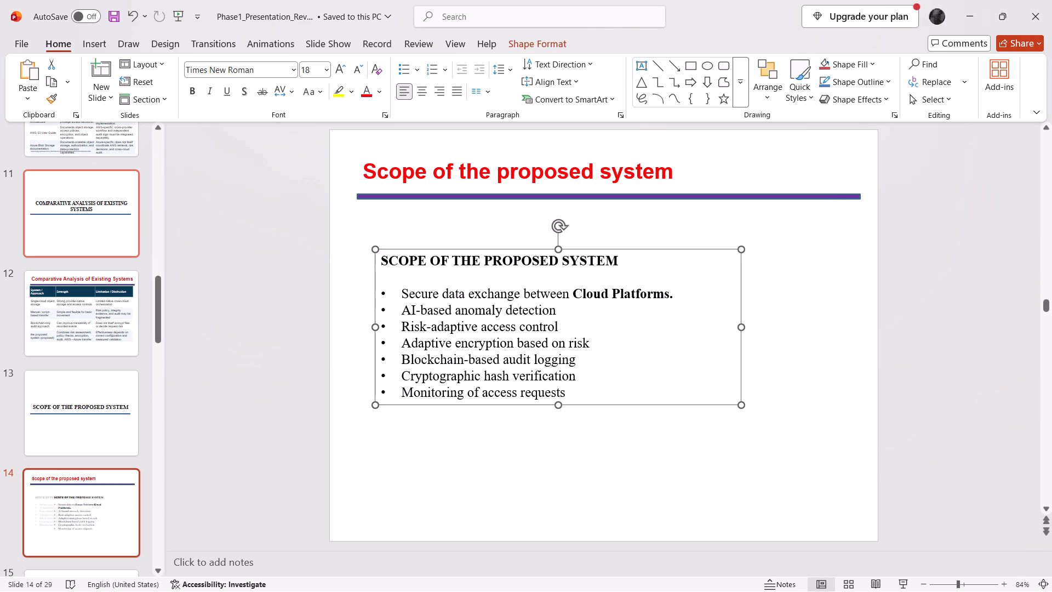
{"action": "left_click_drag", "start_coordinate": [557, 249], "coordinate": [554, 222]}
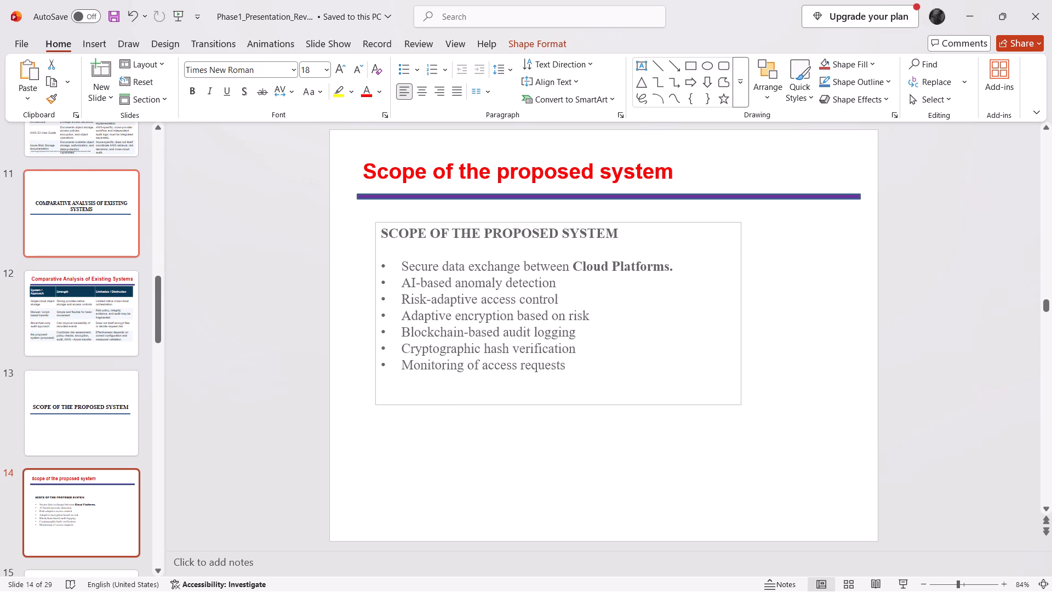
{"action": "left_click_drag", "start_coordinate": [554, 222], "coordinate": [553, 217]}
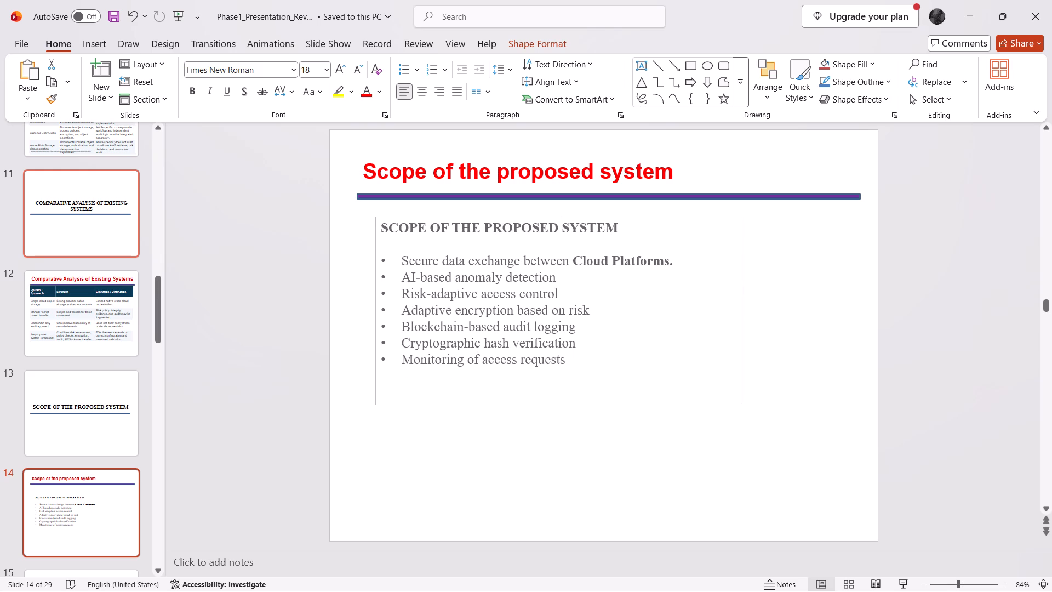
{"action": "left_click_drag", "start_coordinate": [555, 405], "coordinate": [582, 556]}
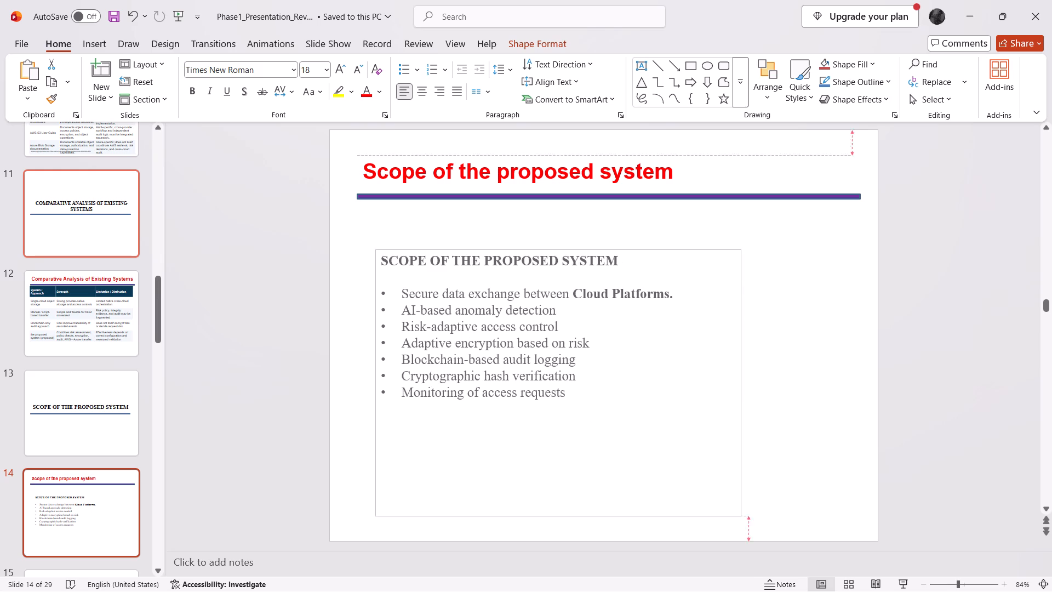
{"action": "left_click_drag", "start_coordinate": [582, 556], "coordinate": [587, 573]}
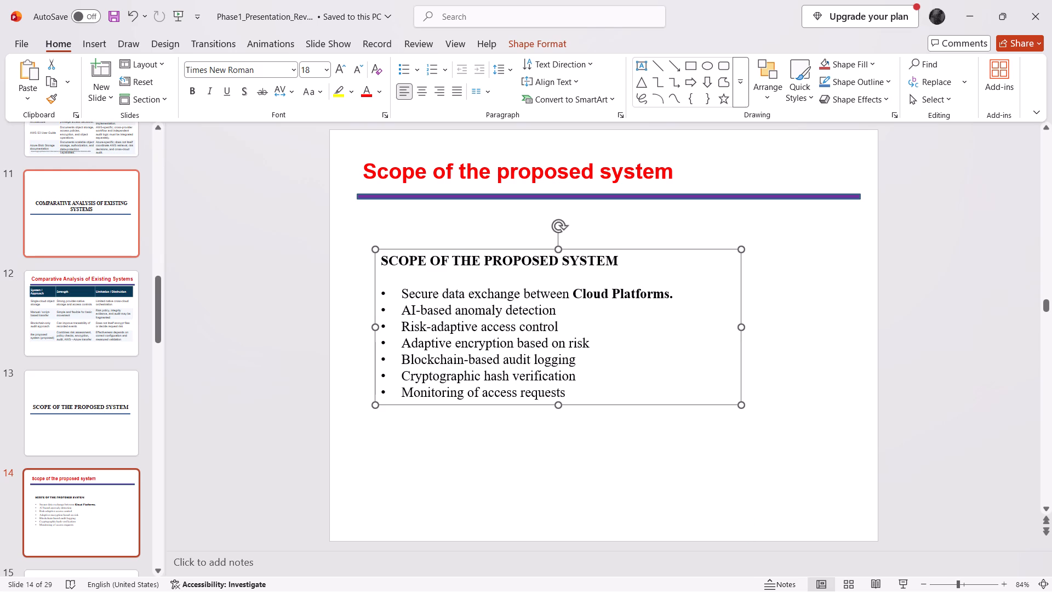
{"action": "left_click_drag", "start_coordinate": [620, 249], "coordinate": [600, 222]}
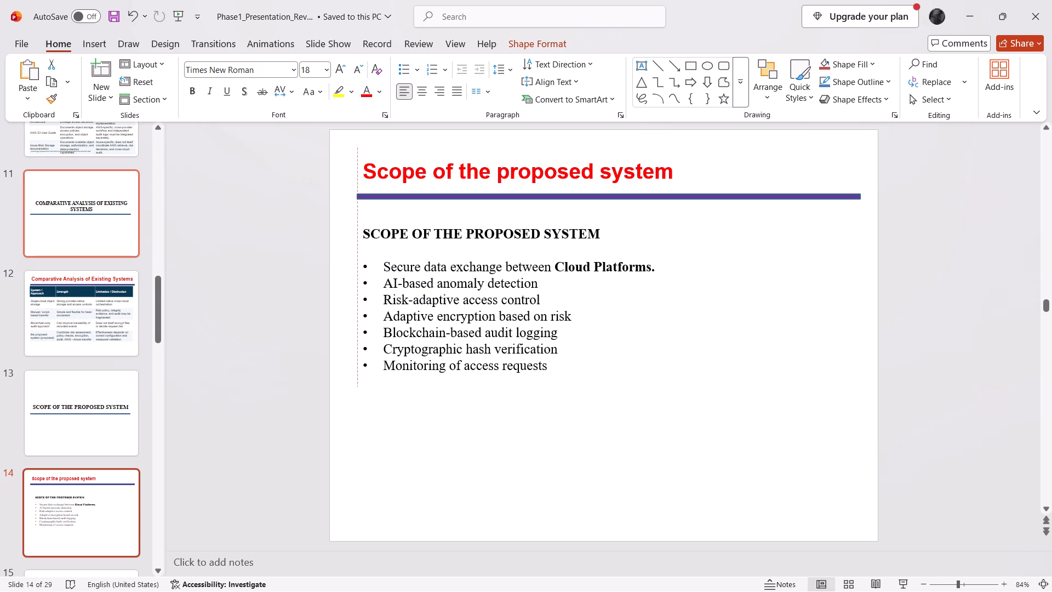
{"action": "left_click_drag", "start_coordinate": [600, 222], "coordinate": [600, 220]}
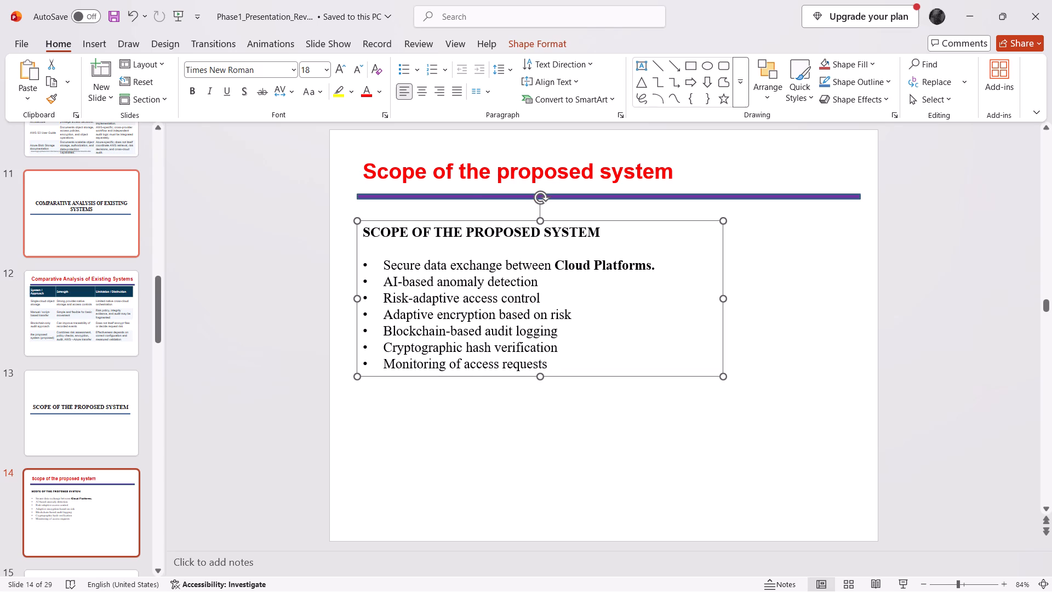
Delete the repeated heading SCOPE OF THE PROPOSED SYSTEM from the pasted text box.
{"action": "left_click", "coordinate": [597, 230]}
{"action": "left_click_drag", "start_coordinate": [603, 230], "coordinate": [447, 235]}
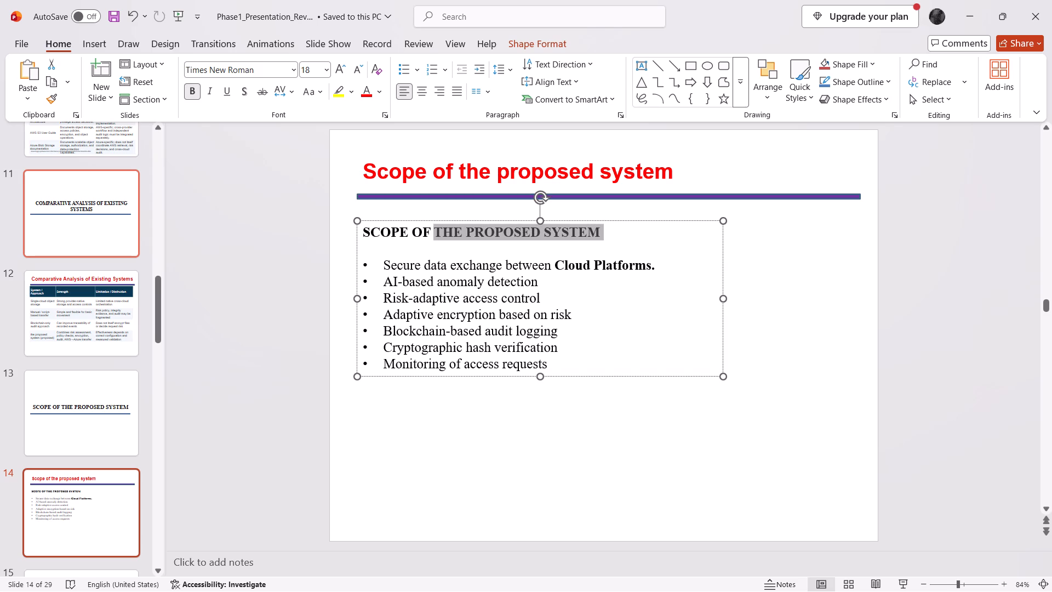
{"action": "left_click_drag", "start_coordinate": [447, 235], "coordinate": [369, 233]}
{"action": "key", "text": "BackSpace"}
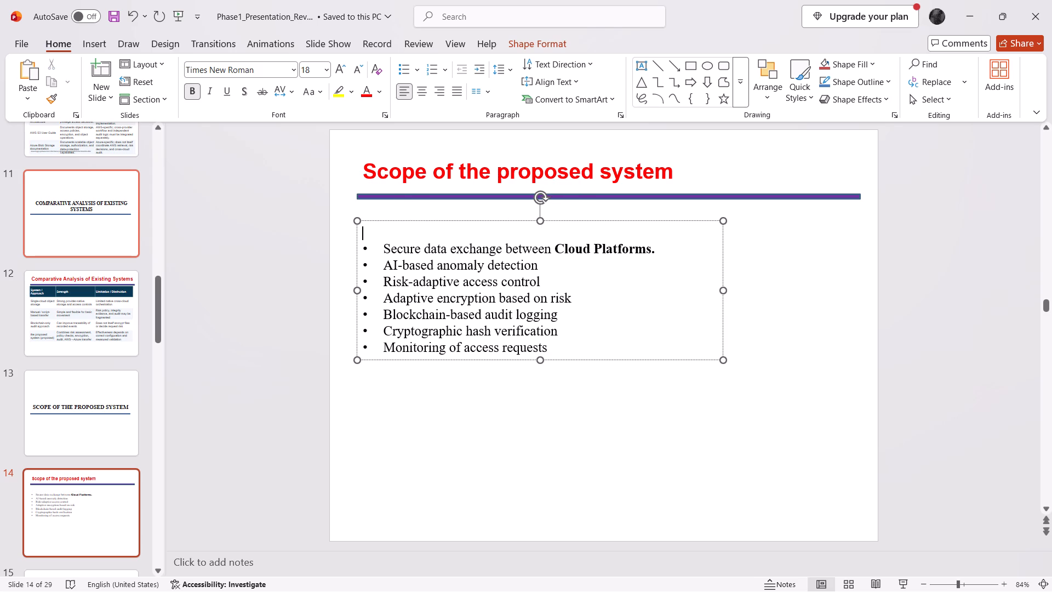
Reapply plain bullets to the whole scope list and increase its line spacing.
{"action": "key", "text": "ctrl+a"}
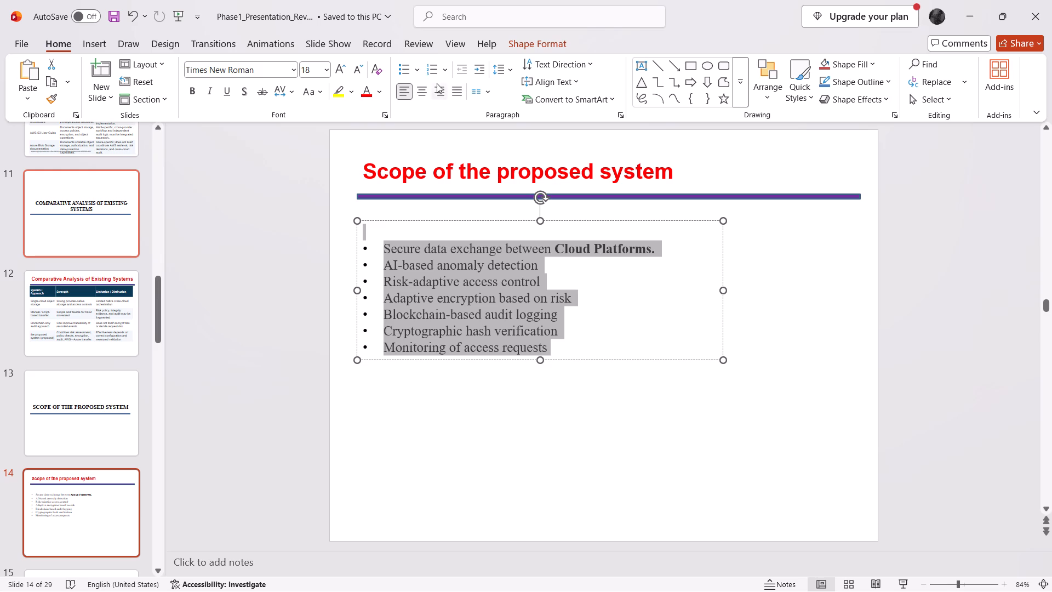
{"action": "left_click", "coordinate": [440, 71]}
{"action": "left_click", "coordinate": [440, 71]}
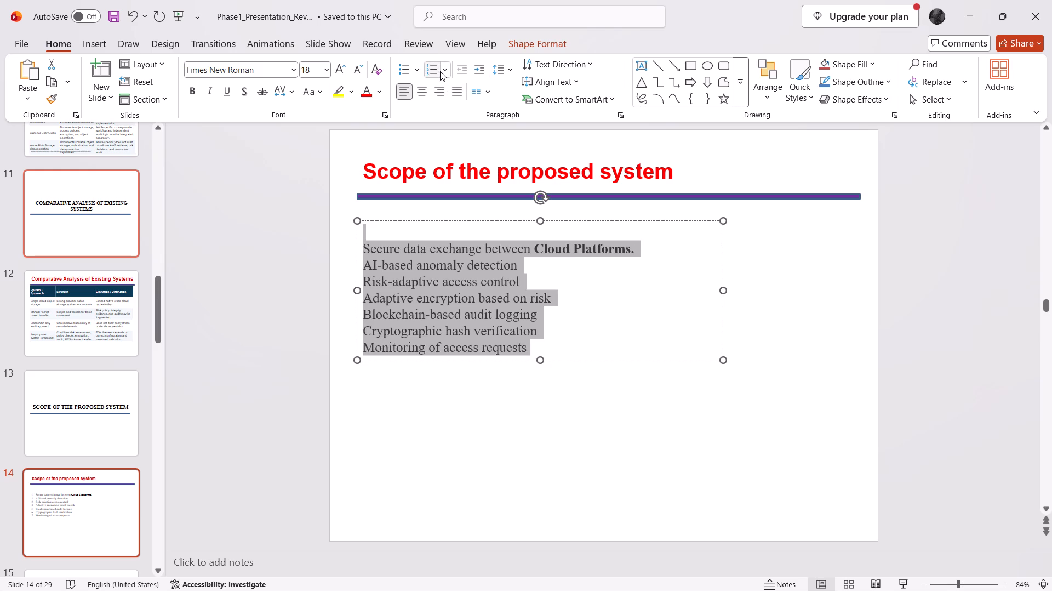
{"action": "left_click", "coordinate": [407, 71]}
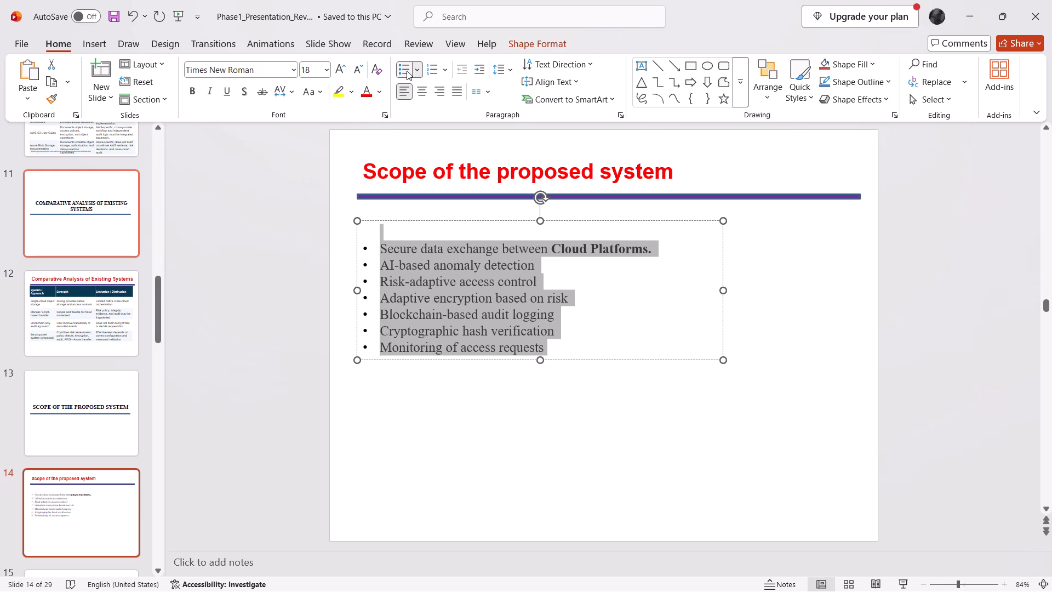
{"action": "left_click", "coordinate": [508, 72]}
{"action": "left_click", "coordinate": [523, 106]}
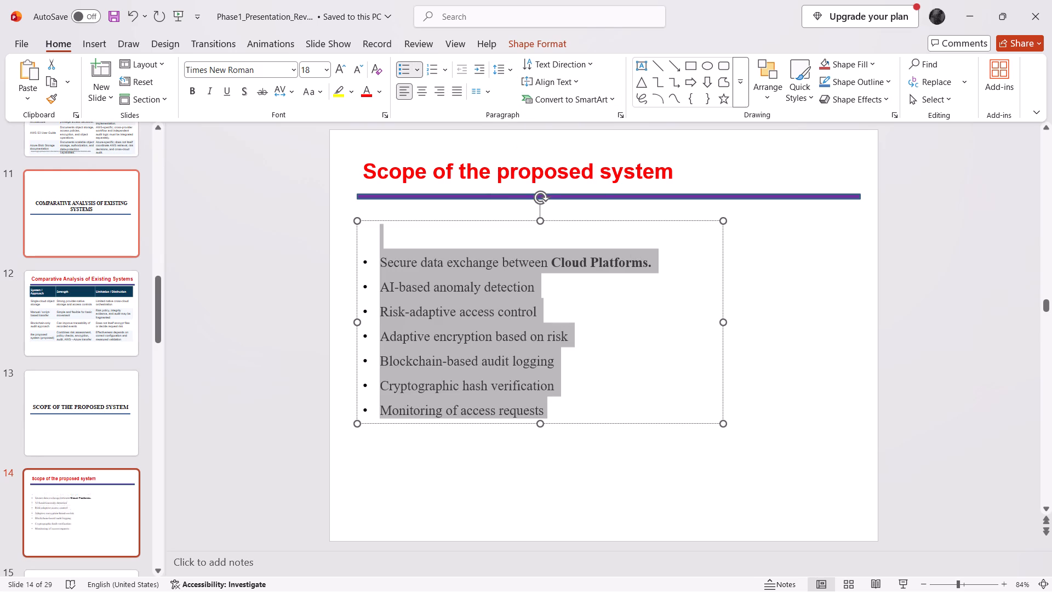
Move the scope list slightly up and to the right beneath the title rule.
{"action": "left_click_drag", "start_coordinate": [598, 217], "coordinate": [613, 212]}
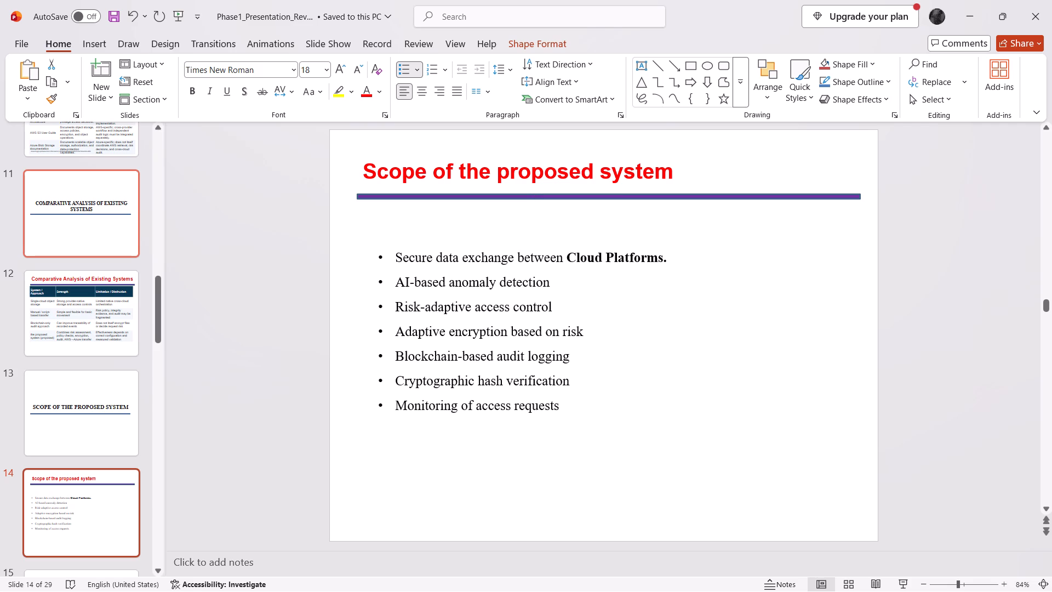
{"action": "left_click_drag", "start_coordinate": [613, 212], "coordinate": [616, 199]}
{"action": "left_click", "coordinate": [595, 311]}
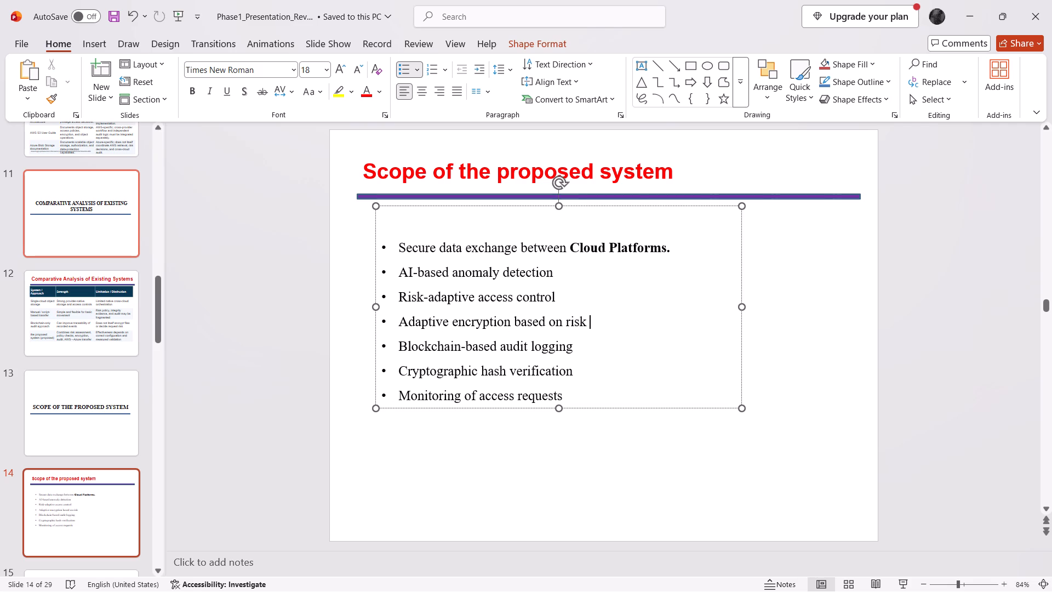
Go on through the Proposed Methodologies slide to the Architecture slide and delete the logical architecture overview note below the diagram.
{"action": "scroll", "coordinate": [72, 459], "scroll_direction": "down", "scroll_amount": 2}
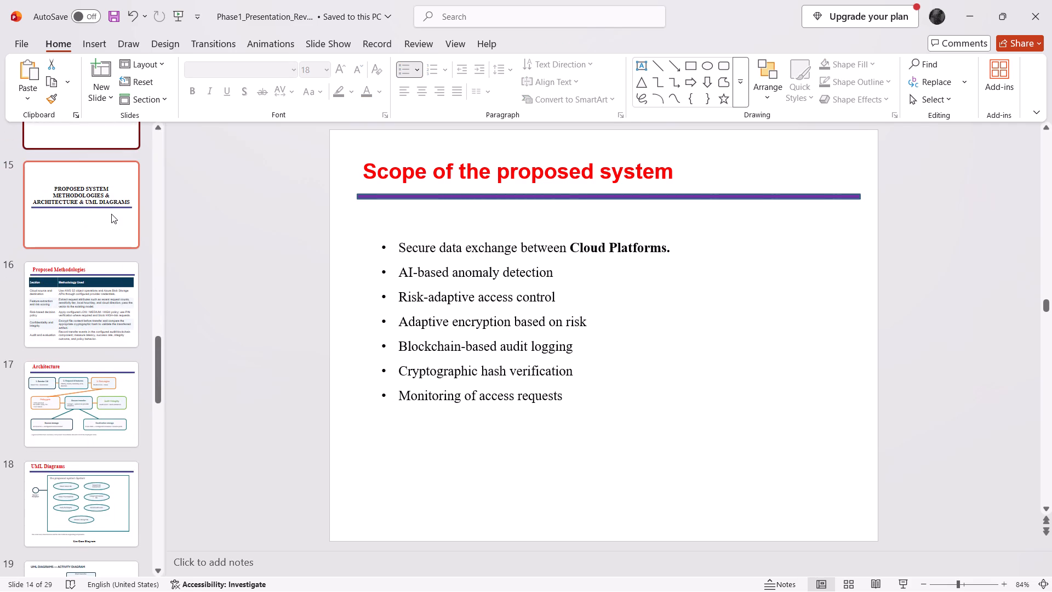
{"action": "left_click", "coordinate": [111, 214]}
{"action": "left_click", "coordinate": [94, 313]}
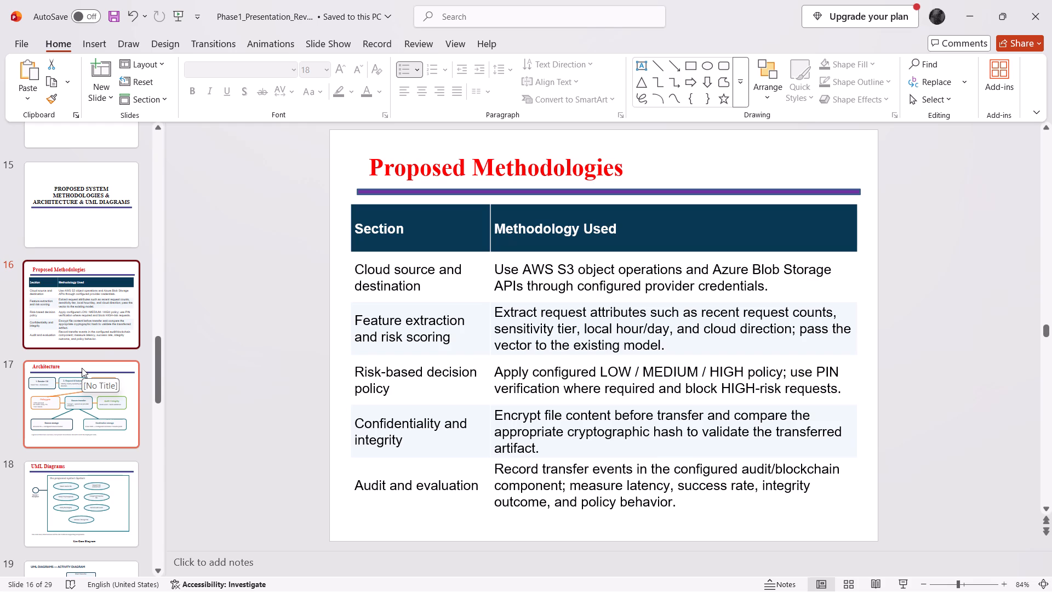
{"action": "left_click", "coordinate": [82, 368]}
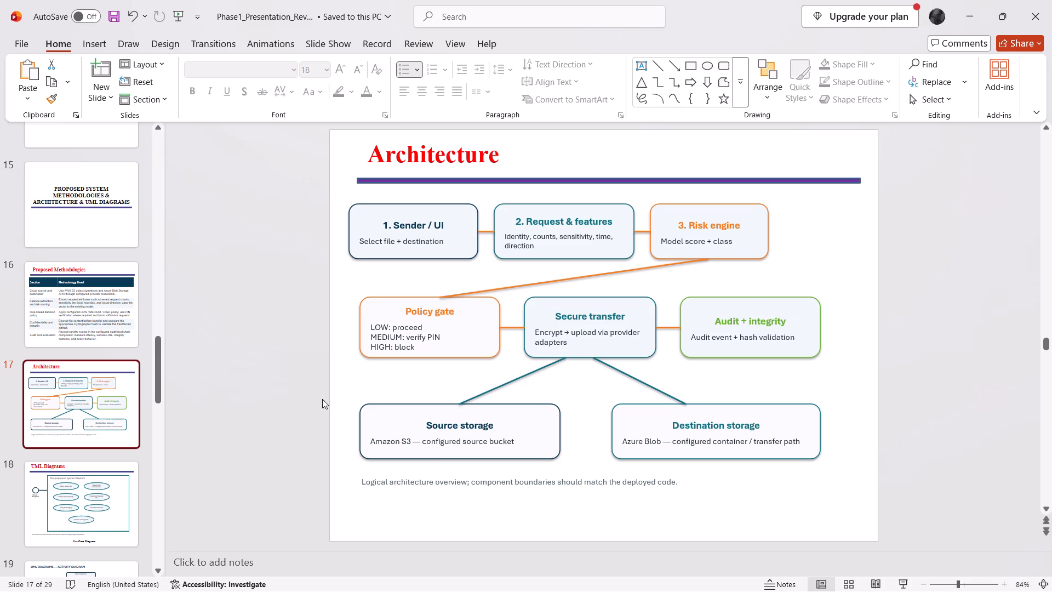
{"action": "left_click", "coordinate": [439, 481]}
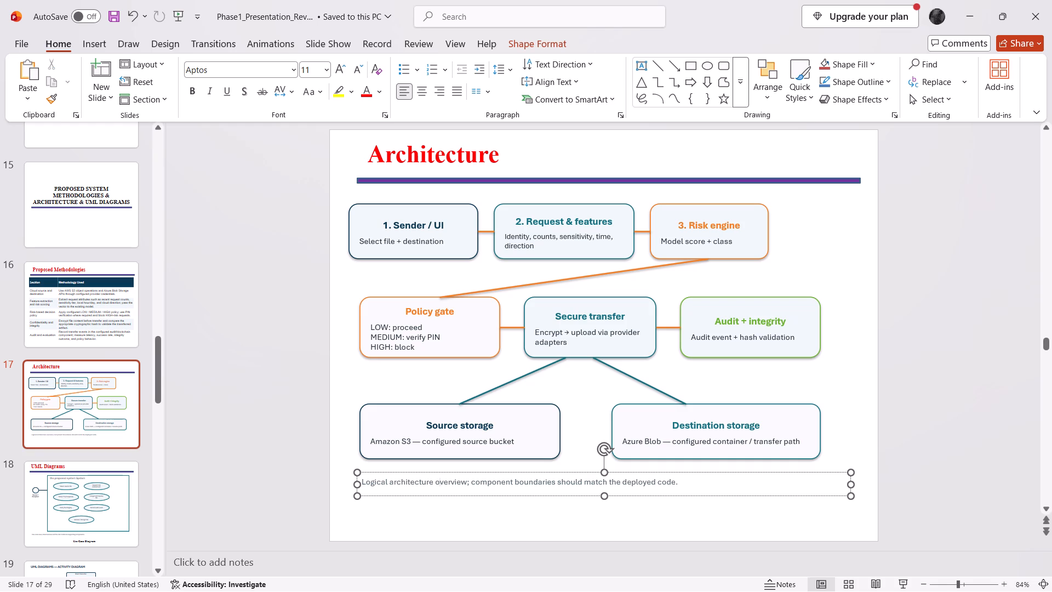
{"action": "key", "text": "ctrl+a"}
{"action": "key", "text": "BackSpace"}
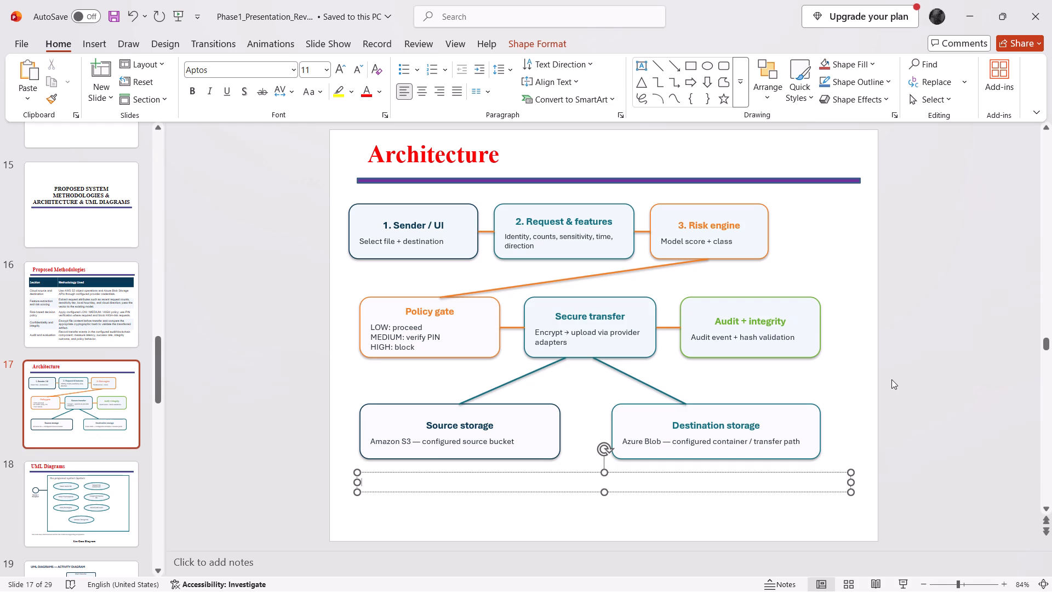
{"action": "left_click", "coordinate": [891, 379]}
Switch to the Prc 1 final b36 presentation and look through its slides for content to compare with the revised version.
{"action": "key", "text": "alt+Tab"}
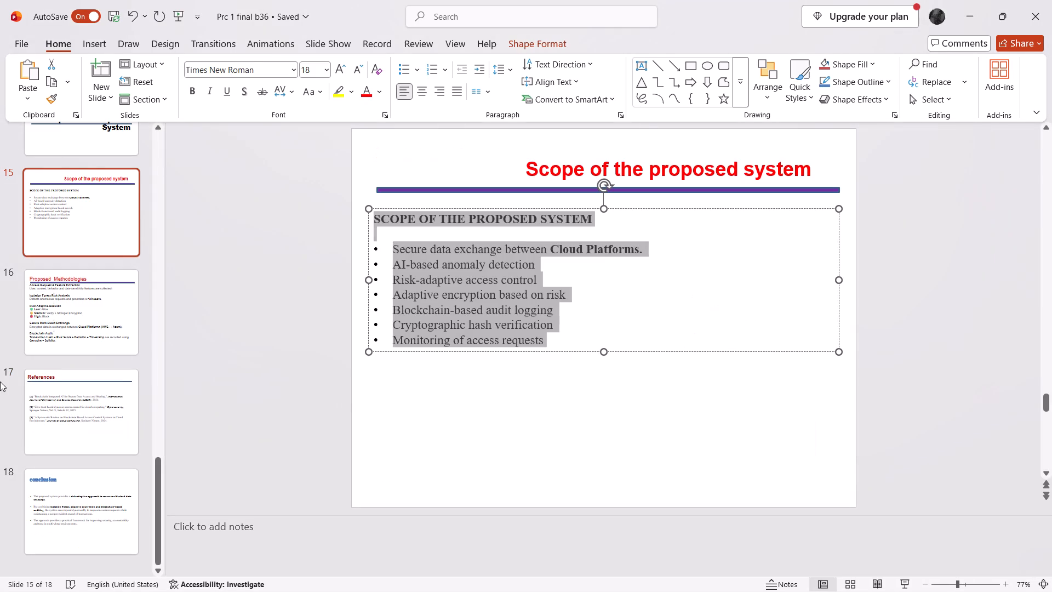
{"action": "scroll", "coordinate": [113, 388], "scroll_direction": "up", "scroll_amount": 5}
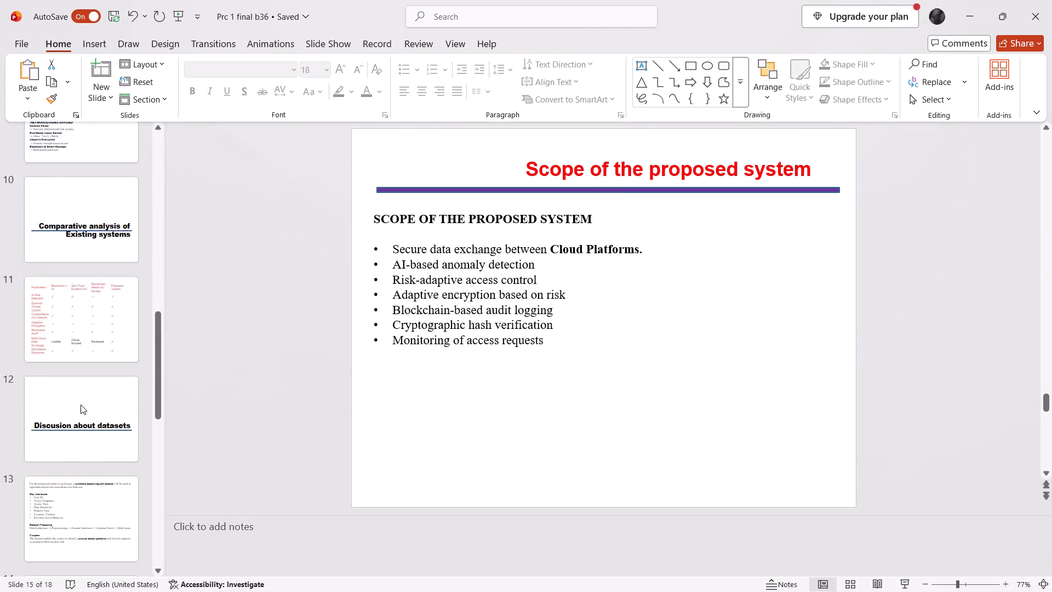
{"action": "scroll", "coordinate": [81, 405], "scroll_direction": "up", "scroll_amount": 1}
{"action": "scroll", "coordinate": [84, 292], "scroll_direction": "up", "scroll_amount": 7}
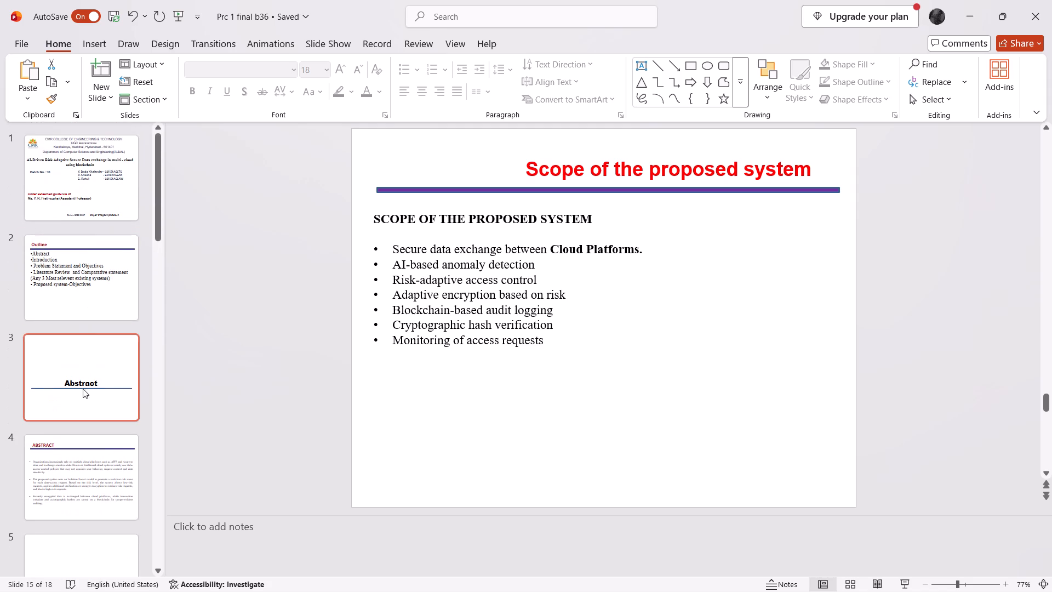
{"action": "scroll", "coordinate": [67, 488], "scroll_direction": "down", "scroll_amount": 14}
{"action": "scroll", "coordinate": [67, 488], "scroll_direction": "up", "scroll_amount": 8}
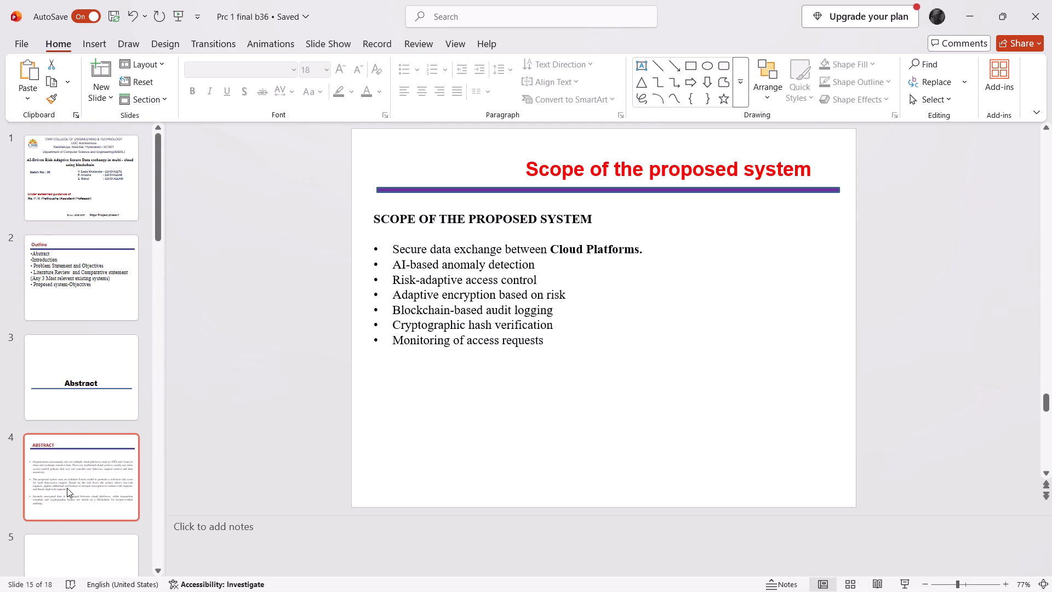
{"action": "scroll", "coordinate": [67, 488], "scroll_direction": "down", "scroll_amount": 6}
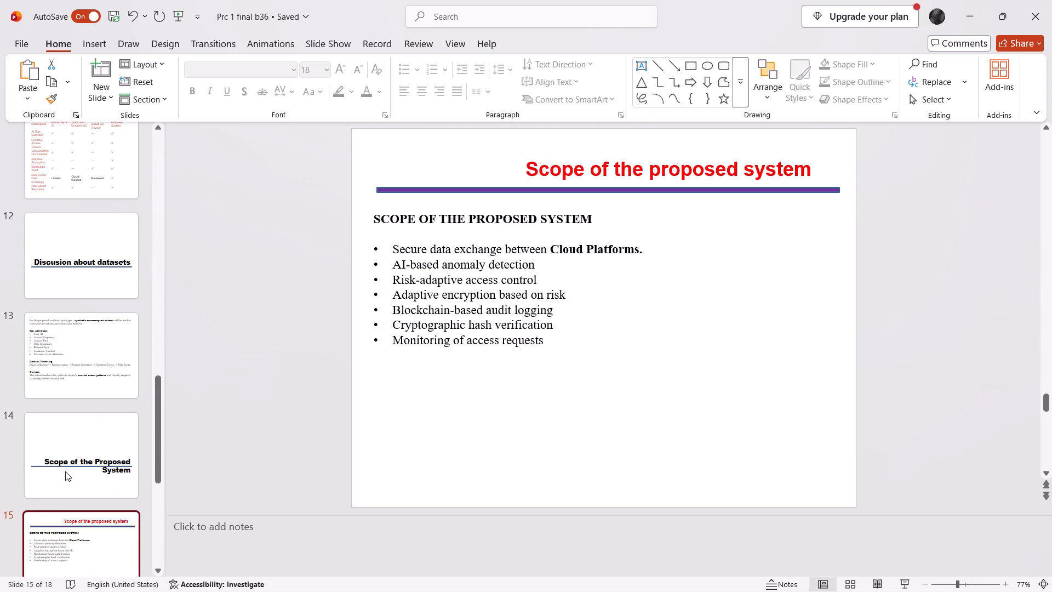
Return to the revised Phase 1 presentation and examine the use case diagram and its note on the UML Diagrams slide.
{"action": "key", "text": "alt+Tab"}
{"action": "scroll", "coordinate": [22, 384], "scroll_direction": "up", "scroll_amount": 7}
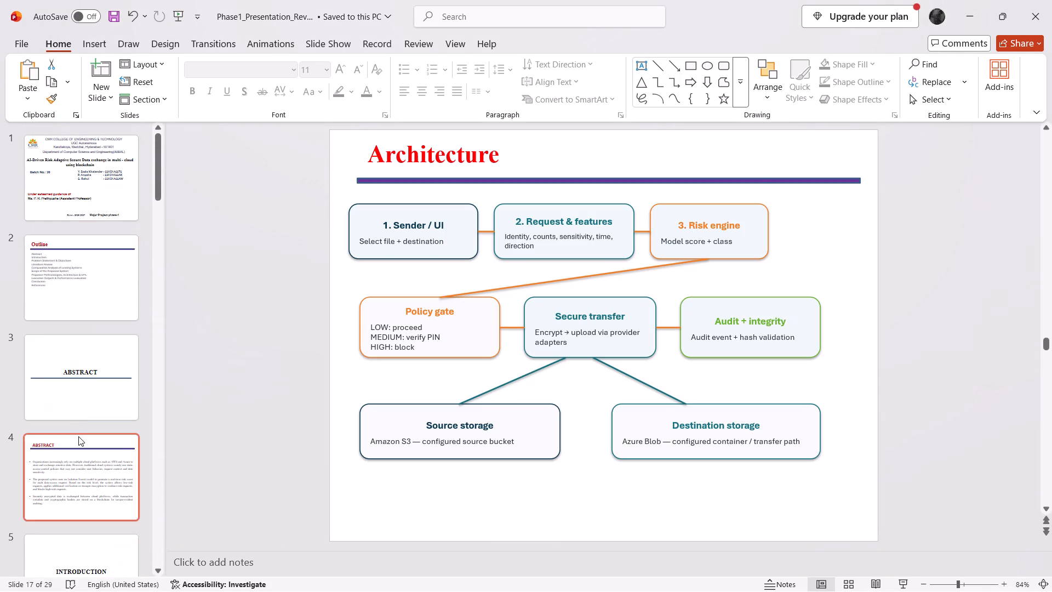
{"action": "scroll", "coordinate": [78, 436], "scroll_direction": "down", "scroll_amount": 6}
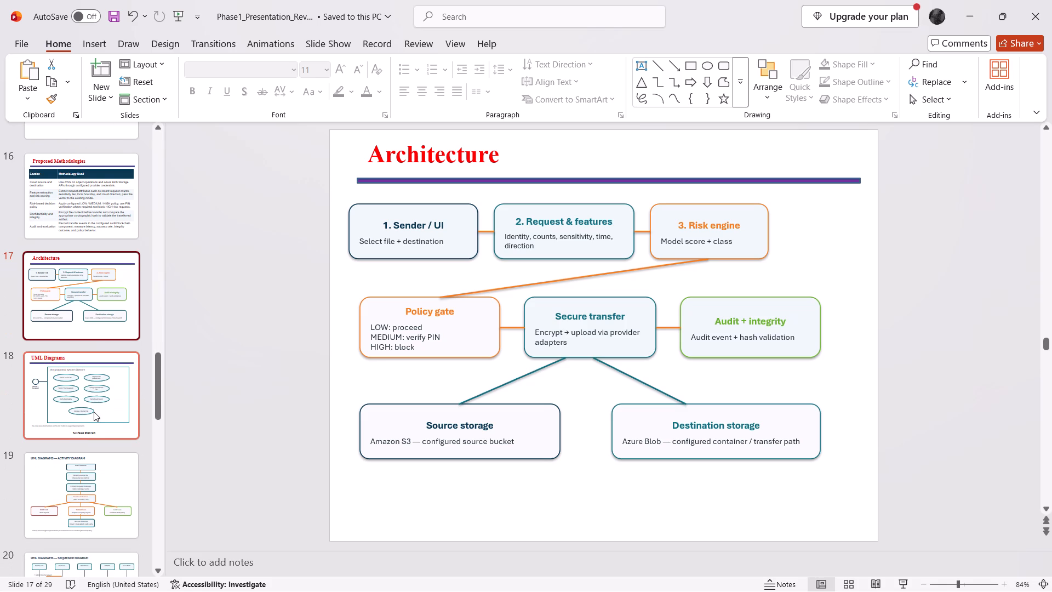
{"action": "left_click", "coordinate": [94, 412]}
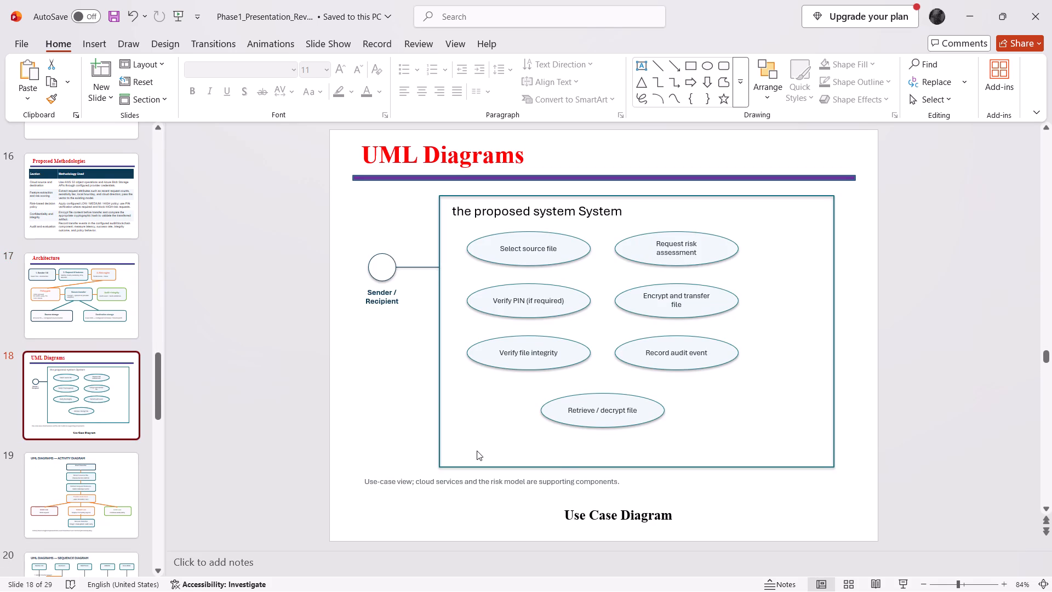
{"action": "left_click", "coordinate": [620, 409]}
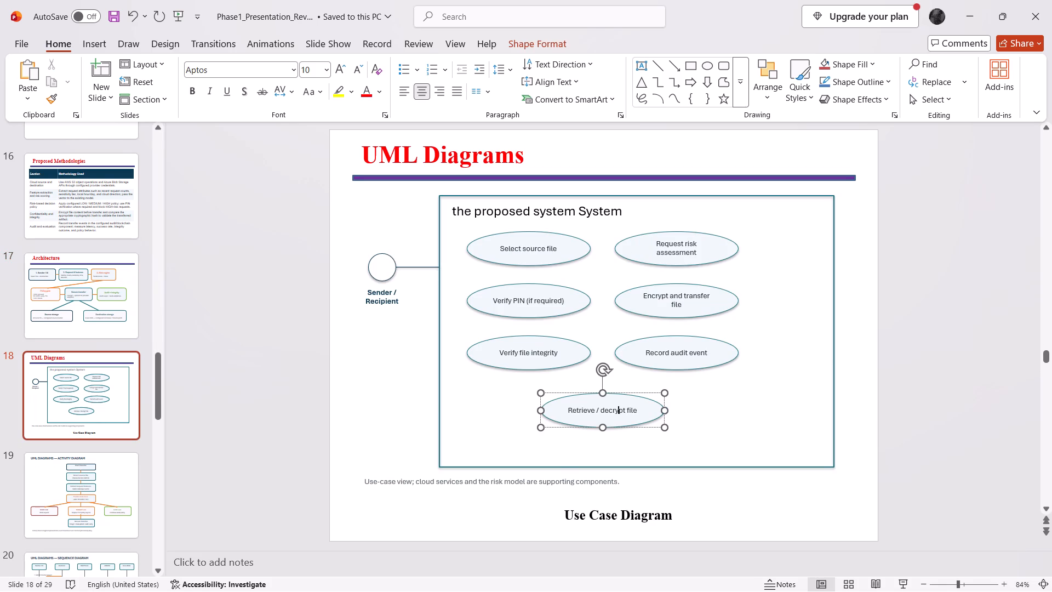
{"action": "left_click", "coordinate": [504, 481]}
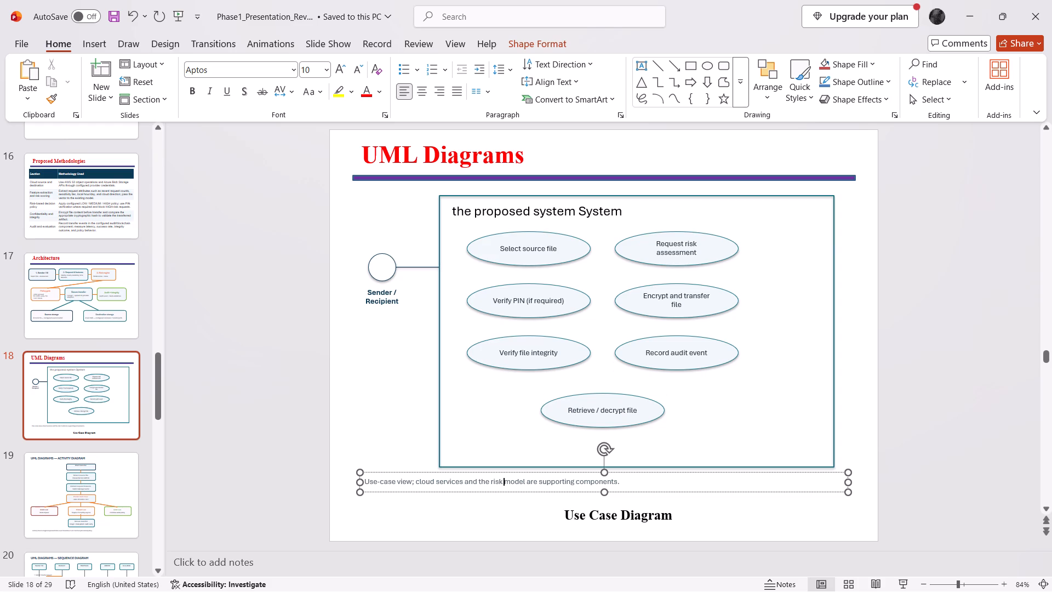
{"action": "left_click", "coordinate": [514, 520]}
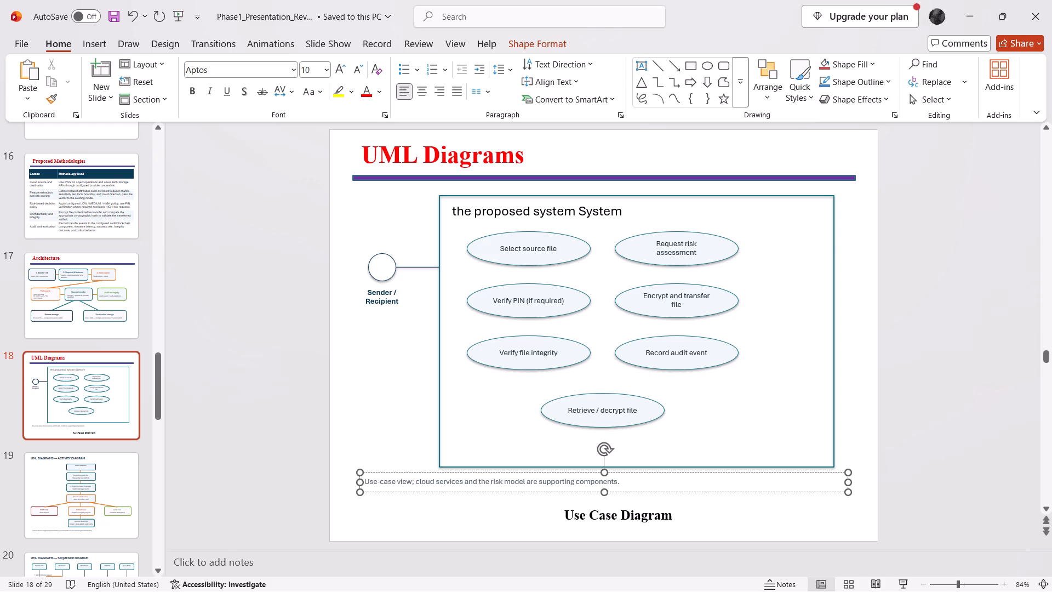
{"action": "left_click", "coordinate": [479, 482]}
{"action": "left_click", "coordinate": [581, 333]}
{"action": "left_click", "coordinate": [524, 338]}
{"action": "left_click", "coordinate": [745, 451]}
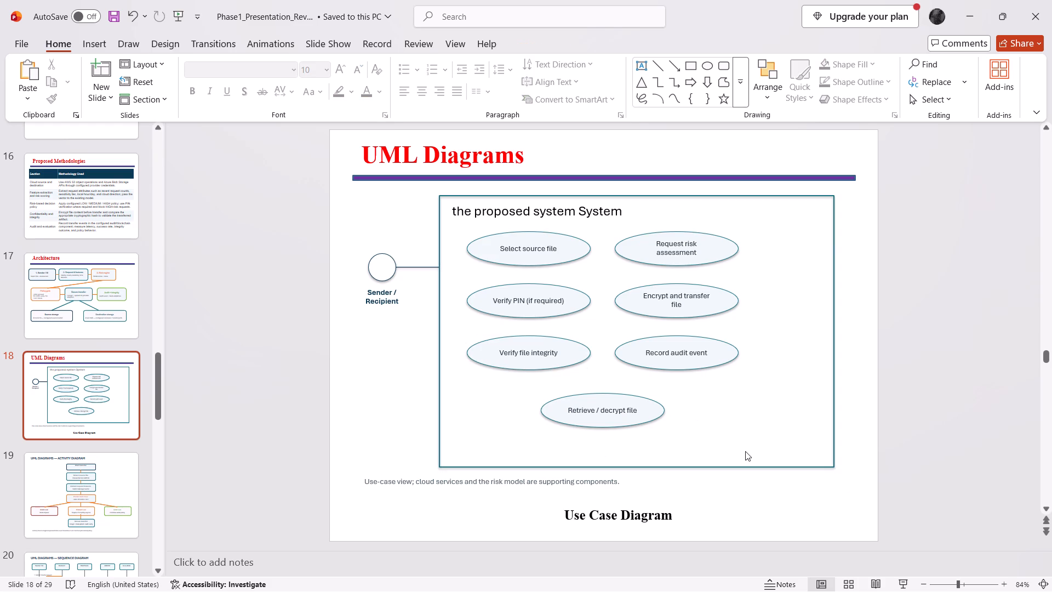
{"action": "left_click", "coordinate": [876, 402]}
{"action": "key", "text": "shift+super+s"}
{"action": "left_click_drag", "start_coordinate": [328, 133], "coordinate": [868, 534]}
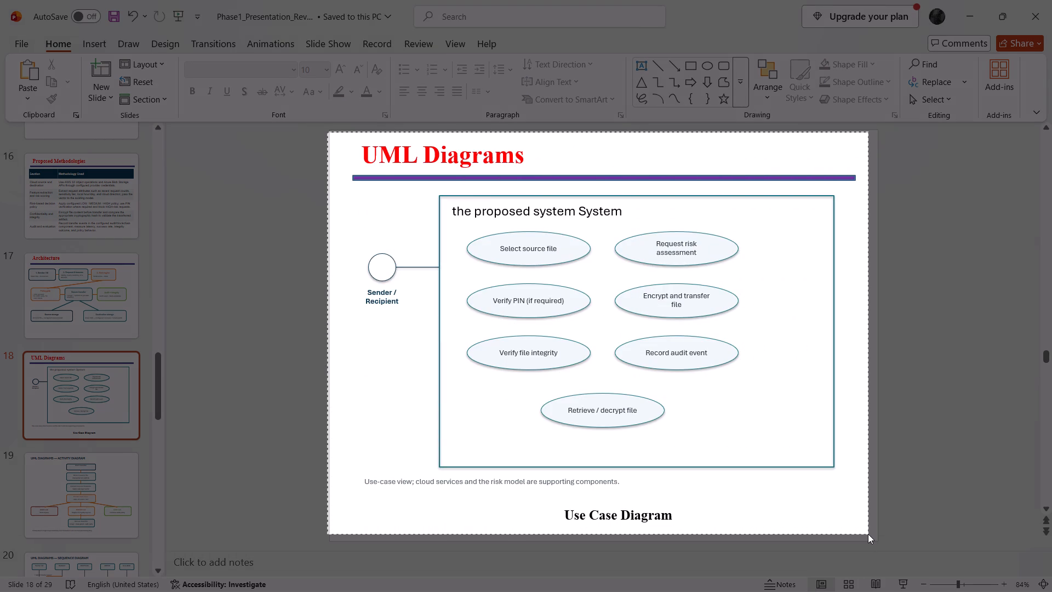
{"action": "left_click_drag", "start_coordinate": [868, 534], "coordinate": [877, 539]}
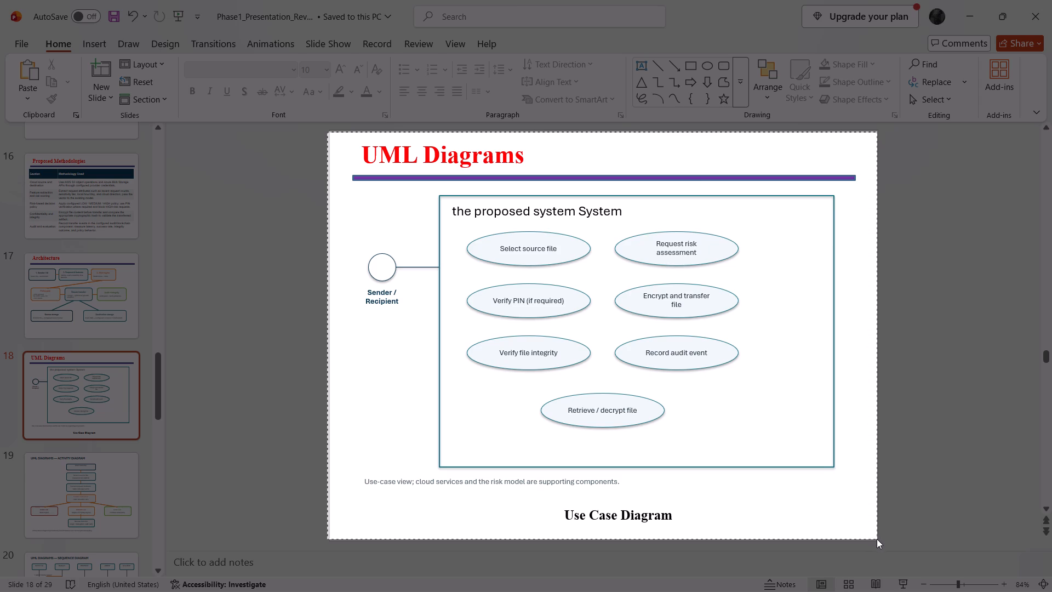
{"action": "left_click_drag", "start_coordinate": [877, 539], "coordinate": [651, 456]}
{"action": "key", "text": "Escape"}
{"action": "key", "text": "shift+super+s"}
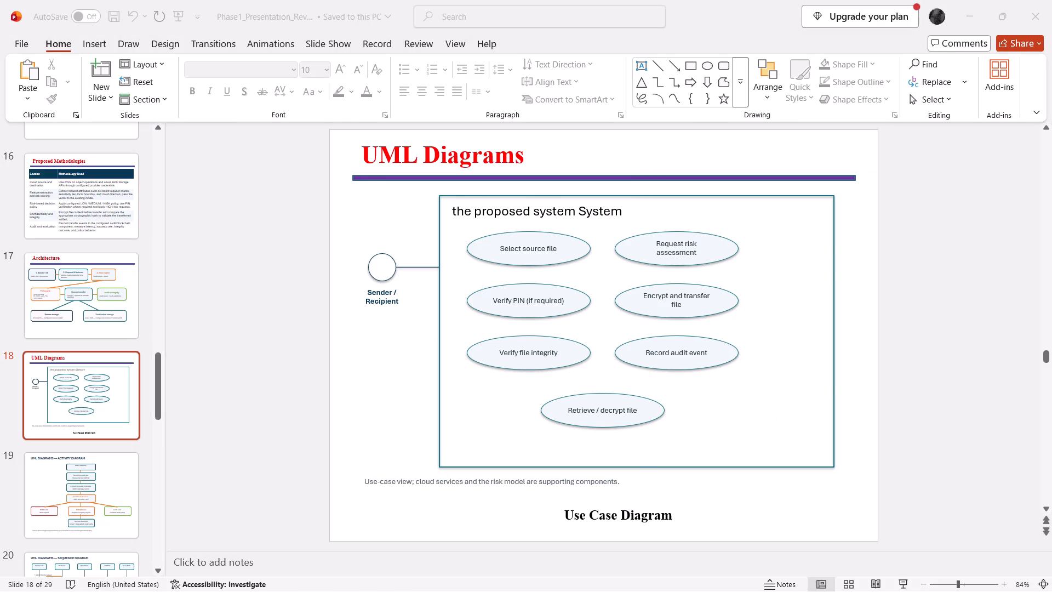
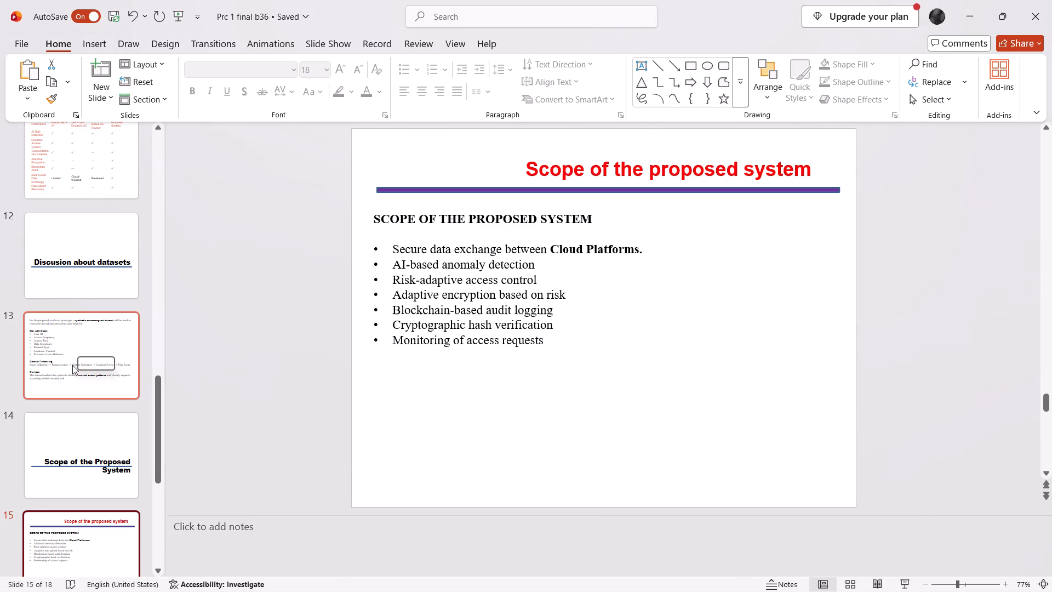
{"action": "scroll", "coordinate": [93, 462], "scroll_direction": "down", "scroll_amount": 6}
{"action": "key", "text": "alt+Tab"}
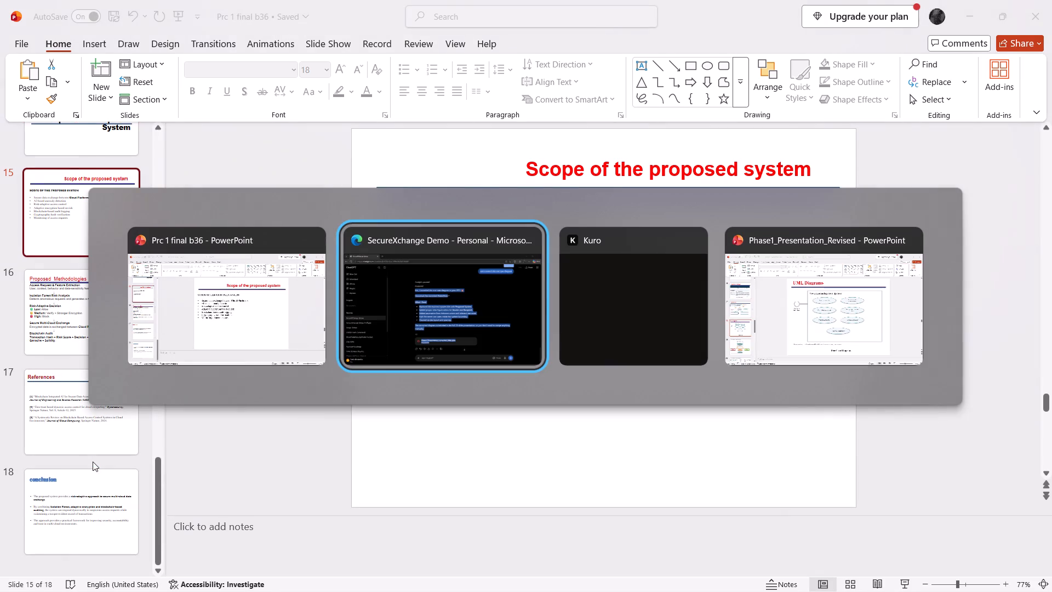
{"action": "key", "text": "alt+Tab"}
{"action": "key", "text": "alt+Tab"}
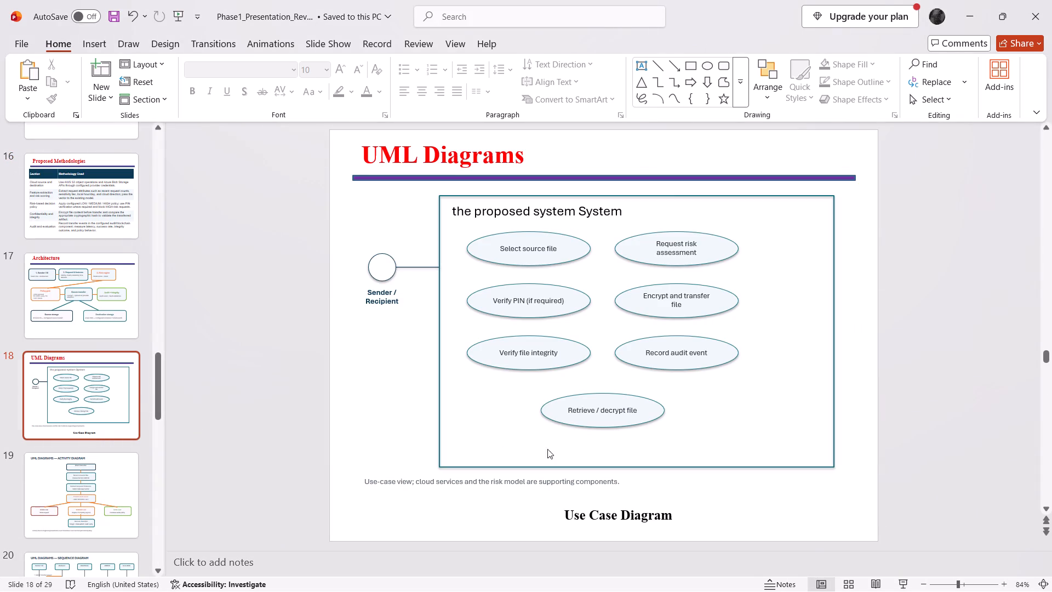
{"action": "left_click", "coordinate": [423, 415]}
{"action": "key", "text": "ctrl+v"}
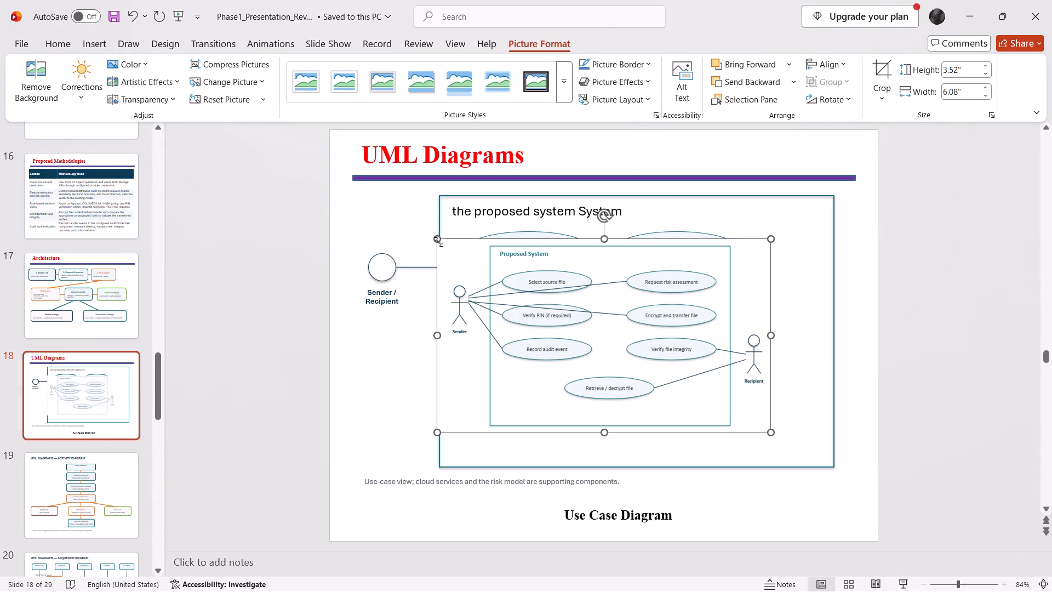
{"action": "left_click_drag", "start_coordinate": [530, 285], "coordinate": [544, 288]}
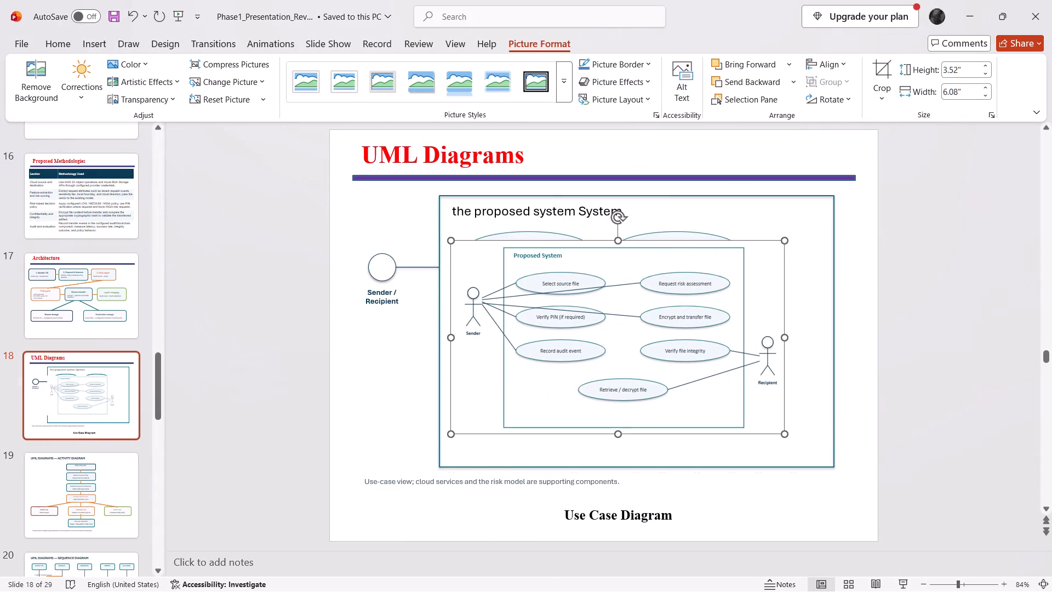
{"action": "left_click_drag", "start_coordinate": [453, 241], "coordinate": [571, 344]}
{"action": "left_click", "coordinate": [398, 277]}
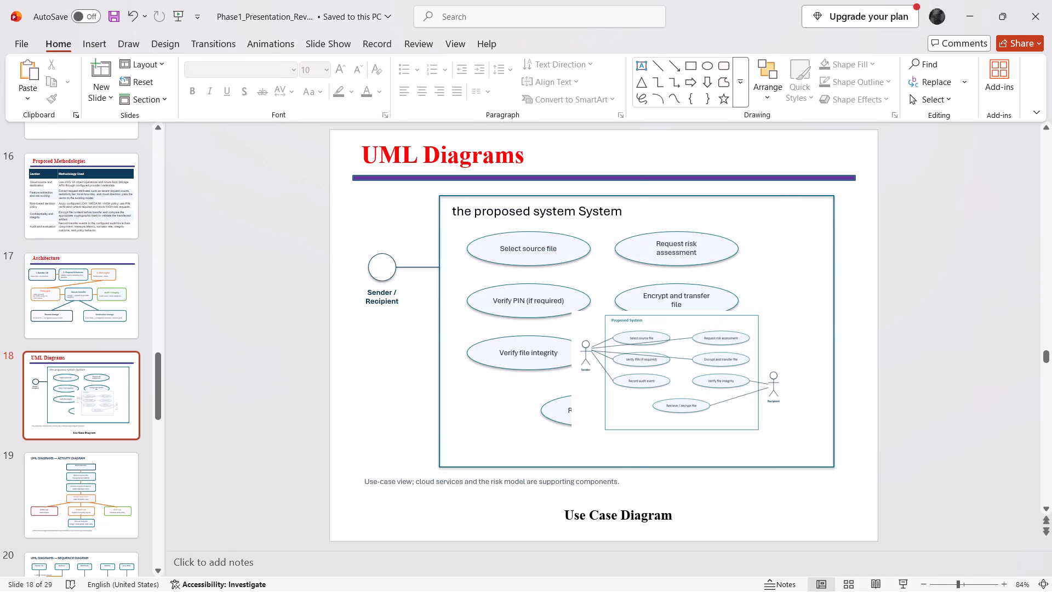
Delete the old diagram's frame, use-case note, ovals, actor circle and connector, moving the pasted picture aside over the slide's edge.
{"action": "left_click", "coordinate": [442, 247]}
{"action": "key", "text": "Delete"}
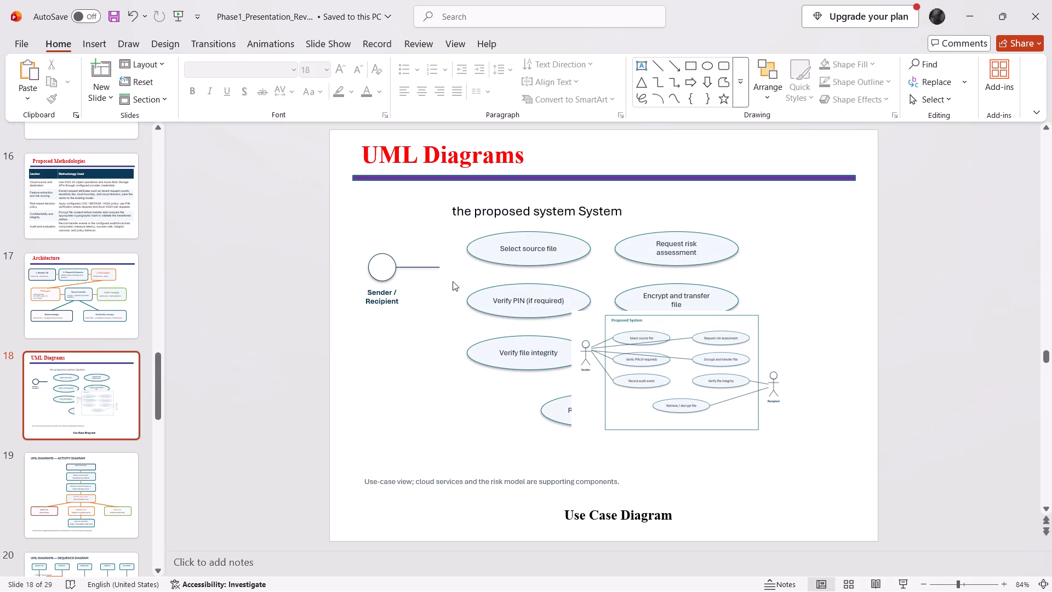
{"action": "left_click_drag", "start_coordinate": [658, 363], "coordinate": [891, 269]}
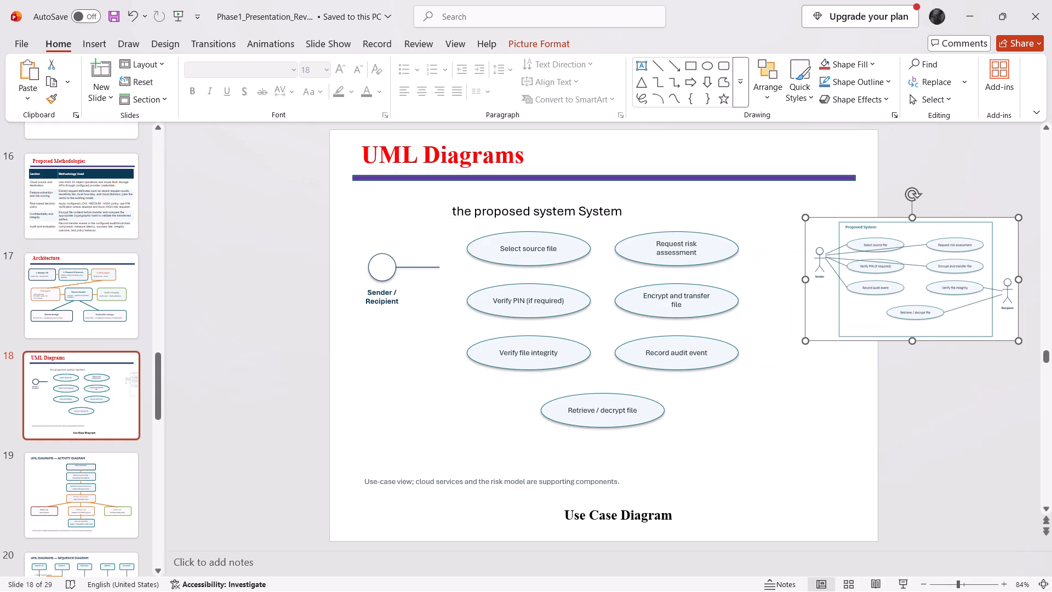
{"action": "left_click_drag", "start_coordinate": [754, 494], "coordinate": [727, 470]}
{"action": "key", "text": "Delete"}
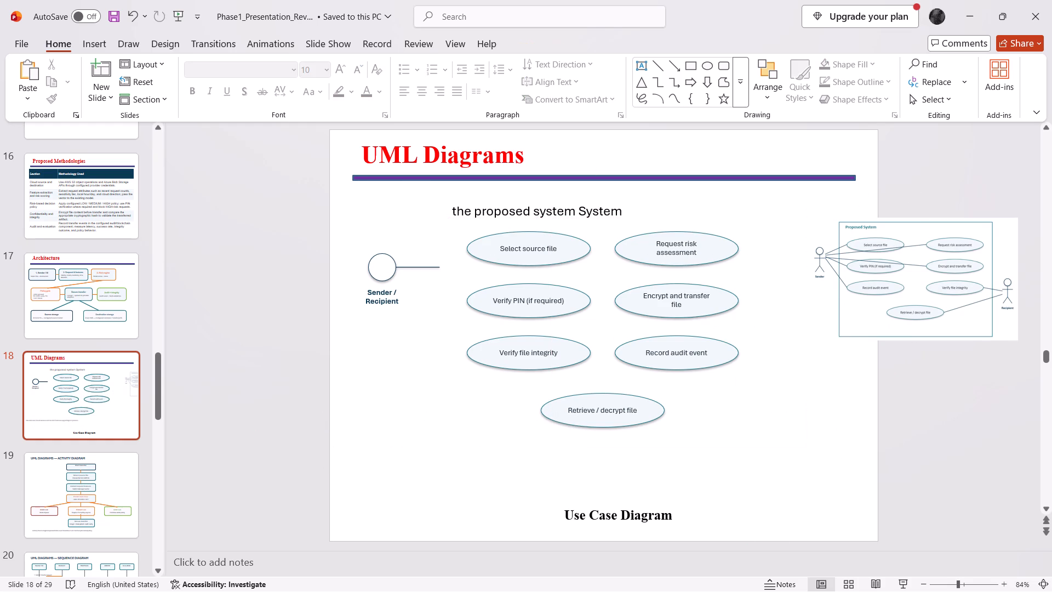
{"action": "left_click_drag", "start_coordinate": [362, 495], "coordinate": [374, 219]}
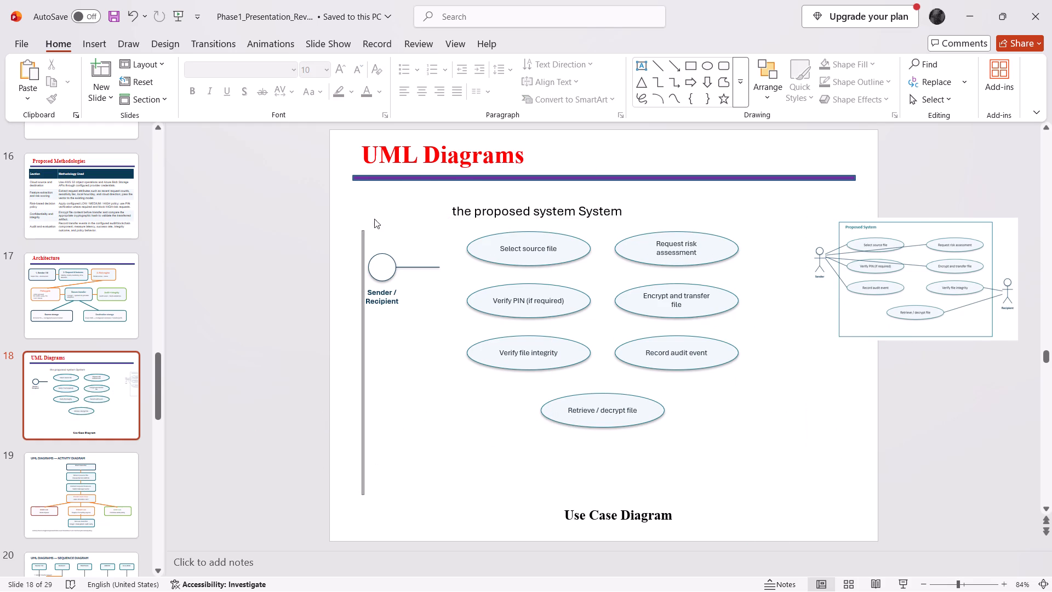
{"action": "left_click_drag", "start_coordinate": [374, 219], "coordinate": [729, 218]}
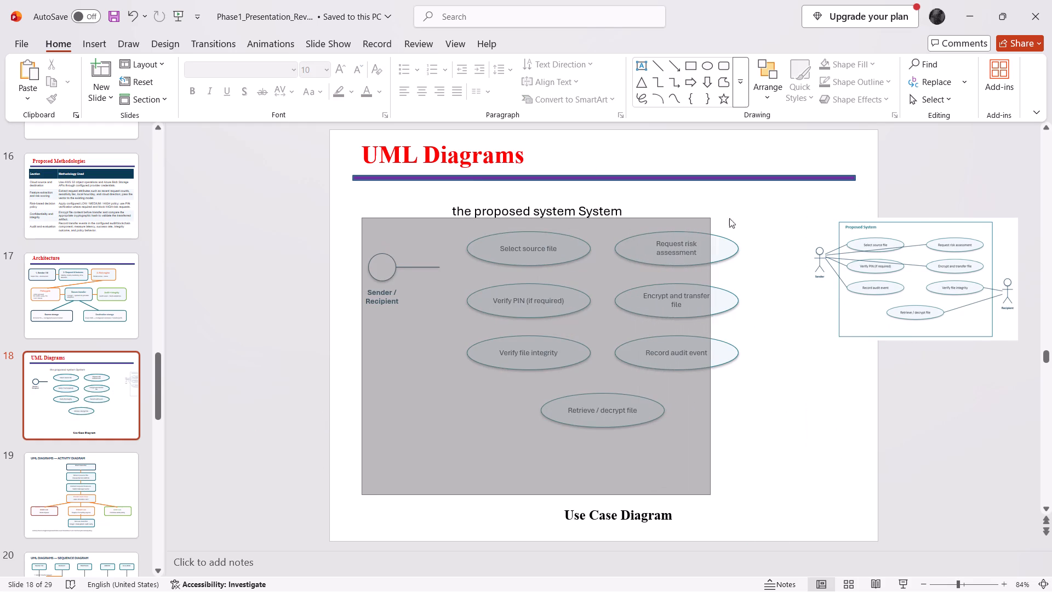
{"action": "left_click_drag", "start_coordinate": [729, 218], "coordinate": [757, 202]}
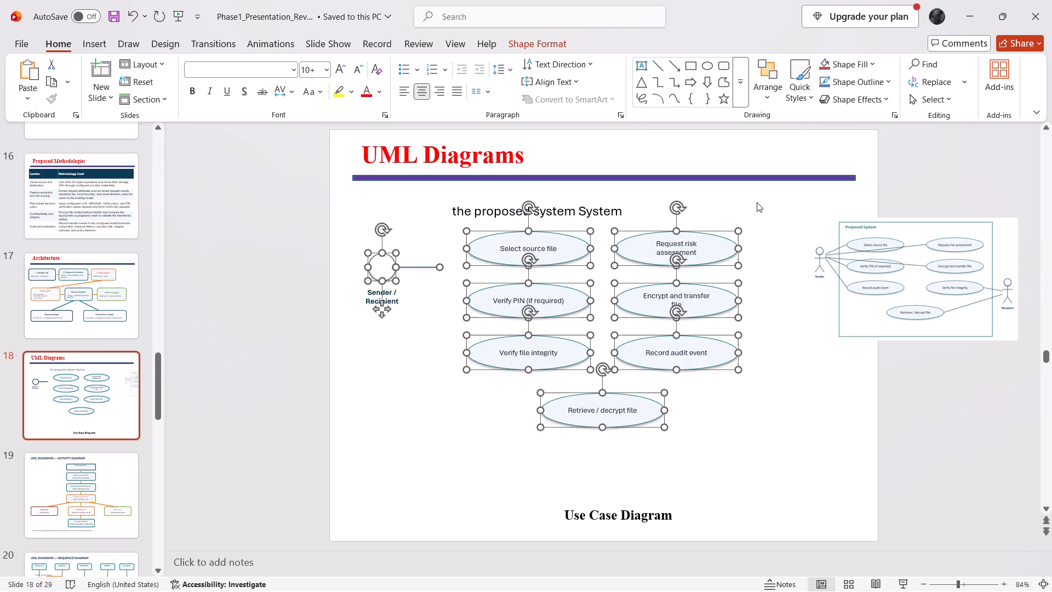
{"action": "key", "text": "Delete"}
Clear the leftover "the proposed system System" and "Sender / Recipient" text from the old diagram.
{"action": "left_click_drag", "start_coordinate": [379, 397], "coordinate": [637, 201]}
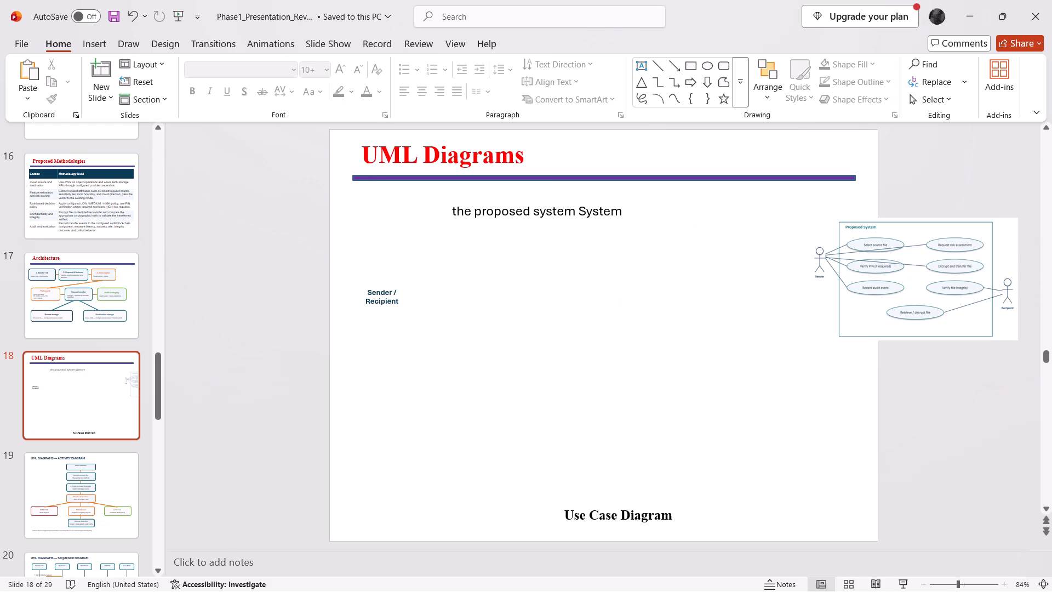
{"action": "left_click", "coordinate": [590, 217]}
{"action": "key", "text": "ctrl+a"}
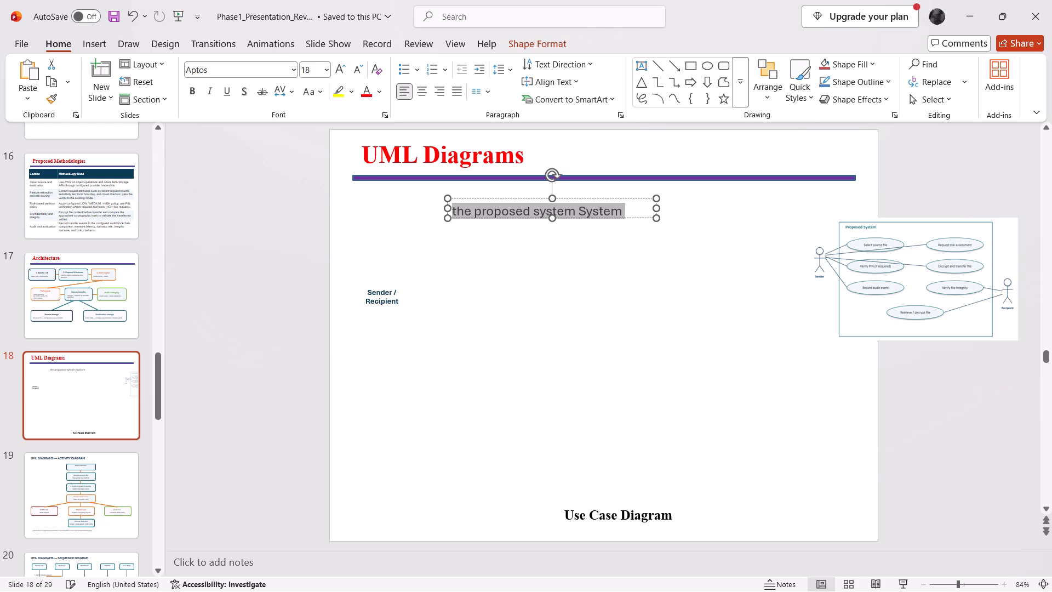
{"action": "key", "text": "BackSpace"}
{"action": "left_click", "coordinate": [382, 297]}
{"action": "key", "text": "ctrl+a"}
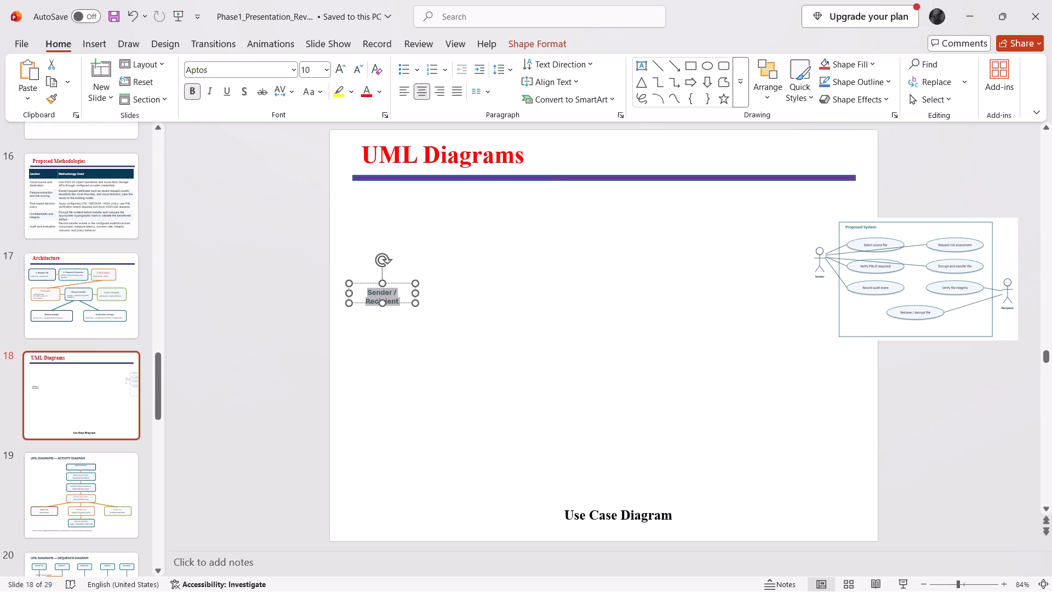
{"action": "key", "text": "BackSpace"}
Enlarge the corrected diagram picture and place it between the UML Diagrams title and the Use Case Diagram caption.
{"action": "left_click", "coordinate": [935, 291]}
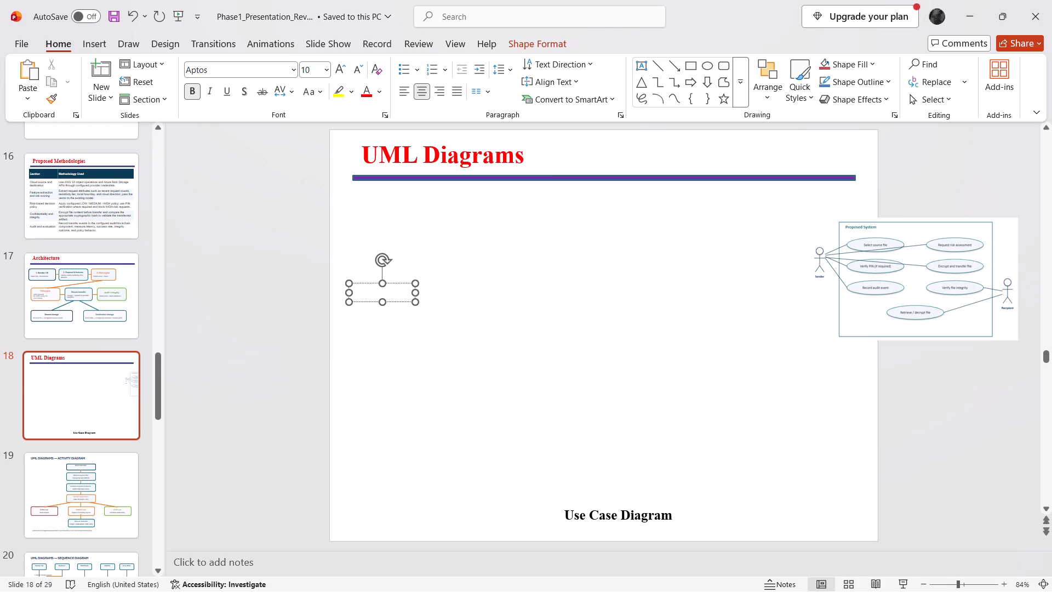
{"action": "left_click_drag", "start_coordinate": [807, 217], "coordinate": [621, 194]}
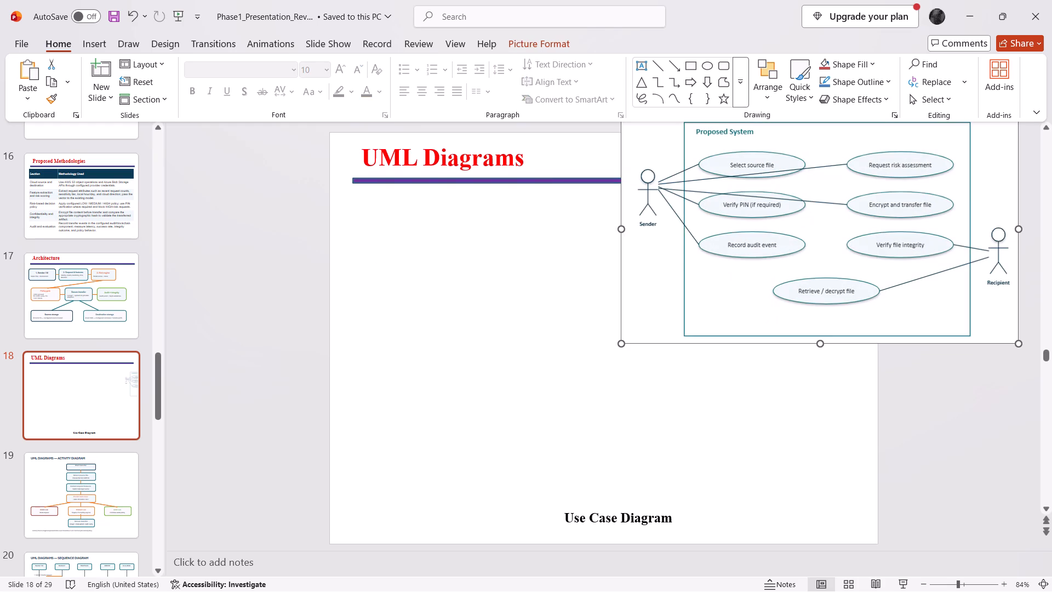
{"action": "left_click_drag", "start_coordinate": [804, 233], "coordinate": [569, 359]}
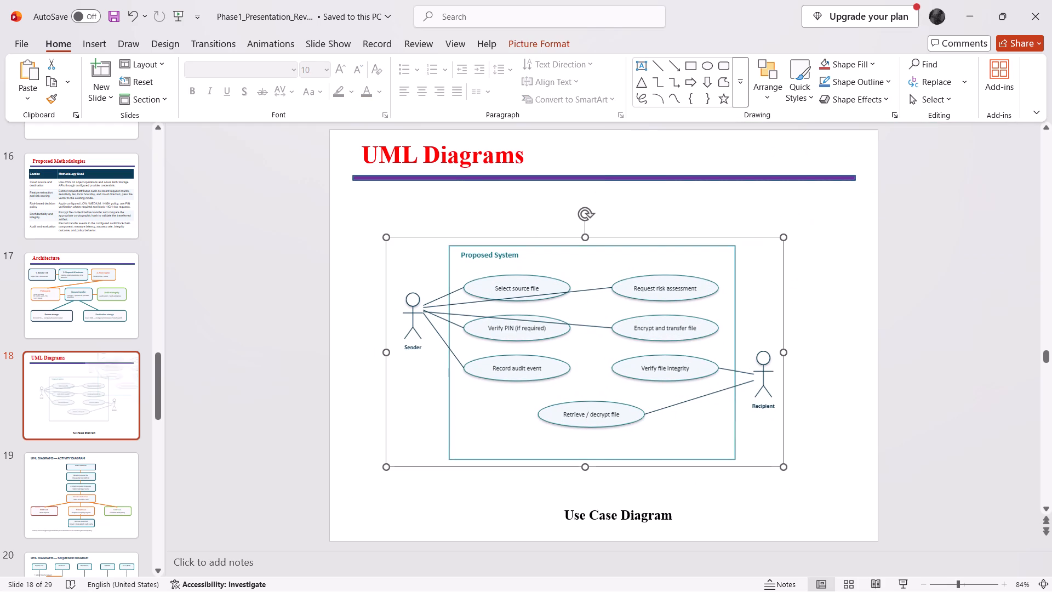
Stretch the corrected use case picture taller and wider so it fills the space between the UML Diagrams title line and the Use Case Diagram caption.
{"action": "left_click_drag", "start_coordinate": [585, 237], "coordinate": [586, 106]}
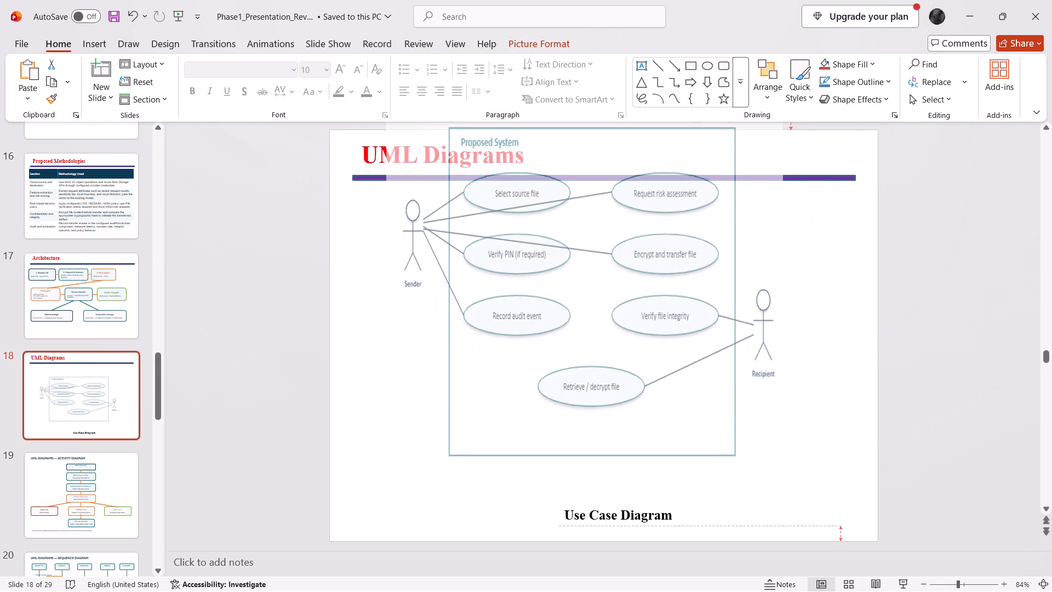
{"action": "left_click_drag", "start_coordinate": [586, 106], "coordinate": [593, 146]}
{"action": "left_click_drag", "start_coordinate": [567, 267], "coordinate": [574, 300]}
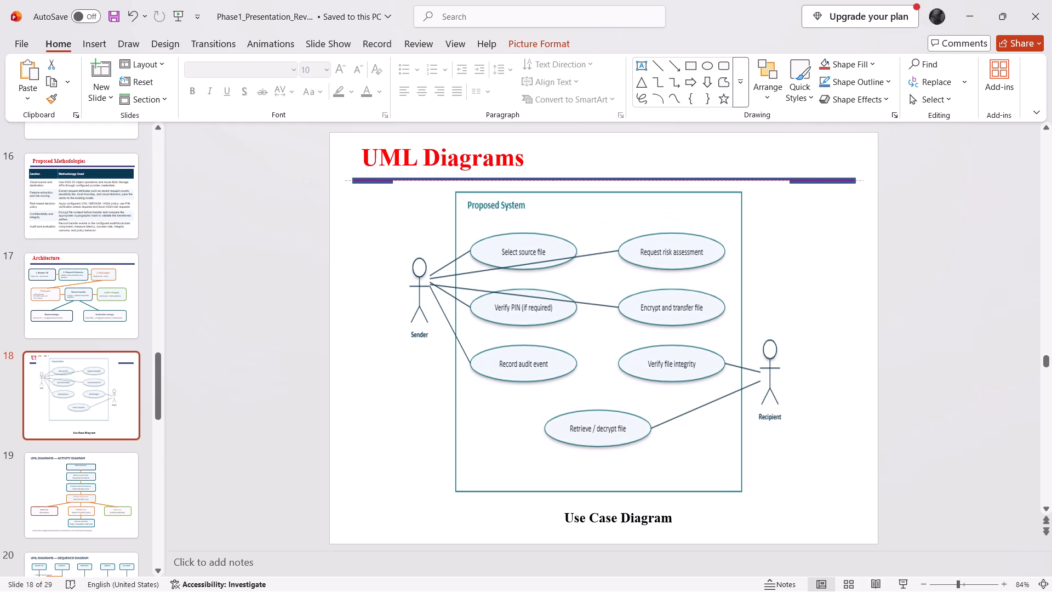
{"action": "left_click_drag", "start_coordinate": [574, 300], "coordinate": [575, 309]}
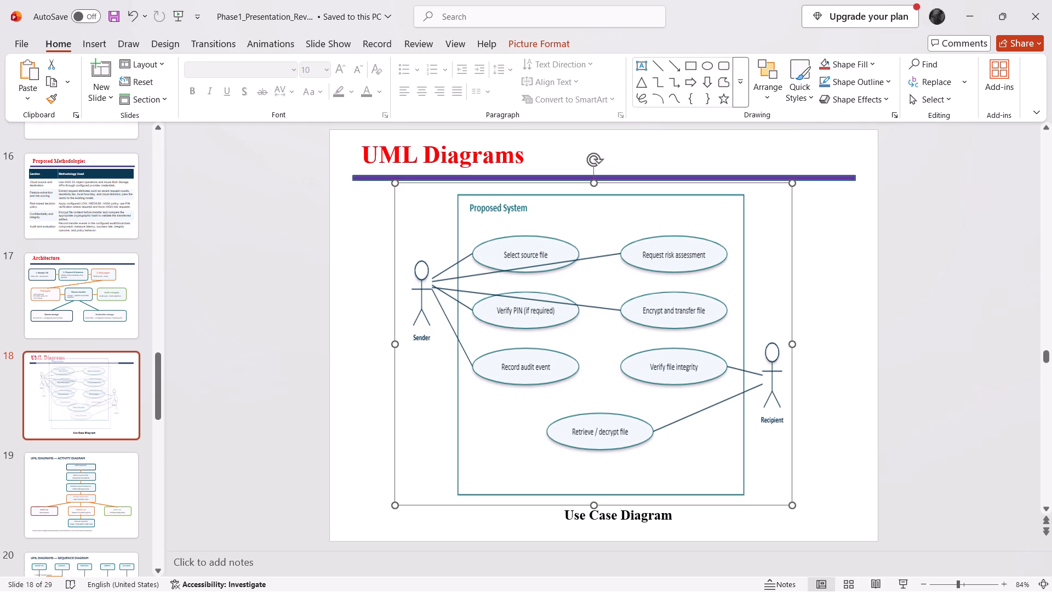
{"action": "left_click_drag", "start_coordinate": [794, 346], "coordinate": [843, 340]}
{"action": "left_click_drag", "start_coordinate": [393, 344], "coordinate": [375, 345]}
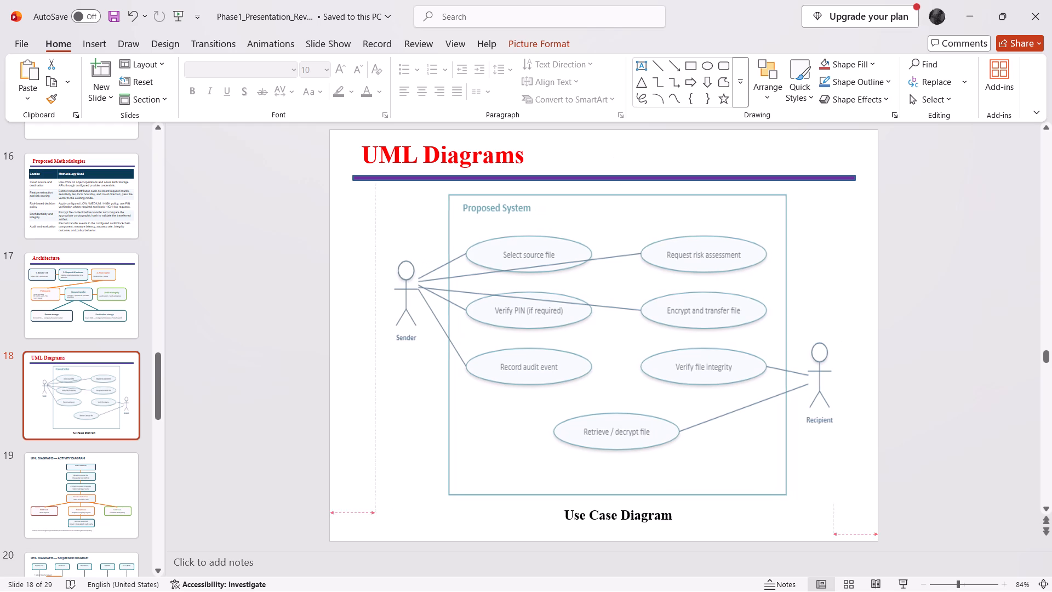
{"action": "left_click_drag", "start_coordinate": [375, 345], "coordinate": [378, 348]}
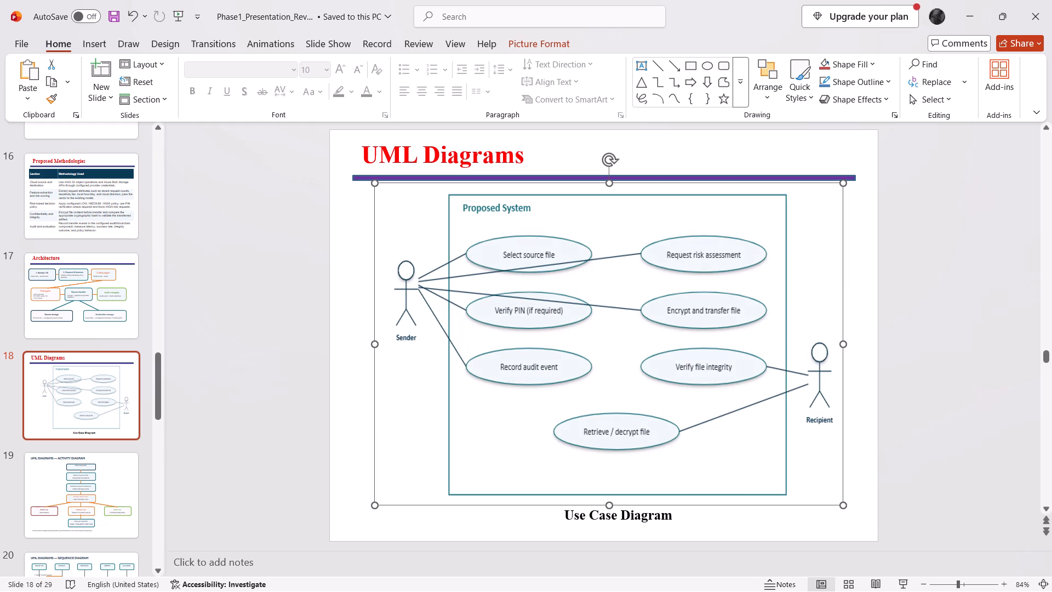
{"action": "left_click", "coordinate": [287, 347]}
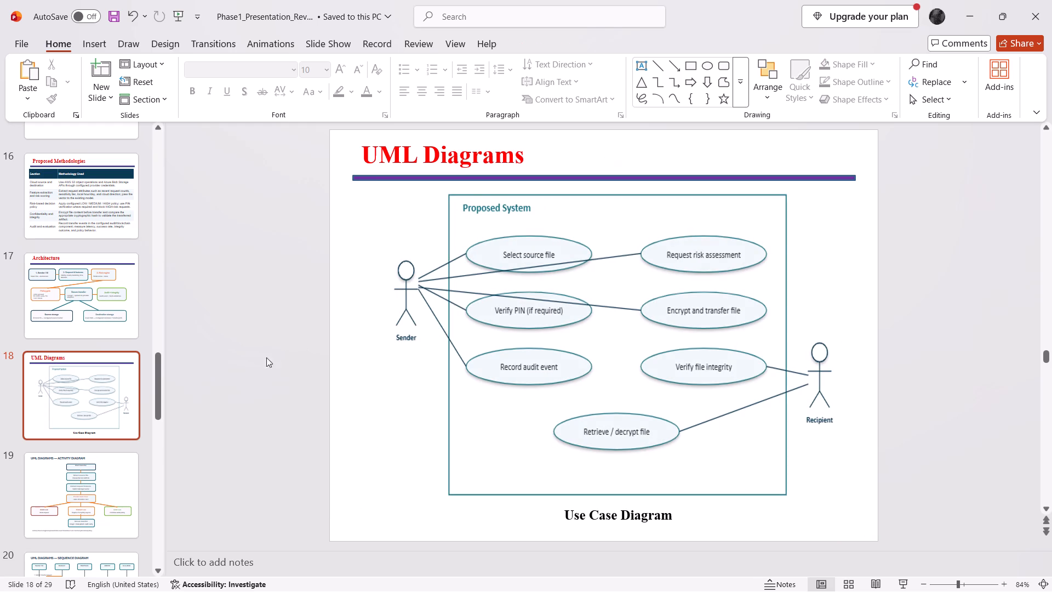
Delete the empty title and text placeholders overlapping the flow on slide 19, the Activity Diagram.
{"action": "left_click", "coordinate": [96, 498]}
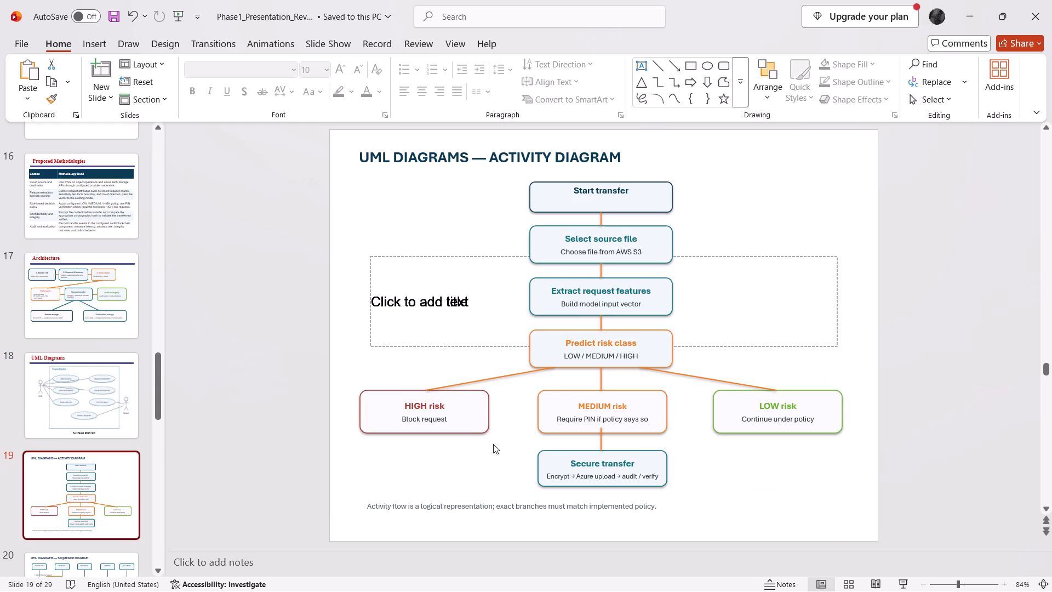
{"action": "left_click", "coordinate": [481, 288]}
{"action": "key", "text": "Delete"}
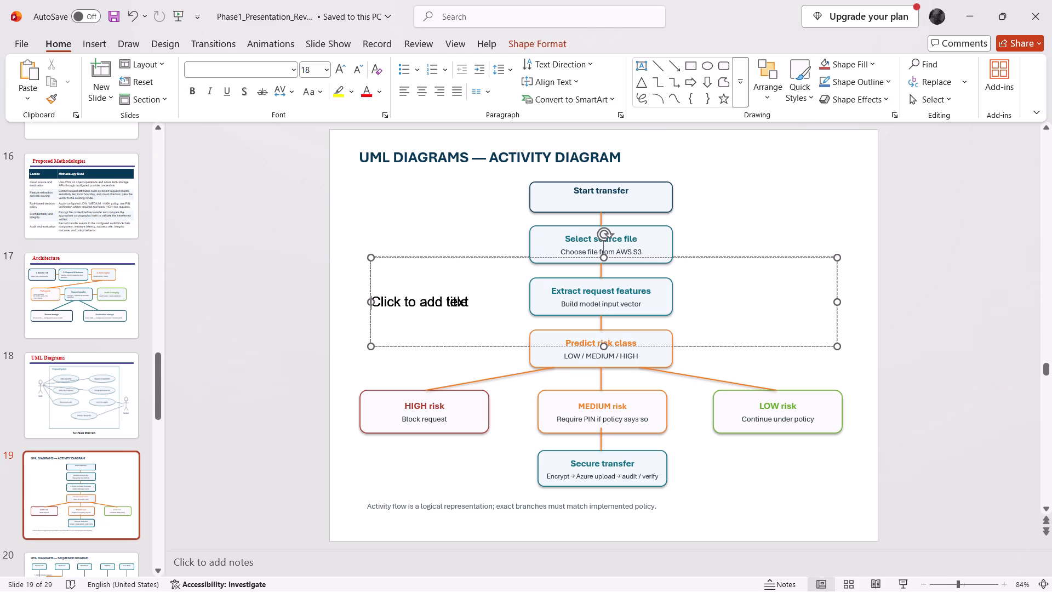
{"action": "left_click_drag", "start_coordinate": [837, 258], "coordinate": [830, 278]}
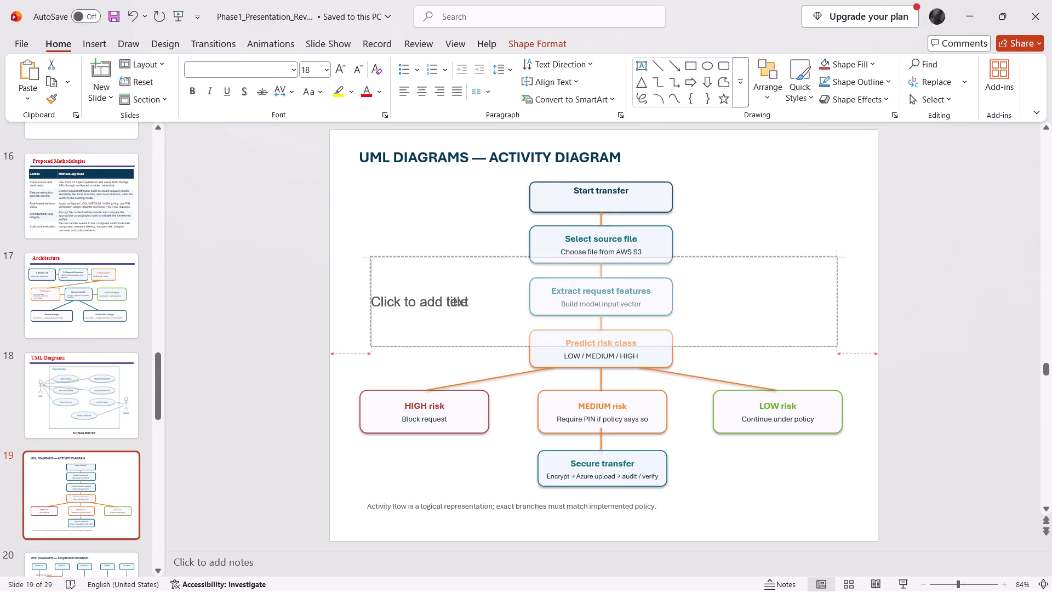
{"action": "left_click_drag", "start_coordinate": [830, 278], "coordinate": [827, 283]}
{"action": "key", "text": "Delete"}
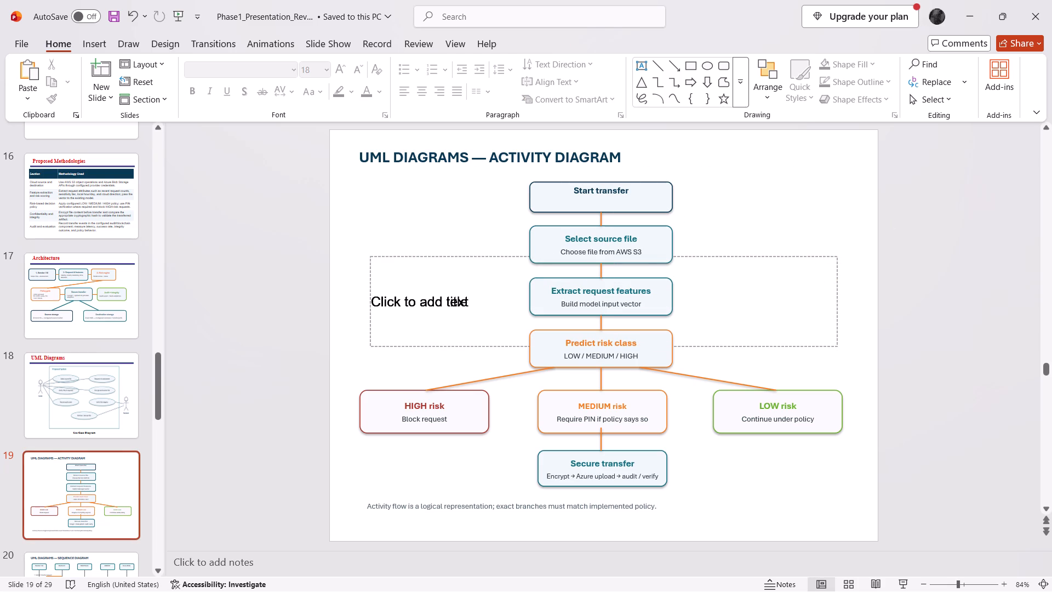
{"action": "left_click", "coordinate": [833, 260]}
{"action": "left_click_drag", "start_coordinate": [837, 253], "coordinate": [825, 267]}
{"action": "key", "text": "Delete"}
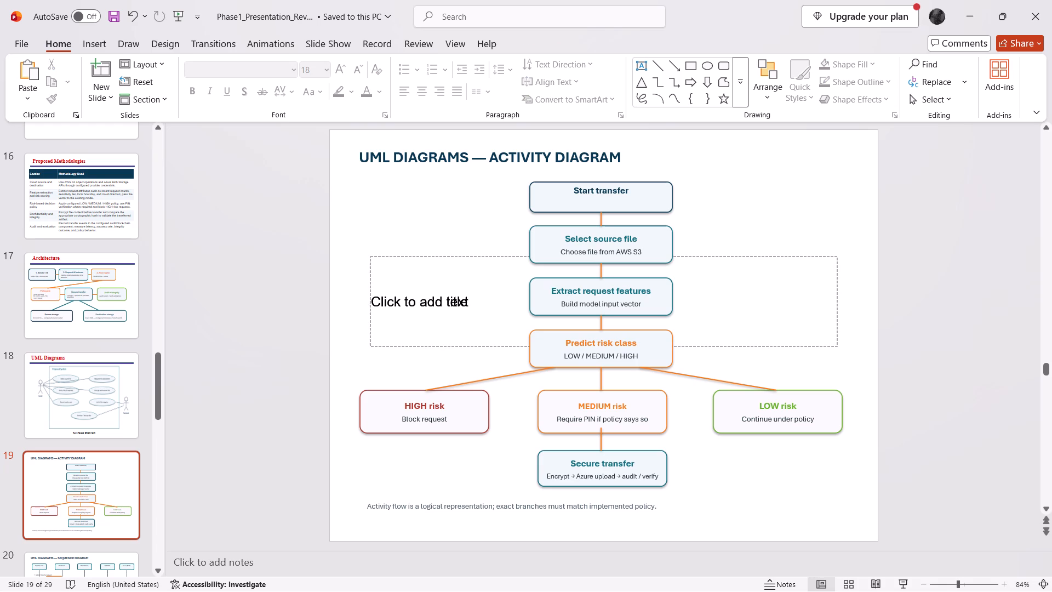
{"action": "left_click", "coordinate": [836, 258]}
{"action": "left_click_drag", "start_coordinate": [839, 257], "coordinate": [830, 271]}
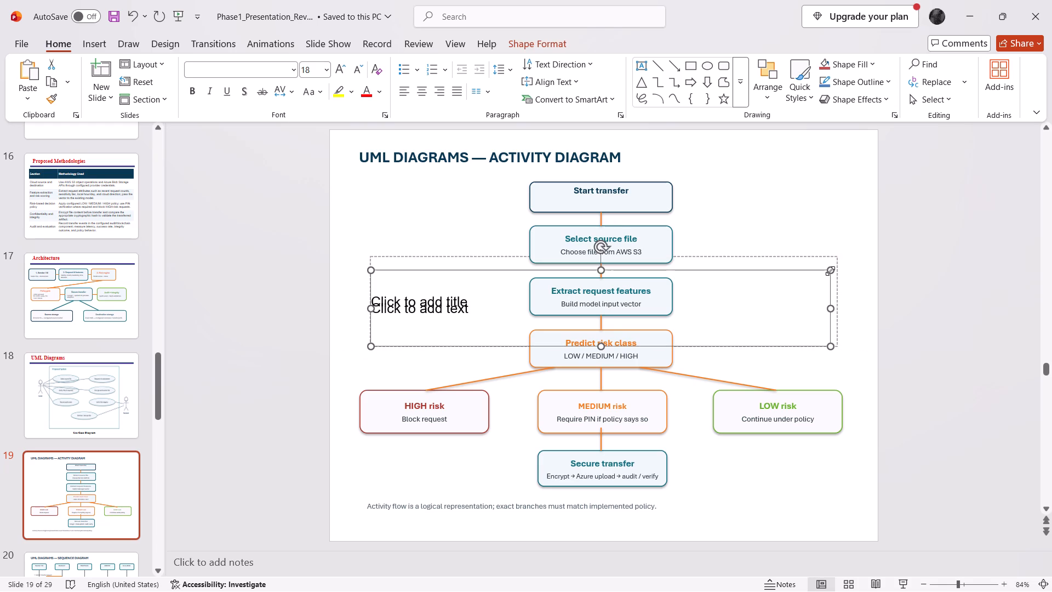
{"action": "key", "text": "Delete"}
{"action": "left_click", "coordinate": [833, 256]}
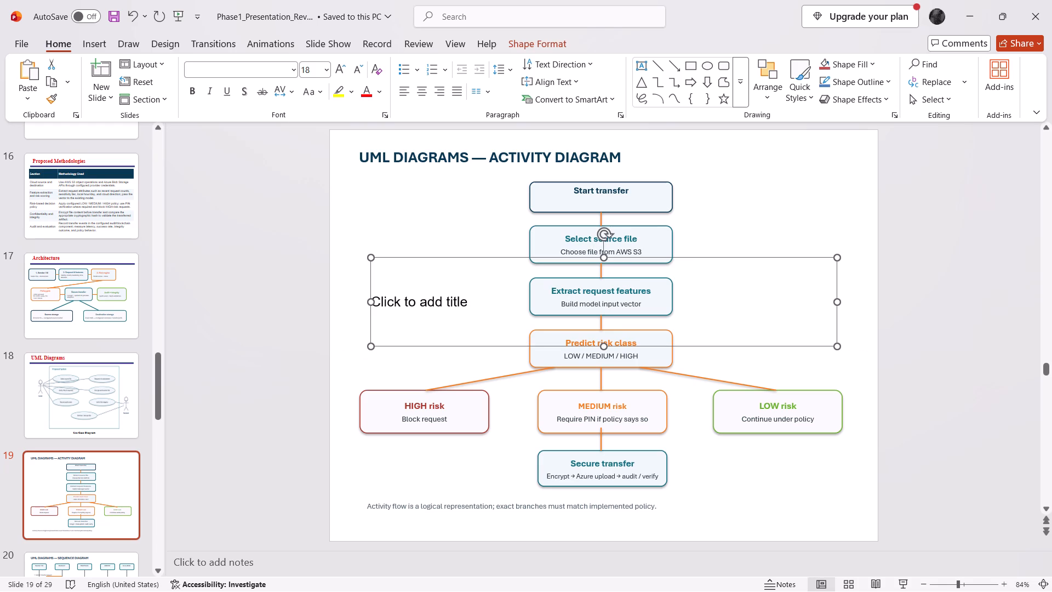
{"action": "left_click_drag", "start_coordinate": [837, 256], "coordinate": [828, 283]}
{"action": "key", "text": "Delete"}
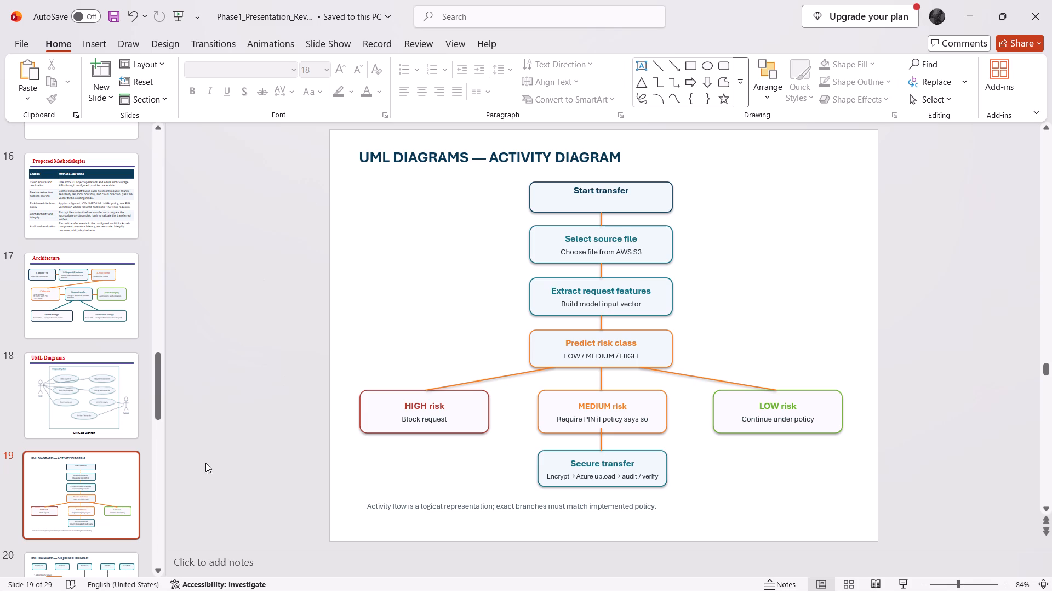
Delete the empty title and text placeholders overlapping the interaction lines on slide 20, the Sequence Diagram.
{"action": "scroll", "coordinate": [88, 544], "scroll_direction": "down", "scroll_amount": 1}
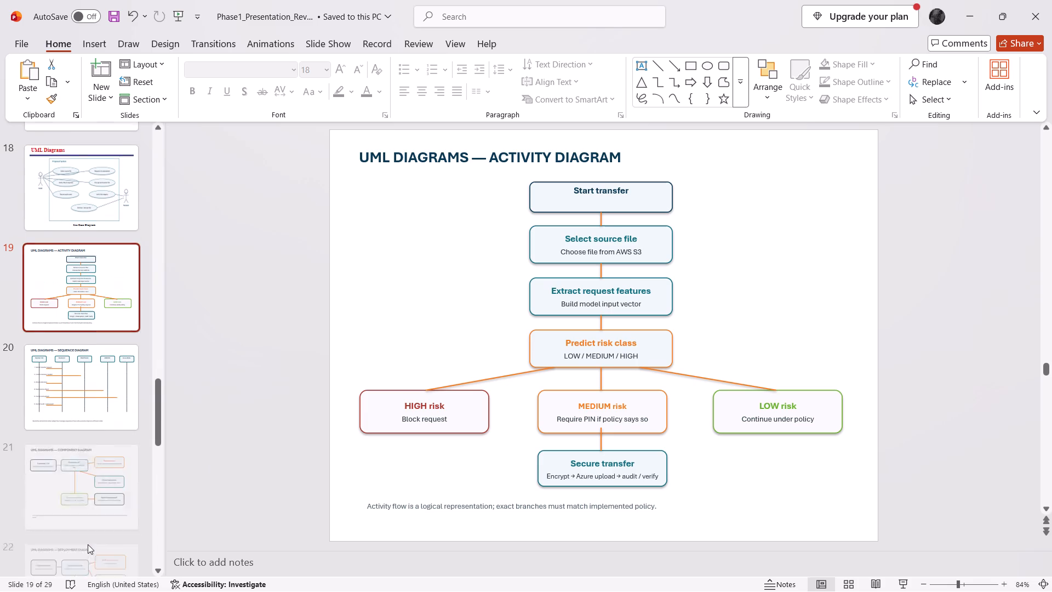
{"action": "scroll", "coordinate": [88, 544], "scroll_direction": "down", "scroll_amount": 1}
{"action": "left_click", "coordinate": [88, 320]}
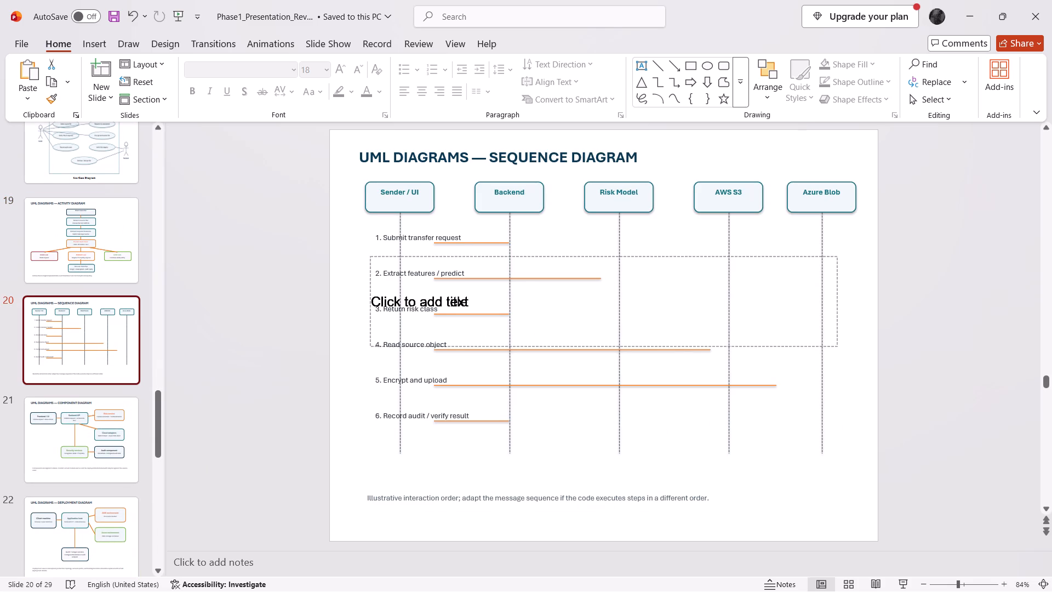
{"action": "left_click", "coordinate": [834, 258]}
{"action": "left_click_drag", "start_coordinate": [832, 257], "coordinate": [950, 280]}
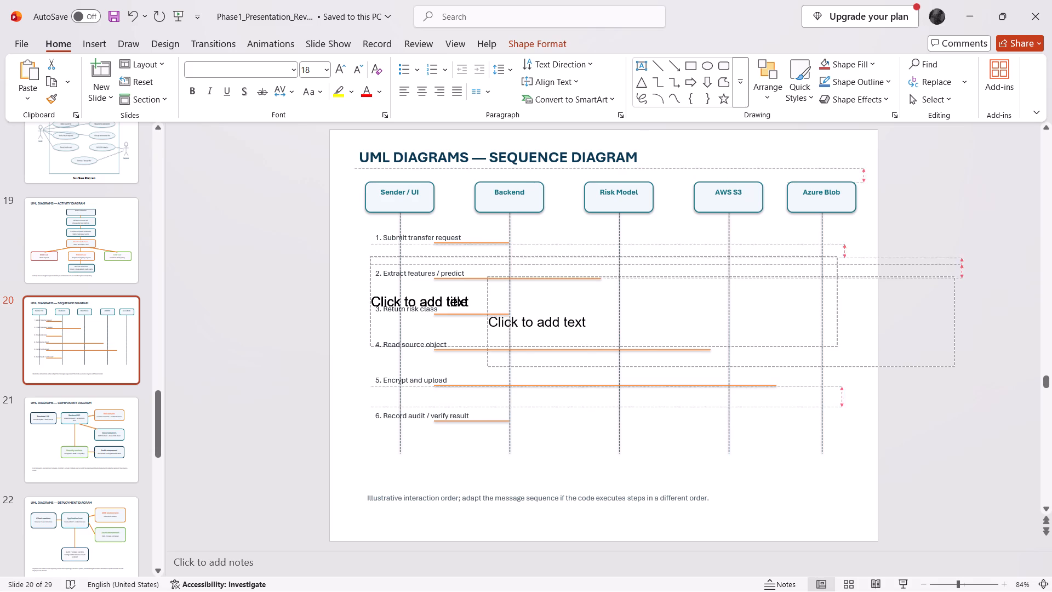
{"action": "left_click_drag", "start_coordinate": [950, 280], "coordinate": [999, 314]}
{"action": "key", "text": "Delete"}
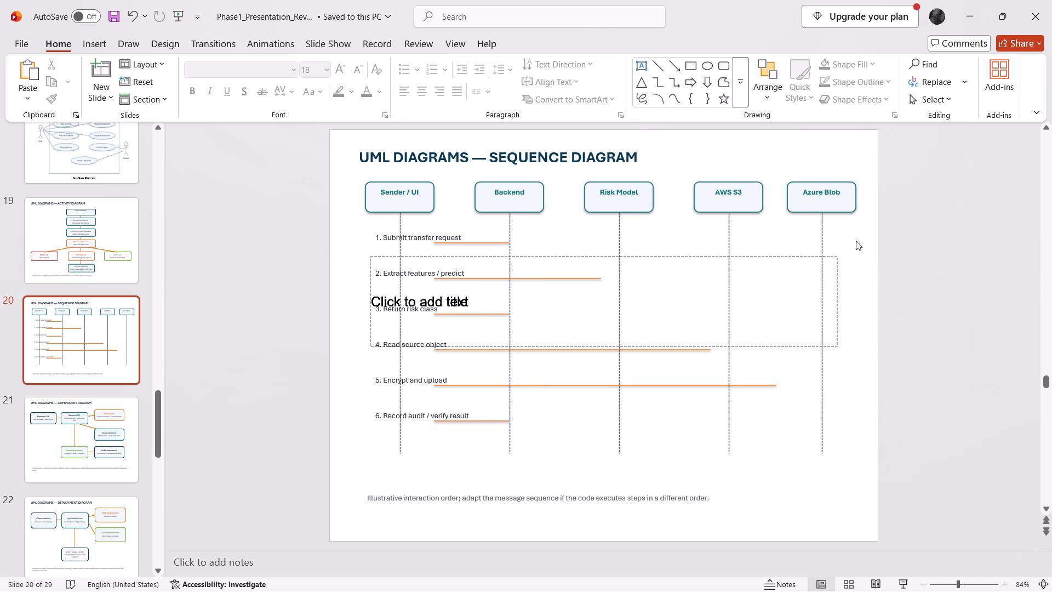
{"action": "left_click_drag", "start_coordinate": [834, 257], "coordinate": [948, 284]}
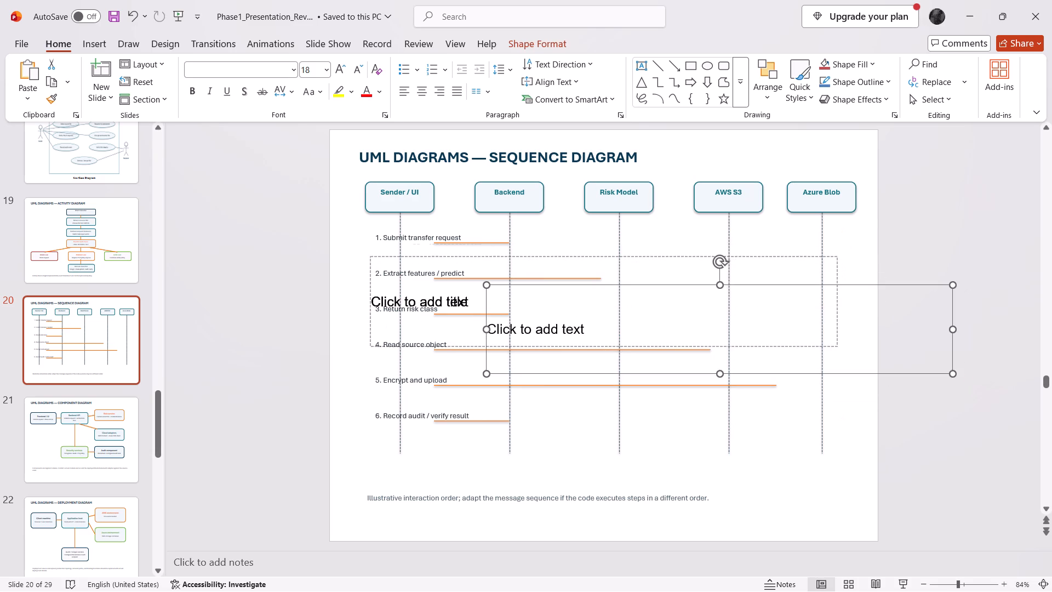
{"action": "key", "text": "Delete"}
{"action": "left_click_drag", "start_coordinate": [838, 254], "coordinate": [953, 283]}
{"action": "key", "text": "Delete"}
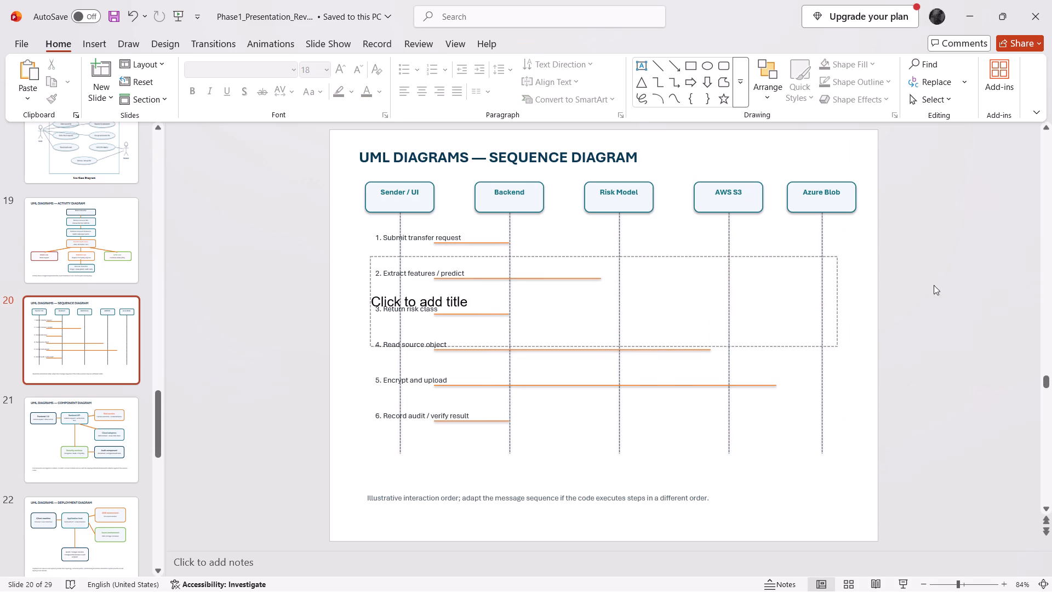
{"action": "left_click_drag", "start_coordinate": [835, 256], "coordinate": [953, 283]}
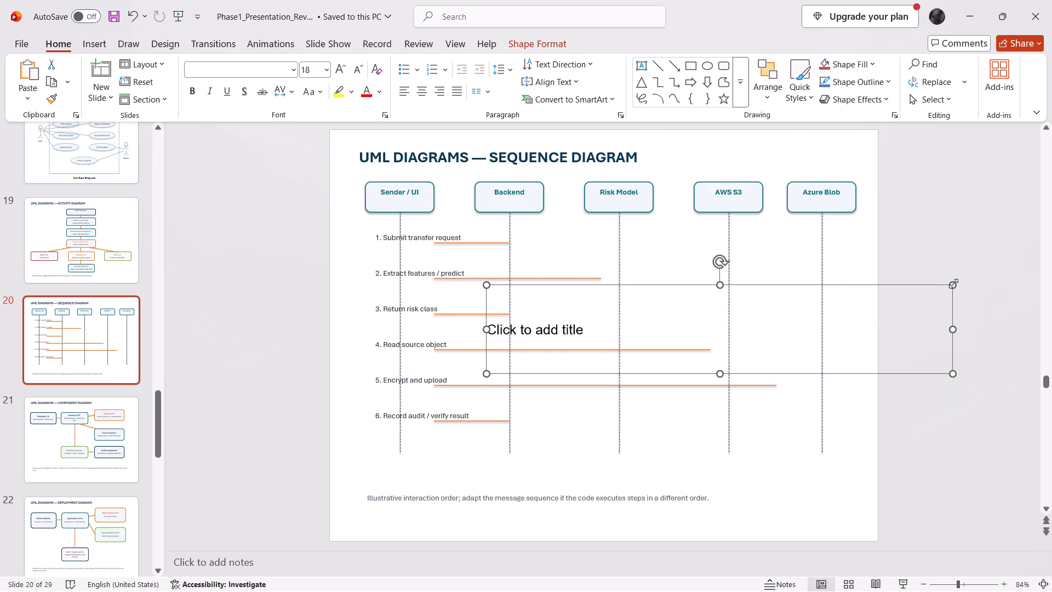
{"action": "key", "text": "Delete"}
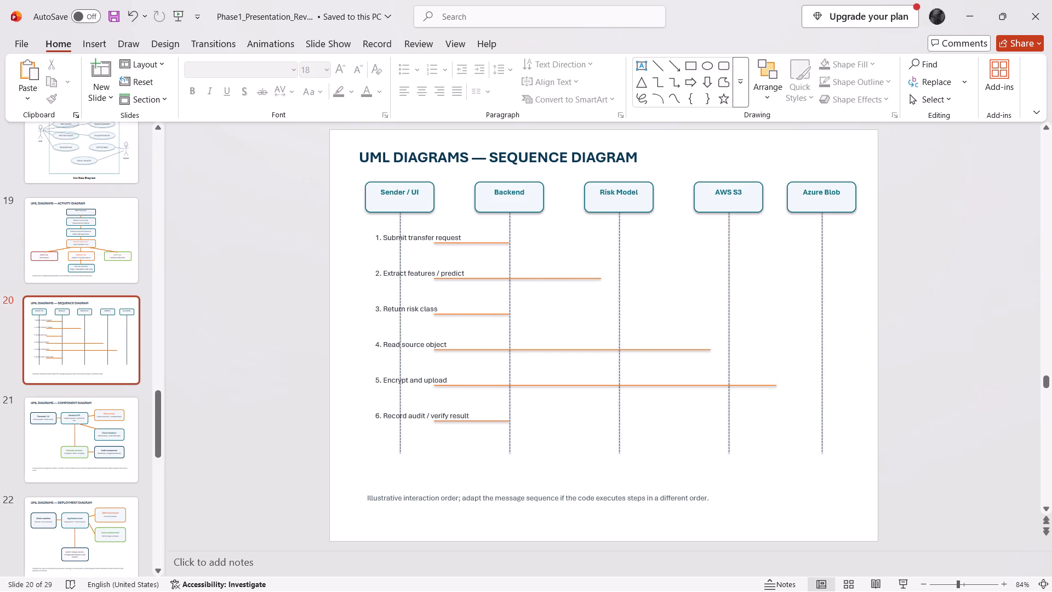
Capture a screenshot of the sequence diagram, from the participant boxes down to the lifeline ends, without the title and footnote.
{"action": "key", "text": "shift+super+s"}
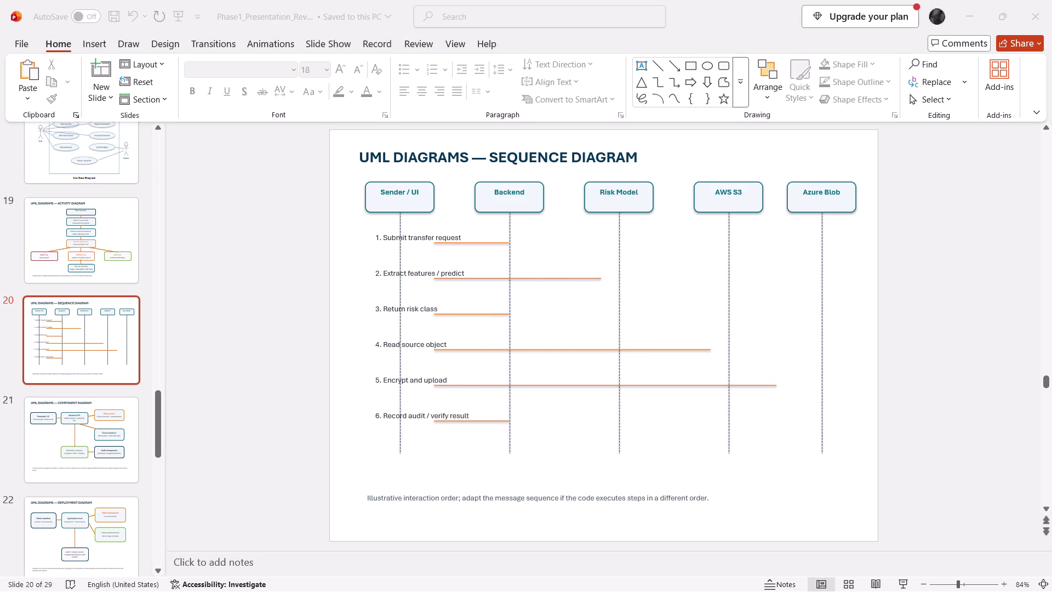
{"action": "left_click_drag", "start_coordinate": [353, 168], "coordinate": [866, 466]}
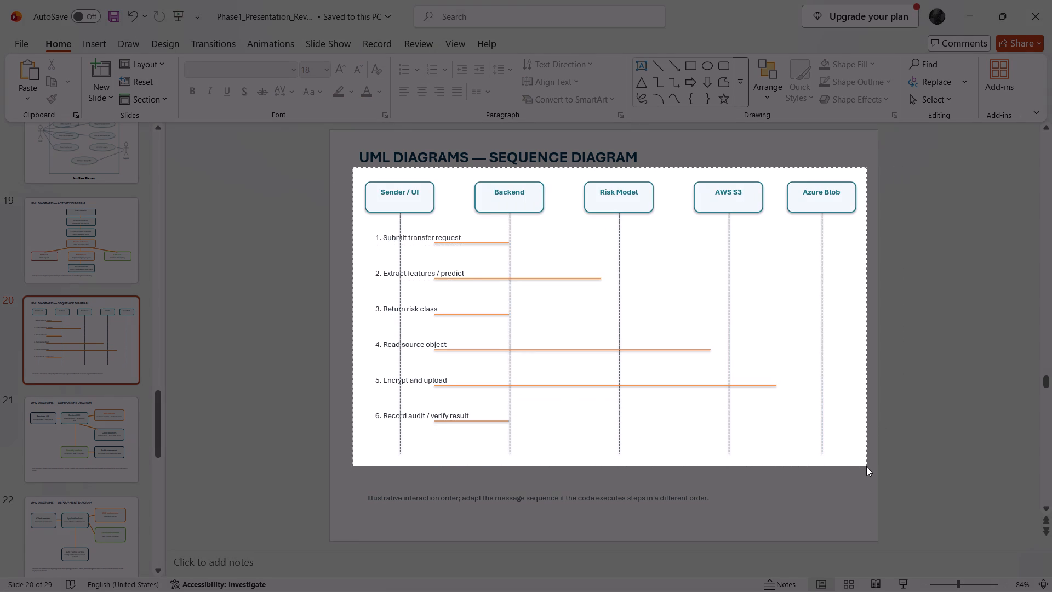
{"action": "left_click_drag", "start_coordinate": [866, 466], "coordinate": [866, 470]}
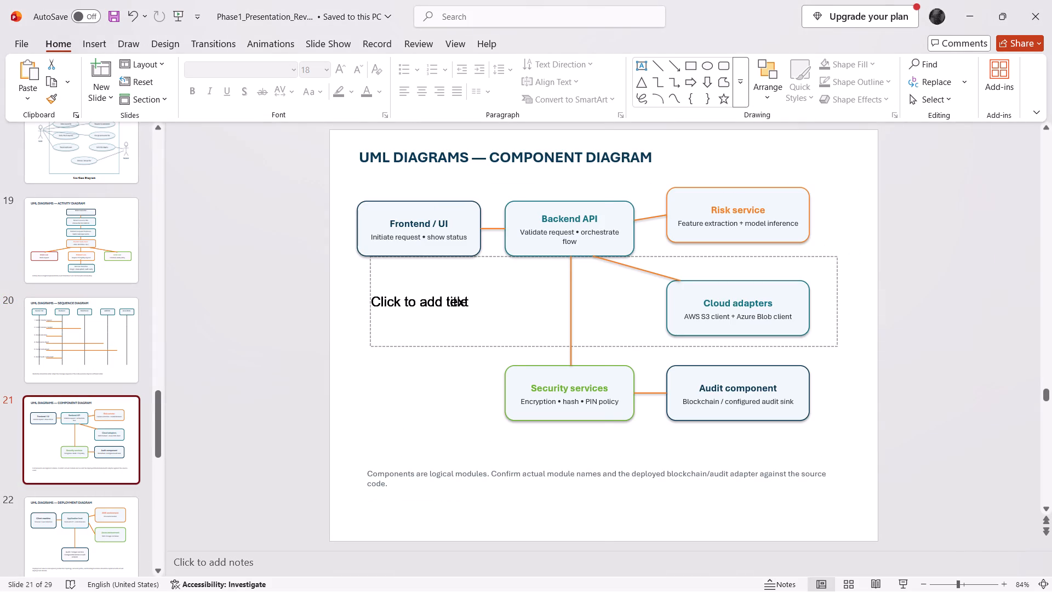
{"action": "left_click_drag", "start_coordinate": [830, 256], "coordinate": [905, 271]}
{"action": "key", "text": "Delete"}
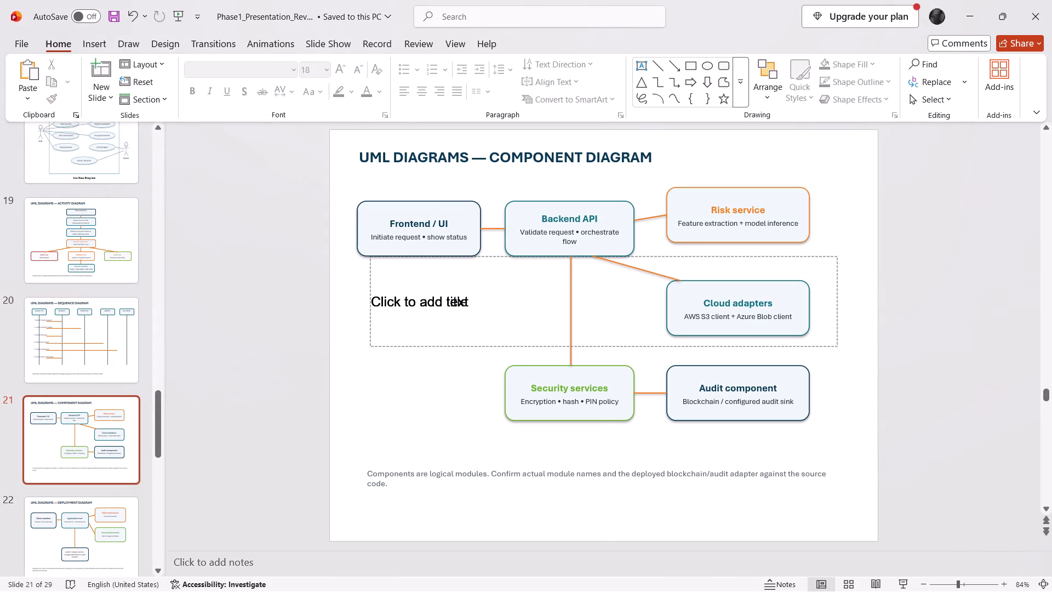
{"action": "left_click", "coordinate": [833, 255]}
{"action": "key", "text": "Delete"}
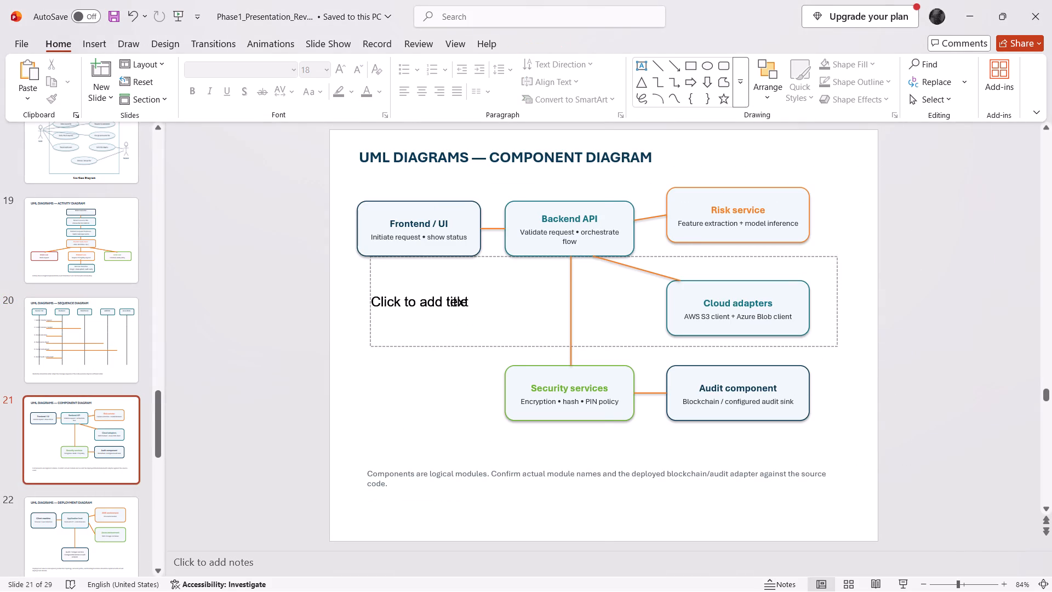
{"action": "left_click", "coordinate": [833, 255]}
{"action": "key", "text": "Delete"}
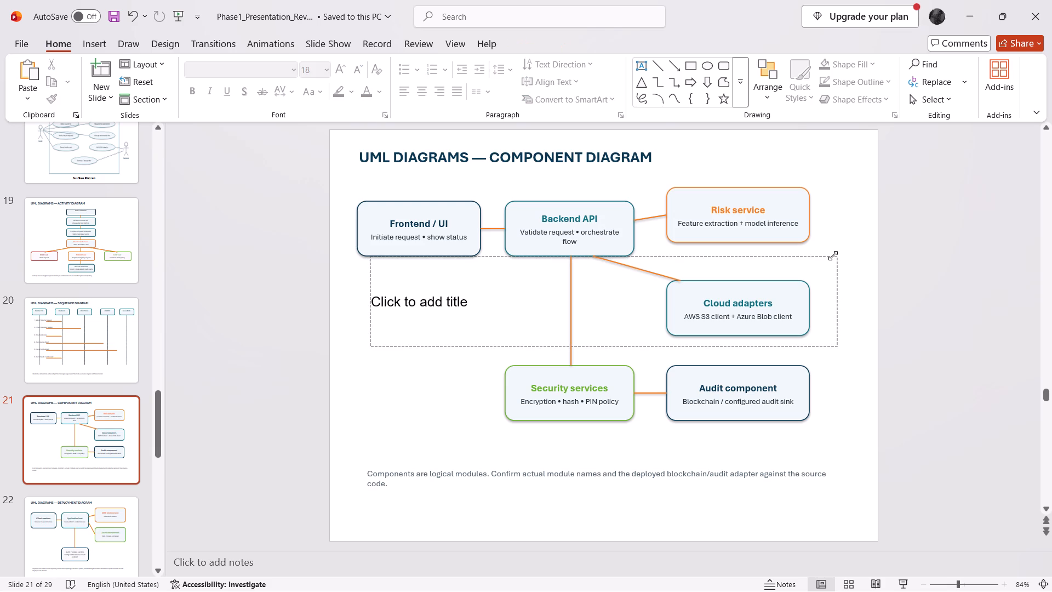
{"action": "left_click", "coordinate": [833, 258]}
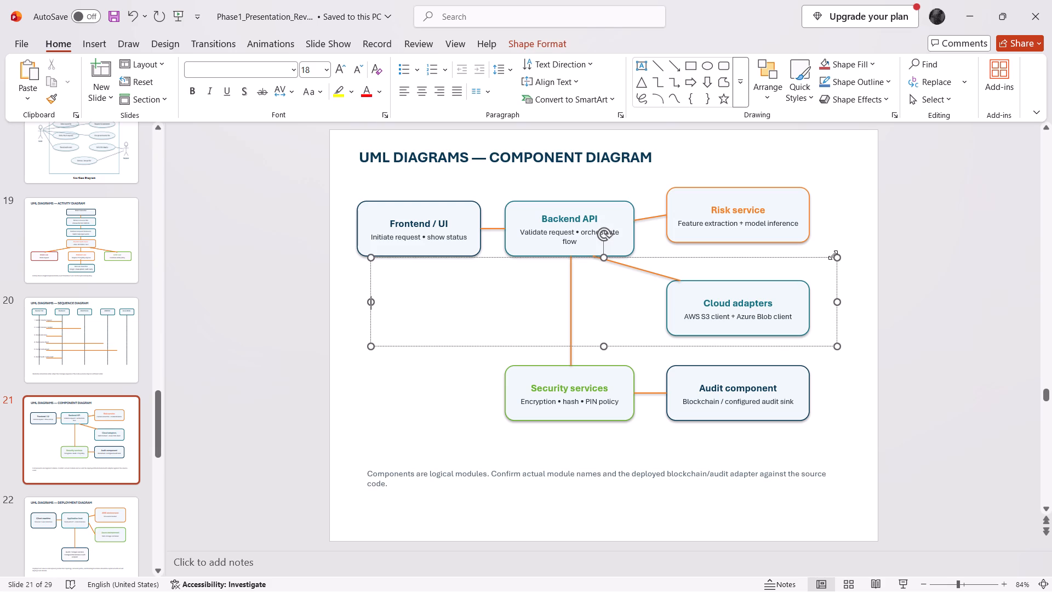
{"action": "left_click", "coordinate": [832, 258]}
{"action": "key", "text": "Delete"}
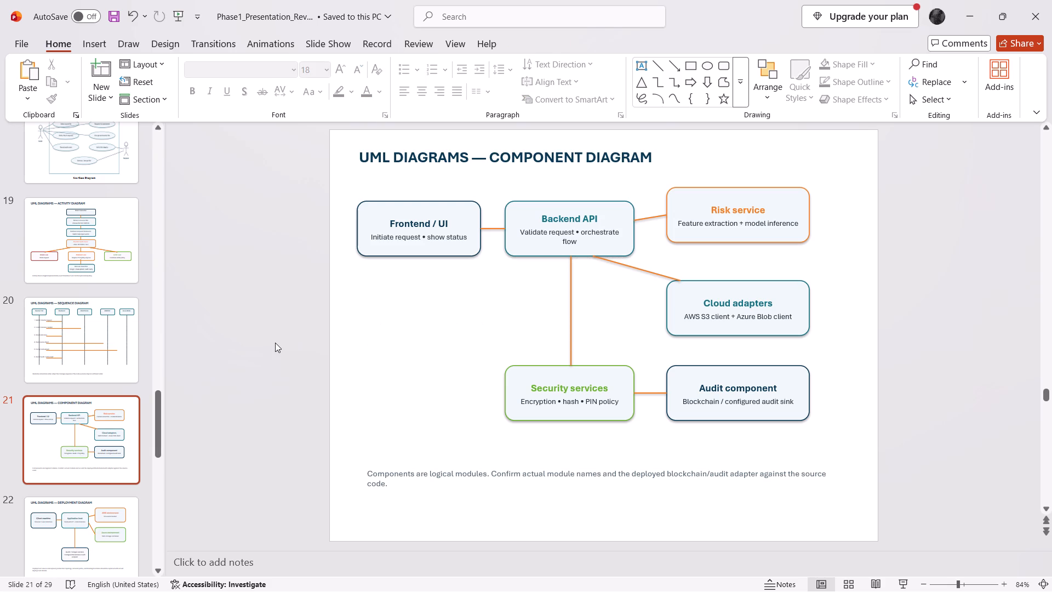
Delete the empty title and text placeholders overlapping the boxes on slide 22, the Deployment Diagram.
{"action": "left_click", "coordinate": [116, 555]}
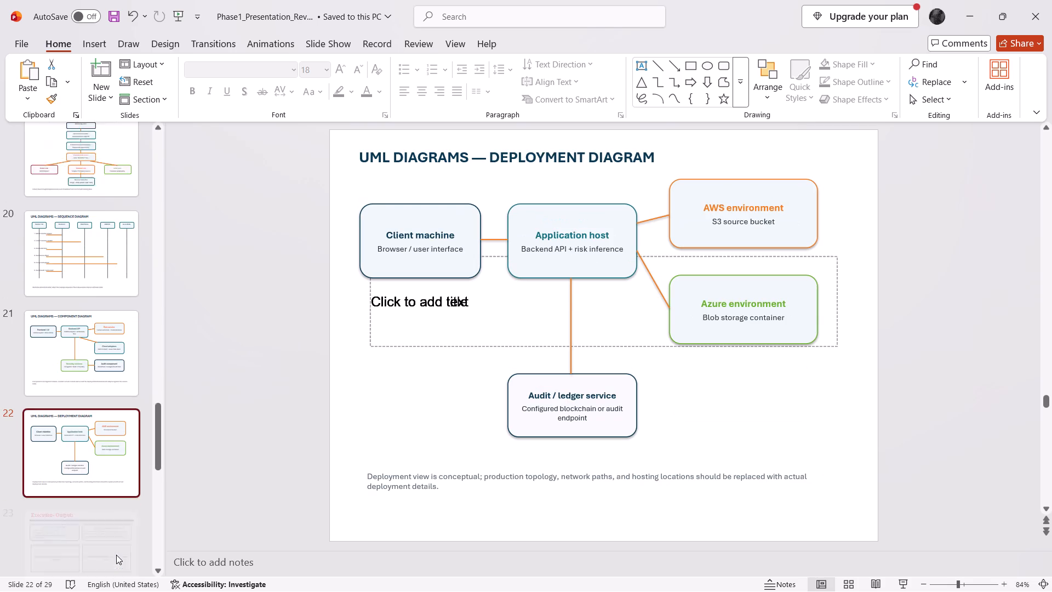
{"action": "left_click", "coordinate": [108, 268]}
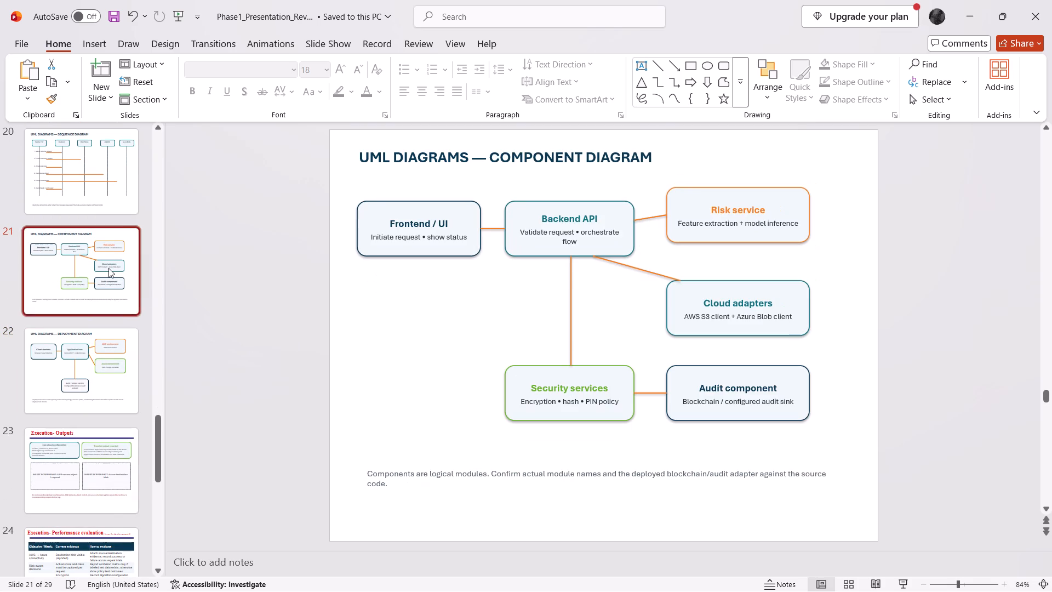
{"action": "left_click", "coordinate": [93, 371]}
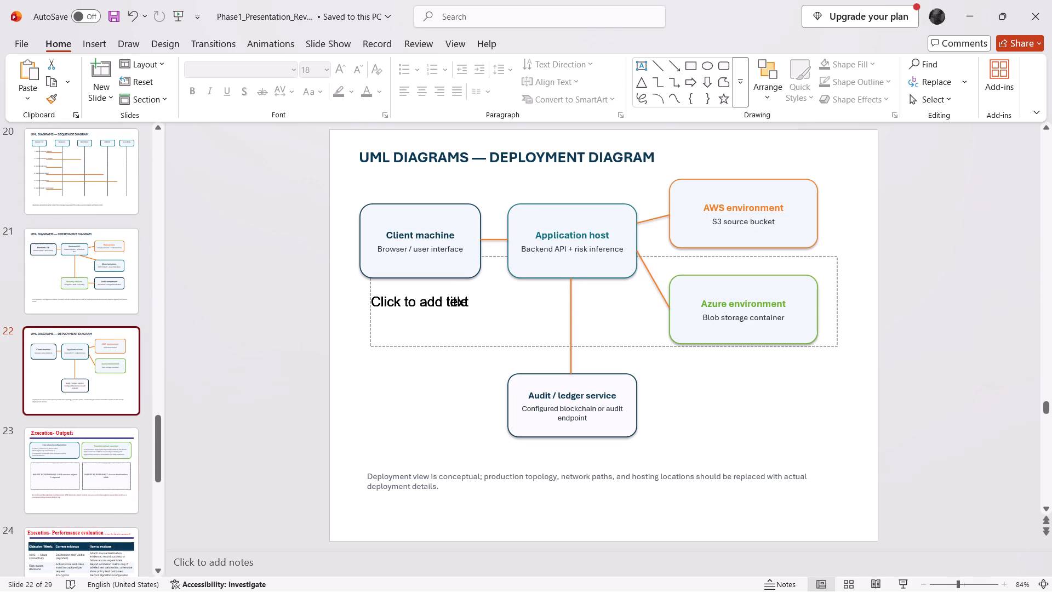
{"action": "left_click", "coordinate": [671, 255]}
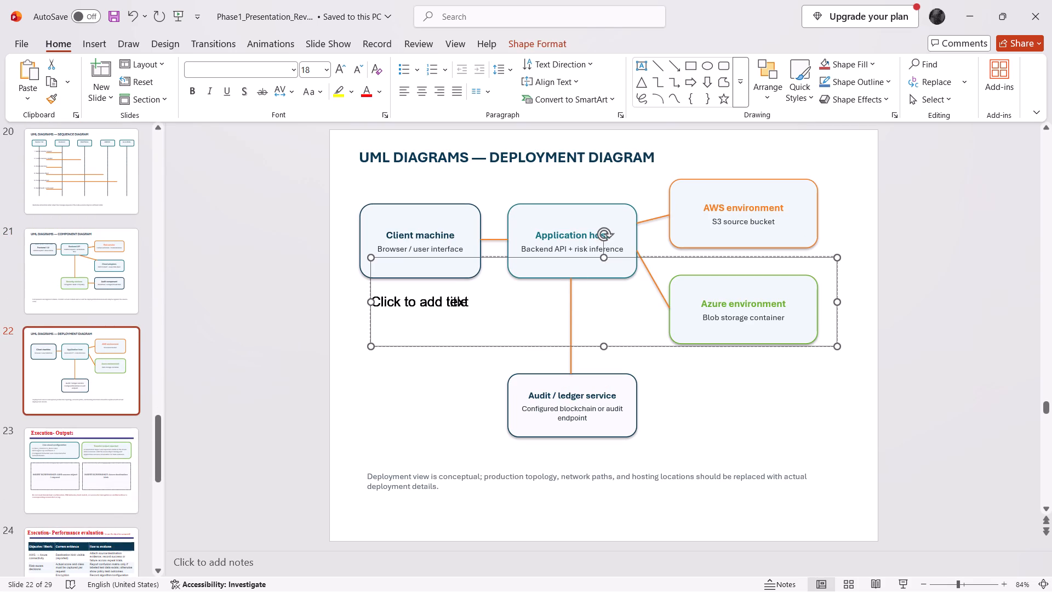
{"action": "key", "text": "Delete"}
{"action": "left_click", "coordinate": [671, 255]}
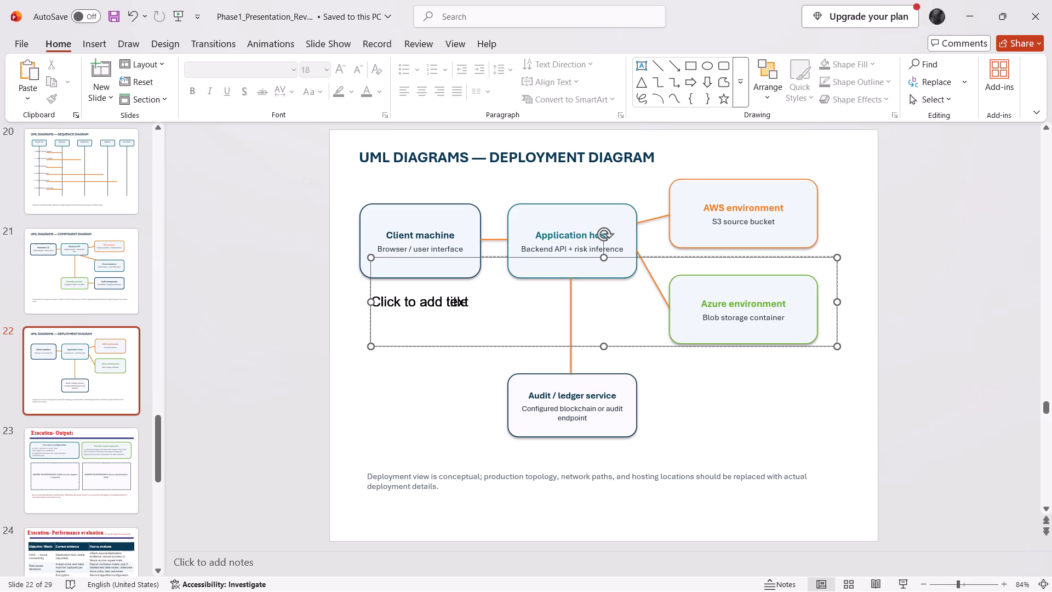
{"action": "left_click", "coordinate": [671, 255]}
{"action": "key", "text": "Delete"}
{"action": "left_click", "coordinate": [672, 255]}
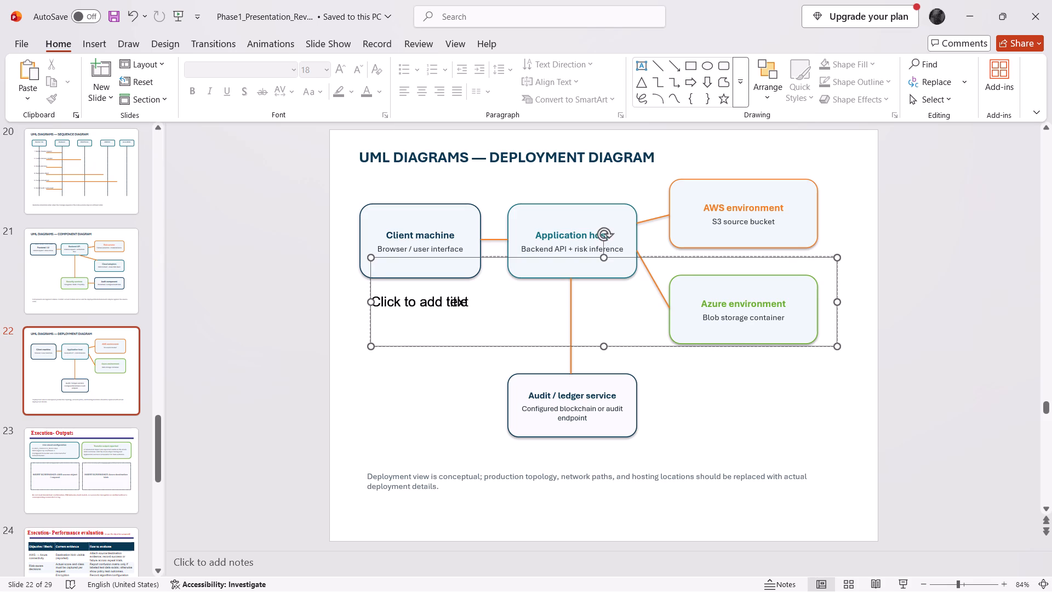
{"action": "key", "text": "Delete"}
{"action": "left_click", "coordinate": [672, 255]}
{"action": "key", "text": "Delete"}
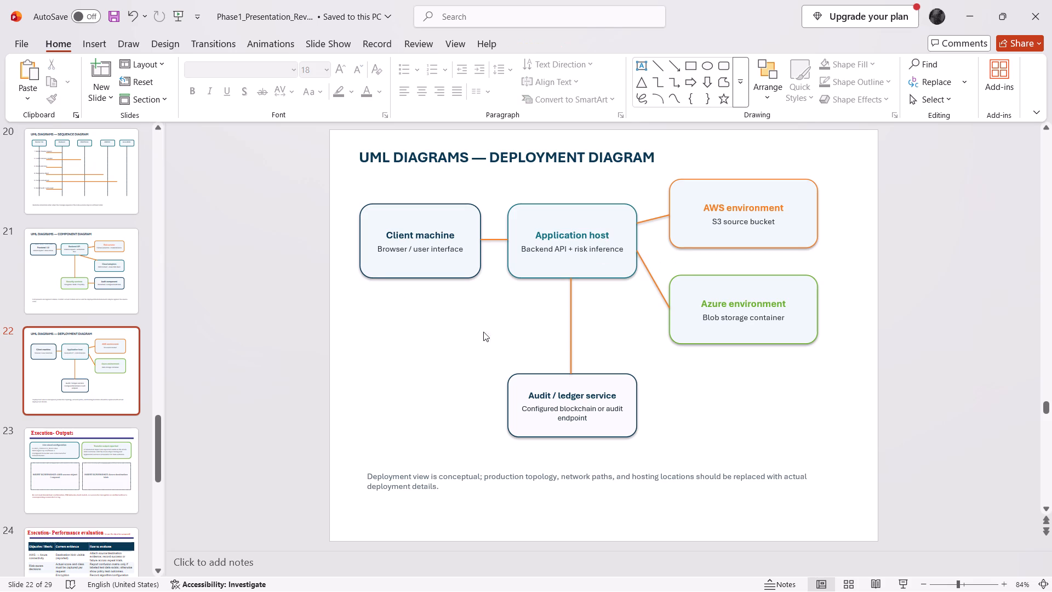
Delete the red note about not marking blockchain confirmation as verified below the screenshot boxes on slide 23, Execution- Outputs.
{"action": "left_click", "coordinate": [76, 500]}
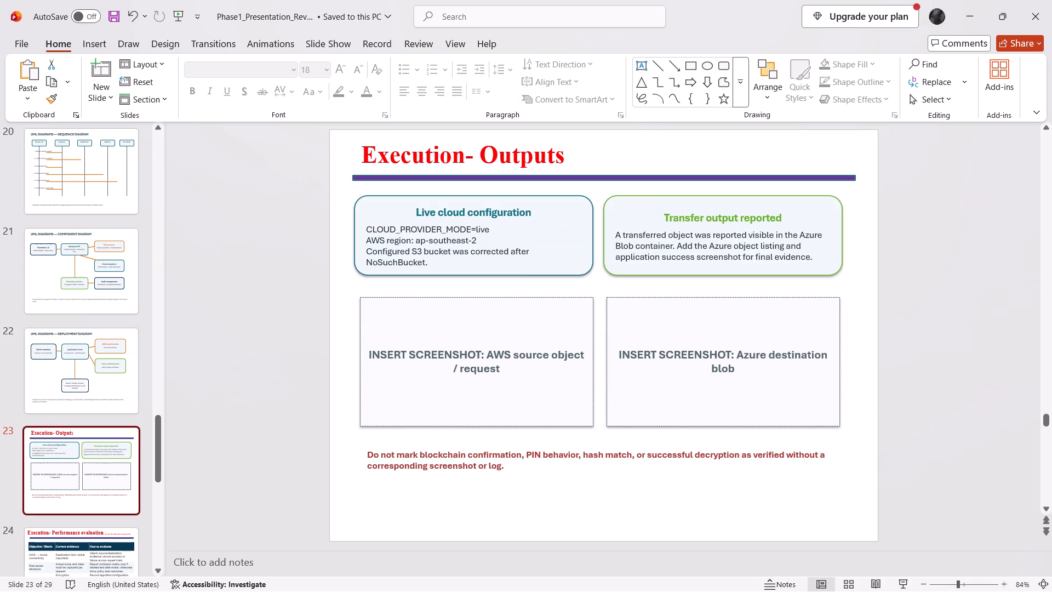
{"action": "left_click", "coordinate": [534, 473]}
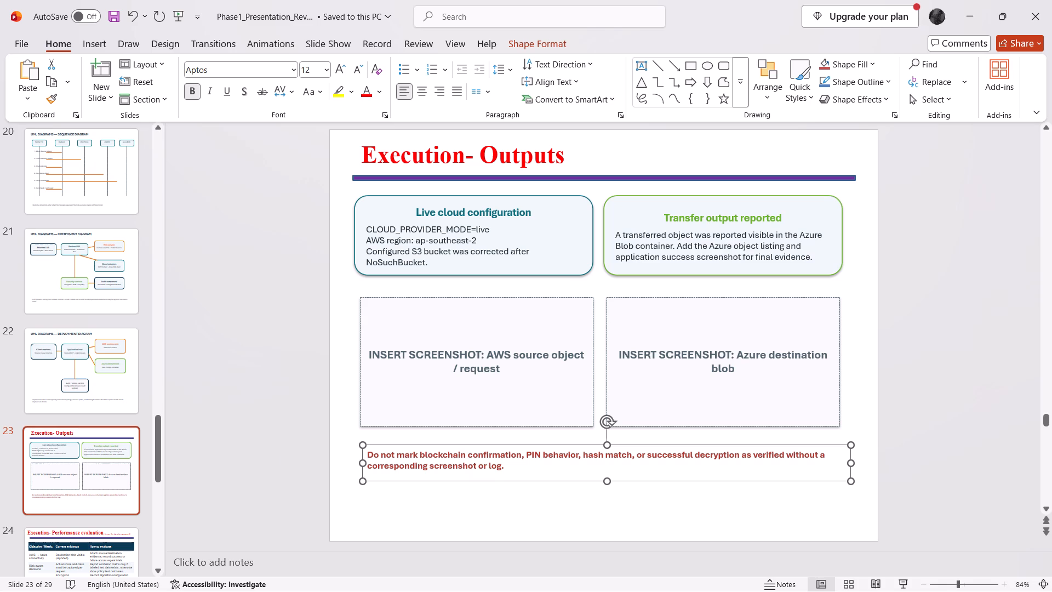
{"action": "left_click", "coordinate": [494, 468]}
{"action": "left_click", "coordinate": [515, 467]}
{"action": "key", "text": "ctrl+a"}
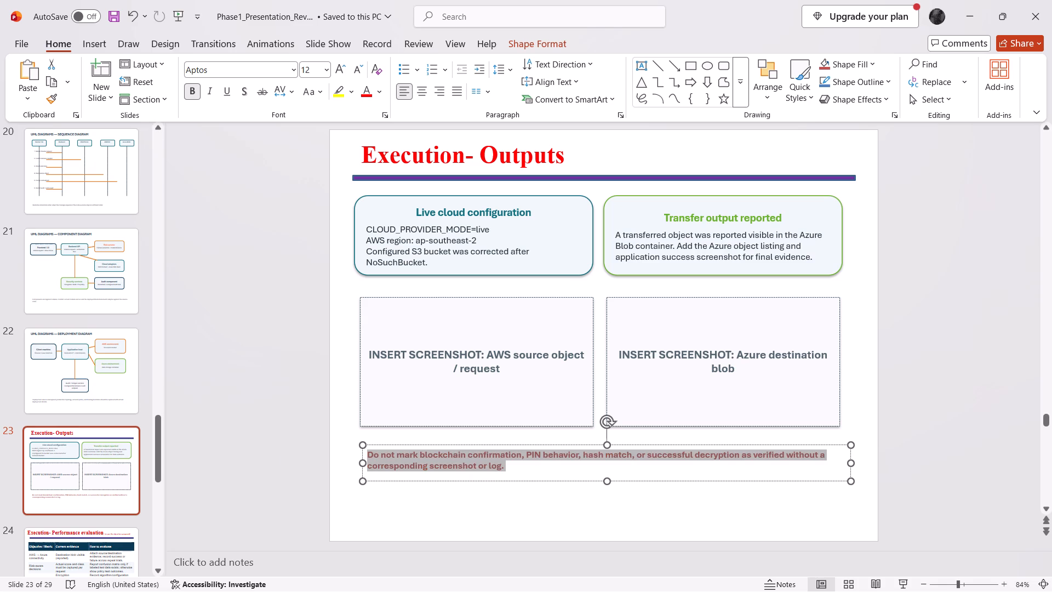
{"action": "key", "text": "BackSpace"}
{"action": "left_click", "coordinate": [333, 453]}
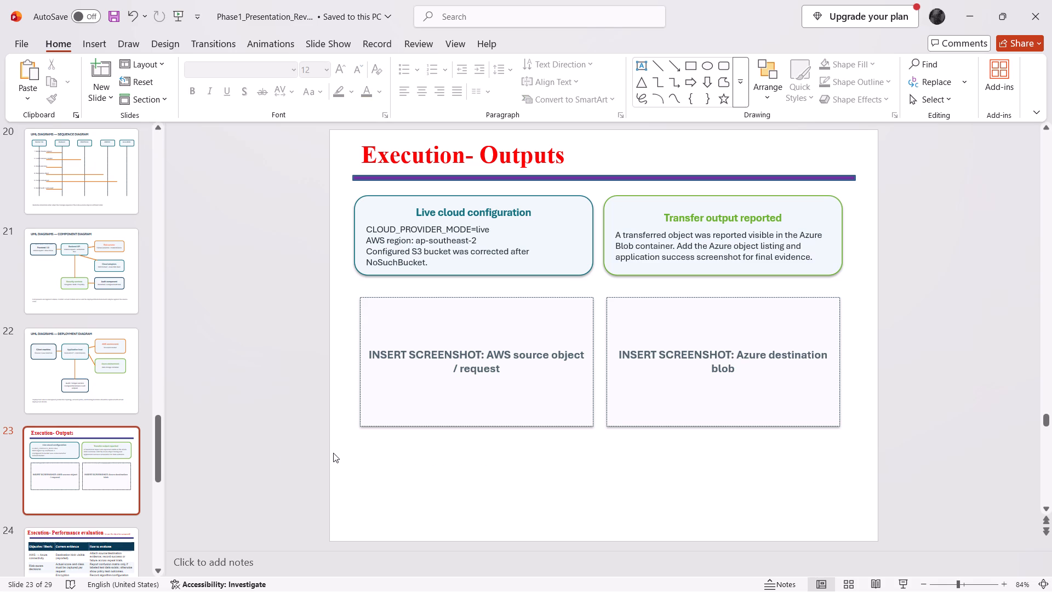
Delete the small red note "Quantitative values intentionally left blank until measured on the live system." overlapping the table on slide 24.
{"action": "scroll", "coordinate": [121, 425], "scroll_direction": "down", "scroll_amount": 2}
{"action": "left_click", "coordinate": [83, 272]}
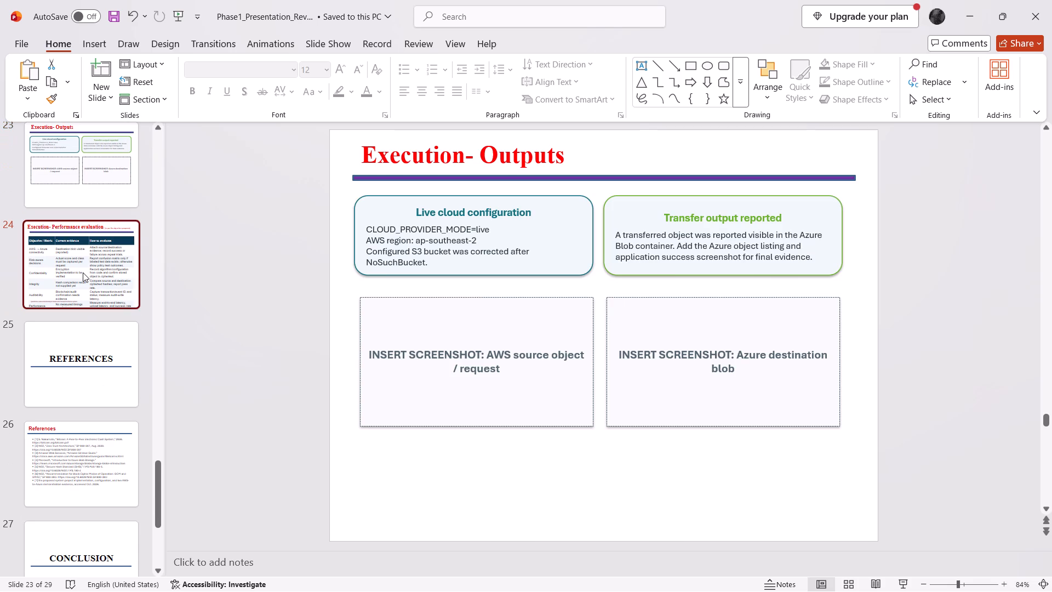
{"action": "scroll", "coordinate": [534, 465], "scroll_direction": "down", "scroll_amount": 1}
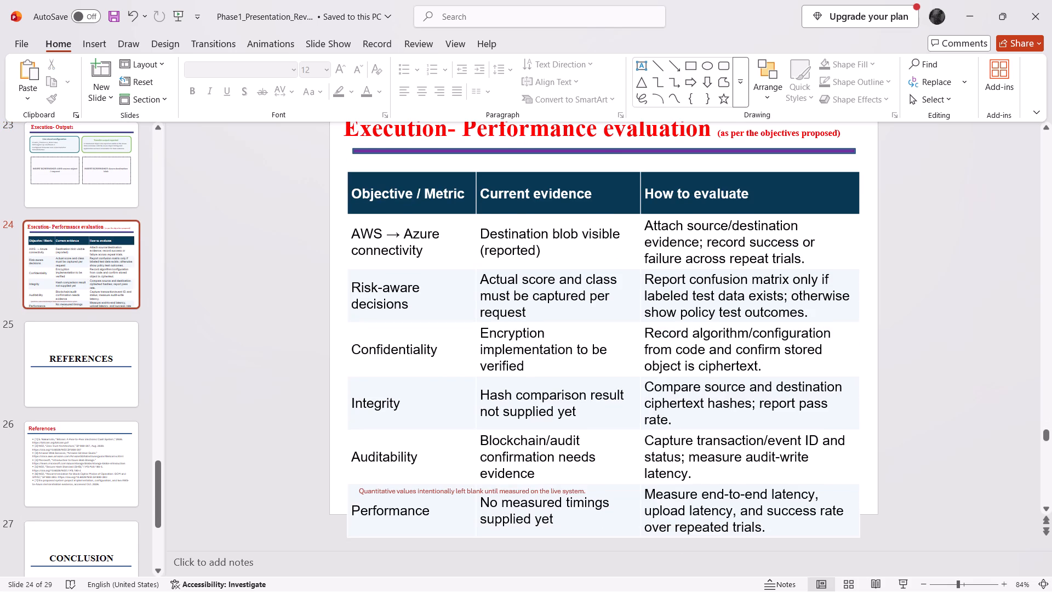
{"action": "scroll", "coordinate": [534, 465], "scroll_direction": "down", "scroll_amount": 1}
{"action": "left_click", "coordinate": [510, 488]}
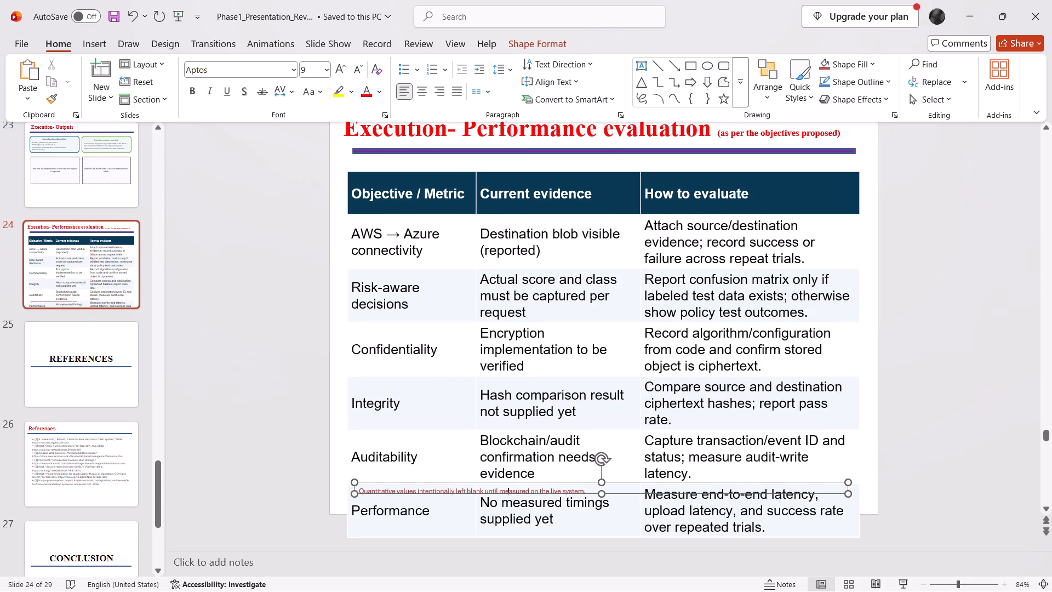
{"action": "key", "text": "ctrl+a"}
{"action": "key", "text": "BackSpace"}
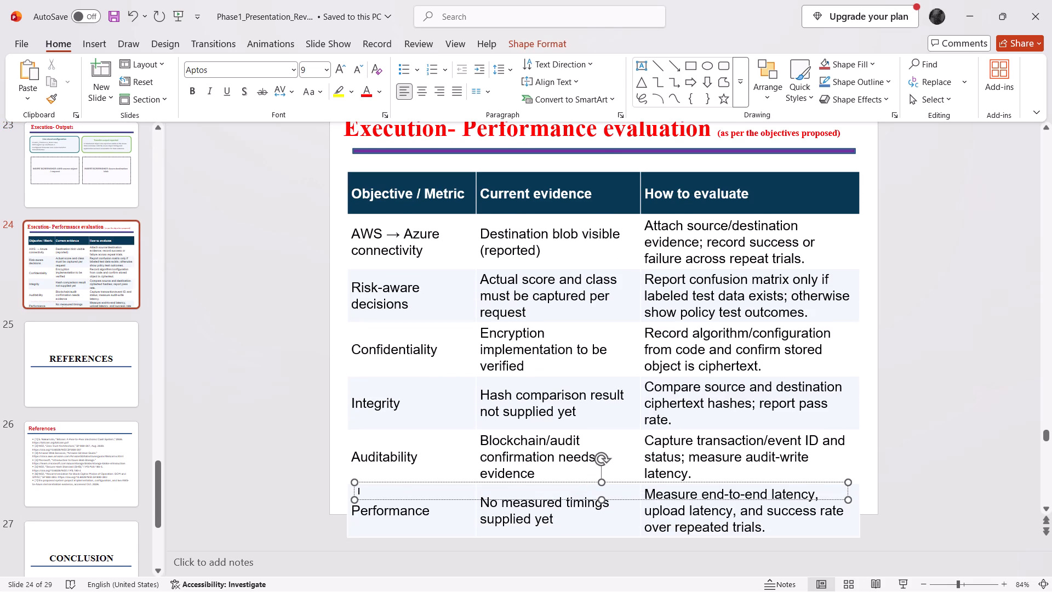
{"action": "scroll", "coordinate": [603, 293], "scroll_direction": "up", "scroll_amount": 2}
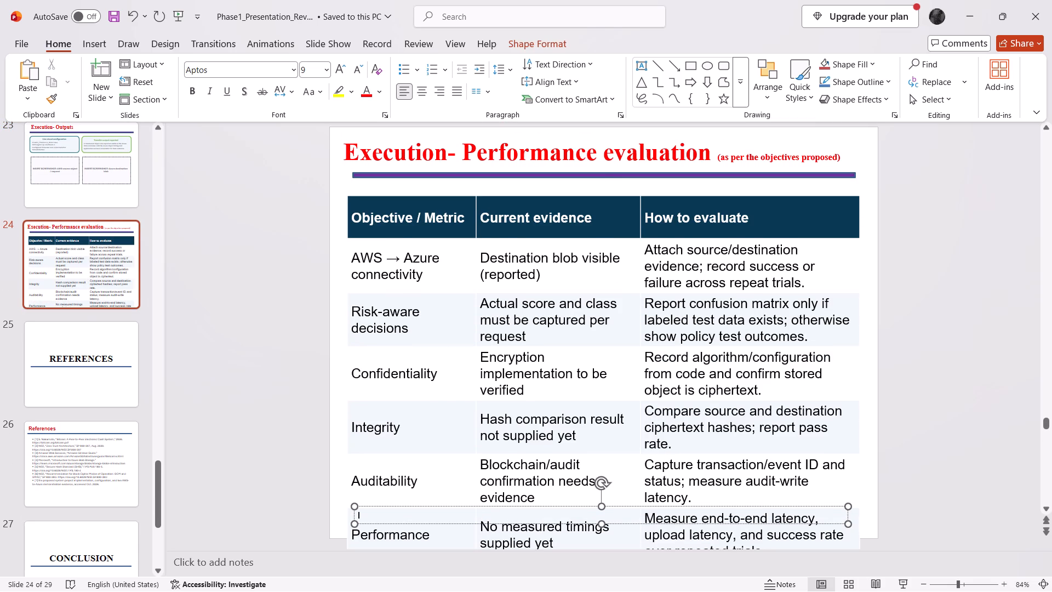
{"action": "left_click", "coordinate": [897, 297]}
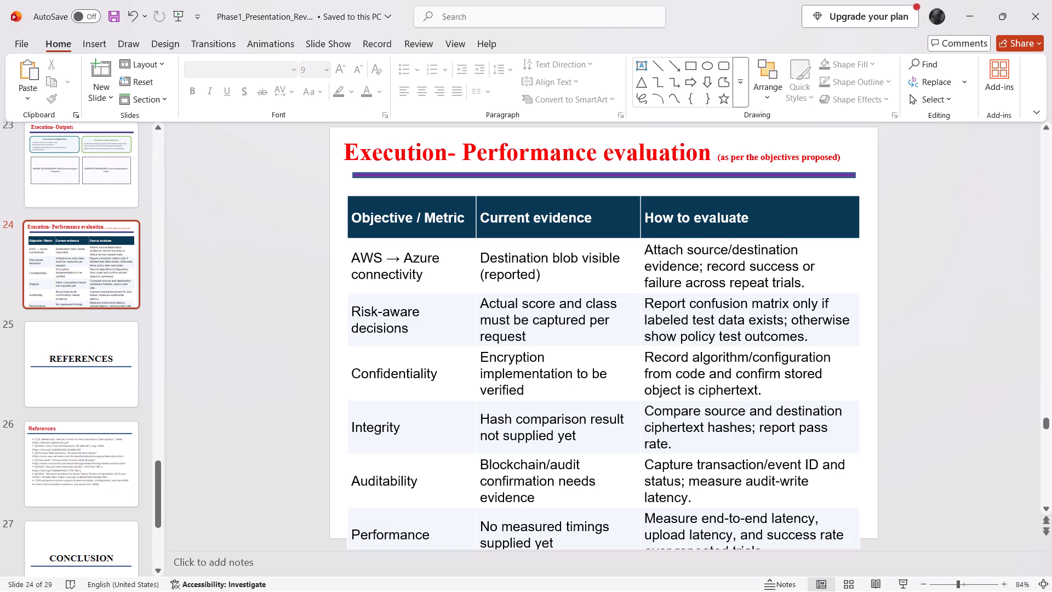
Extend the performance evaluation table's top edge slightly upward, enlarge the notes area and move the table up to the line beneath the title.
{"action": "left_click_drag", "start_coordinate": [494, 196], "coordinate": [495, 187]}
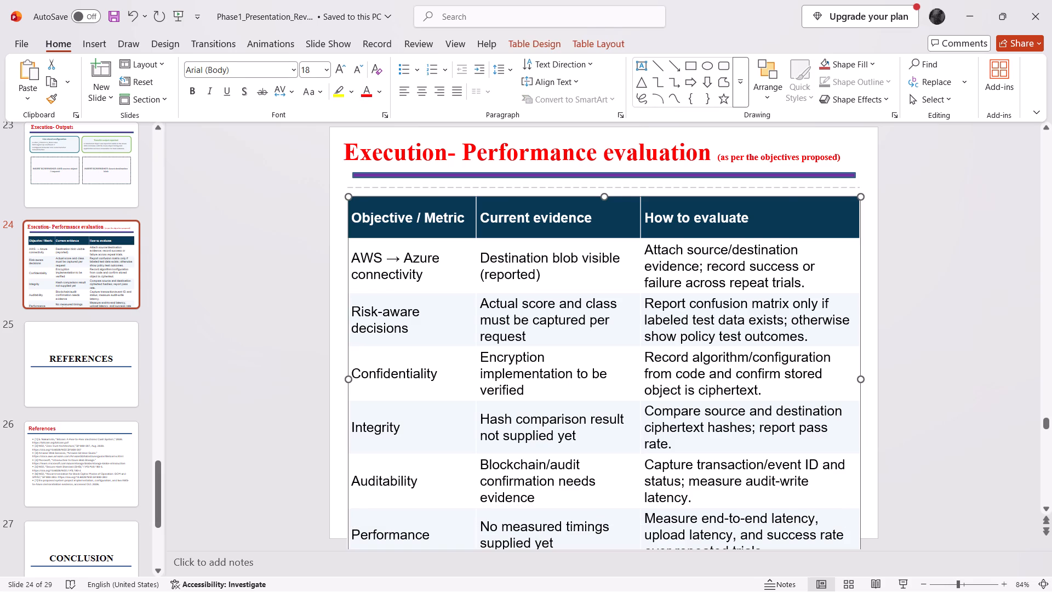
{"action": "left_click_drag", "start_coordinate": [495, 187], "coordinate": [496, 186]}
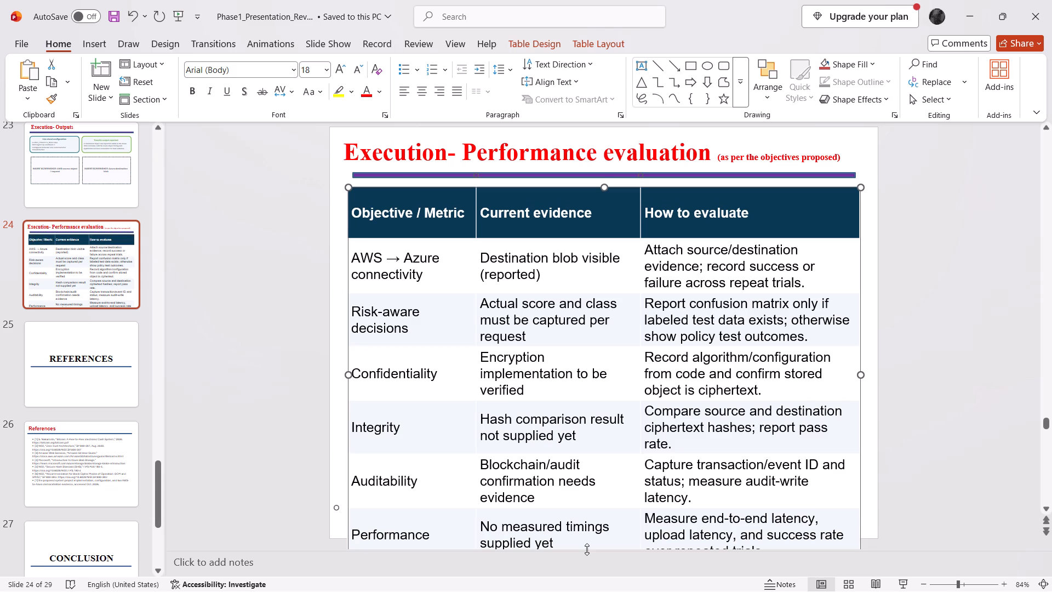
{"action": "left_click_drag", "start_coordinate": [587, 549], "coordinate": [586, 527]}
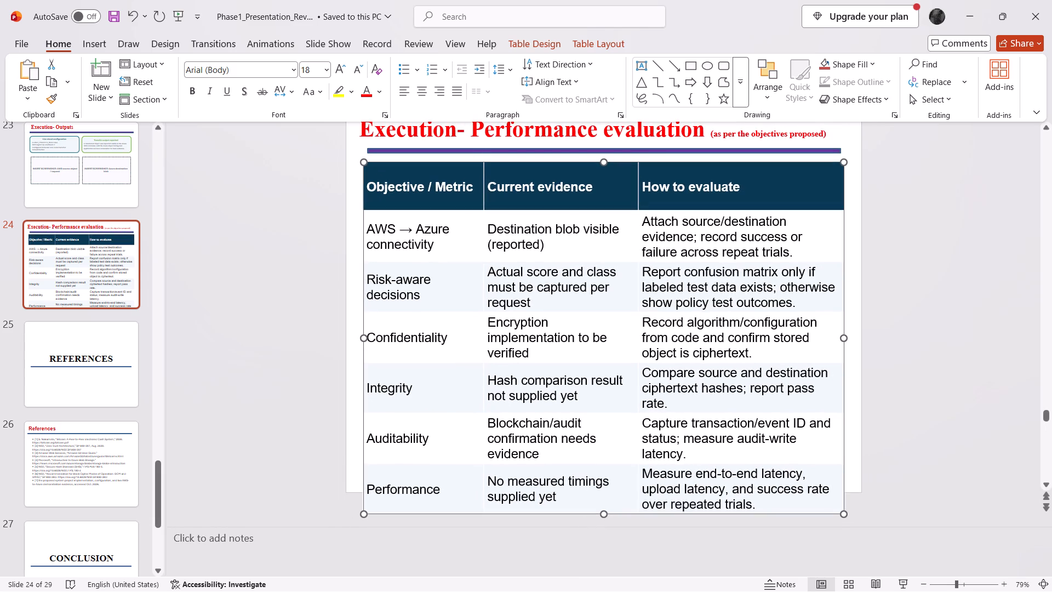
{"action": "left_click_drag", "start_coordinate": [594, 514], "coordinate": [594, 503]}
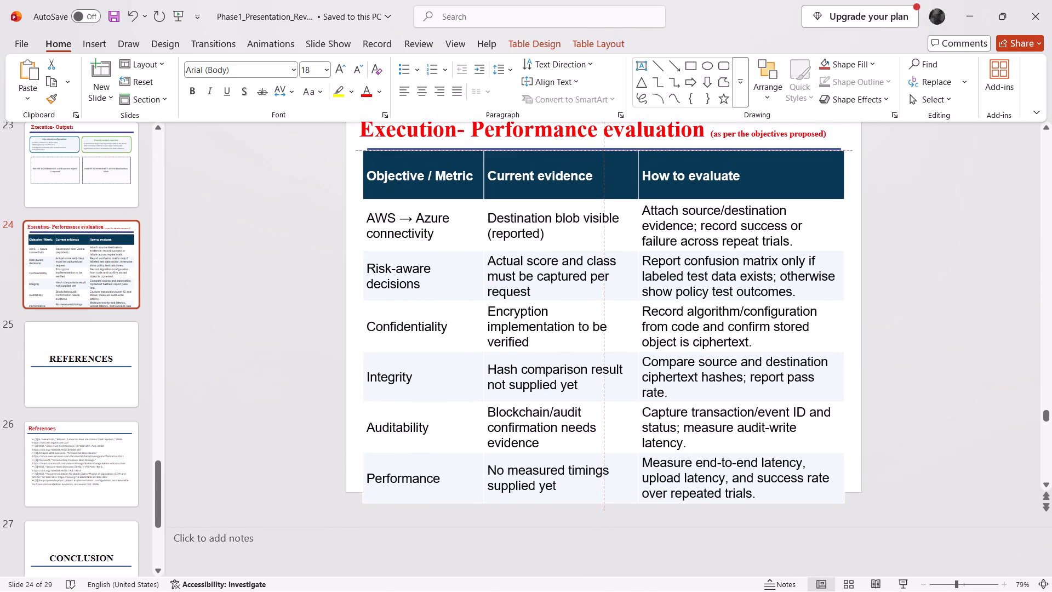
{"action": "left_click_drag", "start_coordinate": [594, 503], "coordinate": [595, 499]}
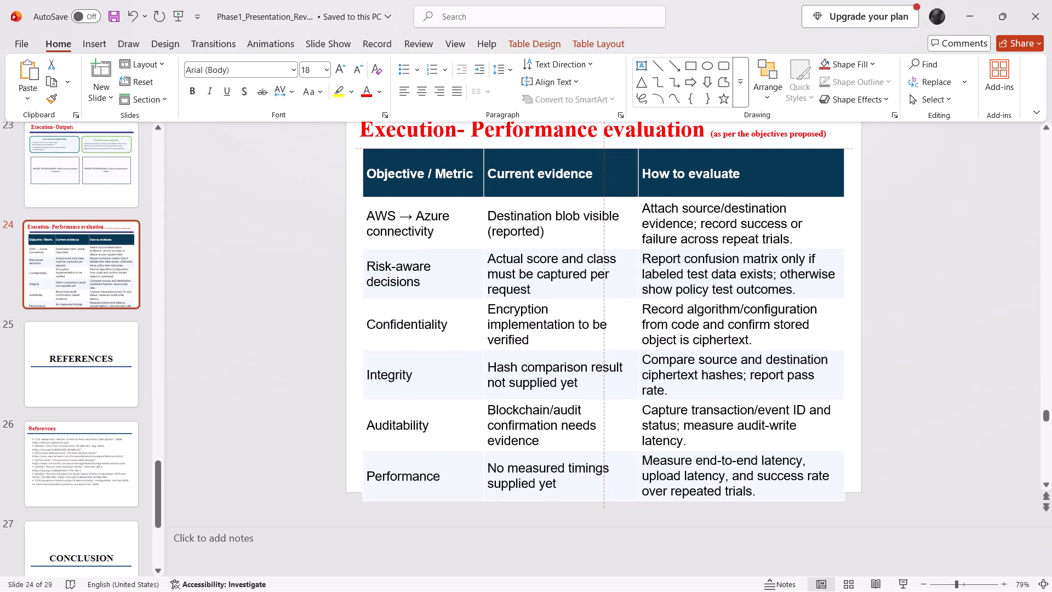
{"action": "left_click_drag", "start_coordinate": [595, 499], "coordinate": [596, 499]}
{"action": "left_click", "coordinate": [923, 396]}
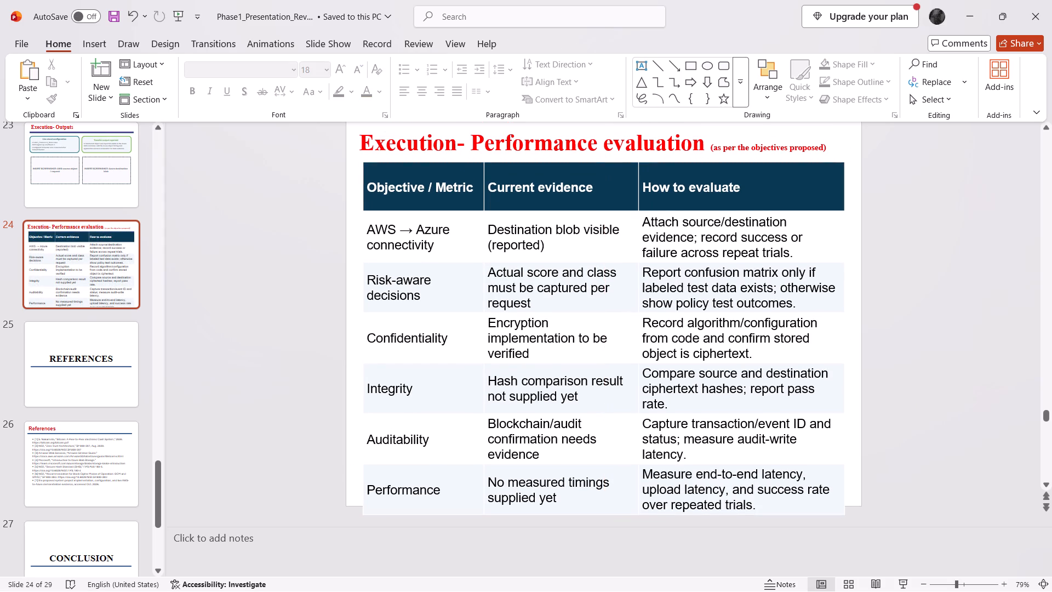
Reduce the height of the table's header row on slide 24 so the whole table fits within the slide.
{"action": "left_click_drag", "start_coordinate": [565, 512], "coordinate": [566, 504]}
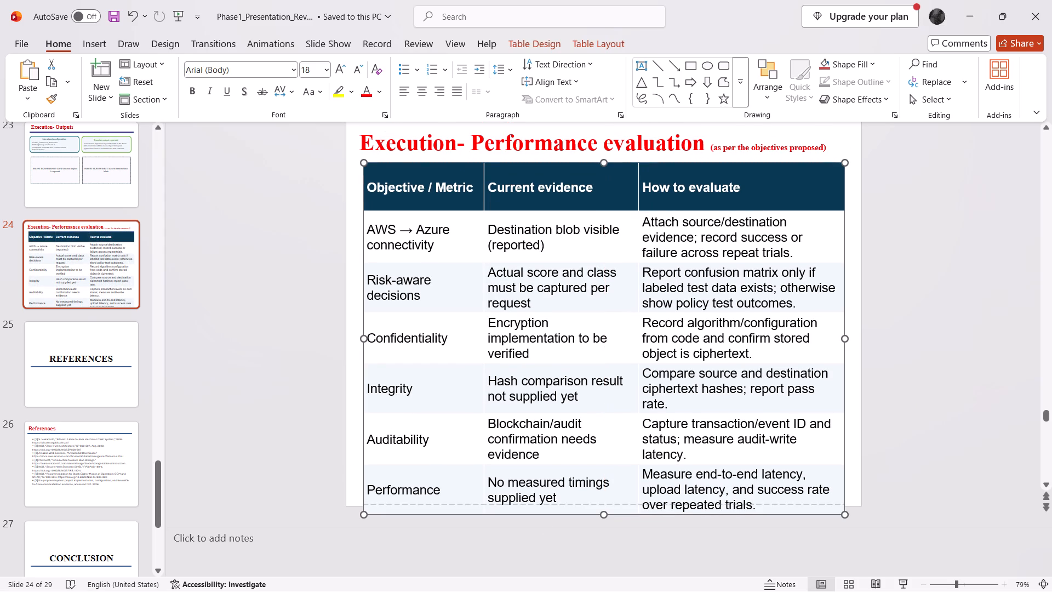
{"action": "left_click_drag", "start_coordinate": [566, 504], "coordinate": [567, 503]}
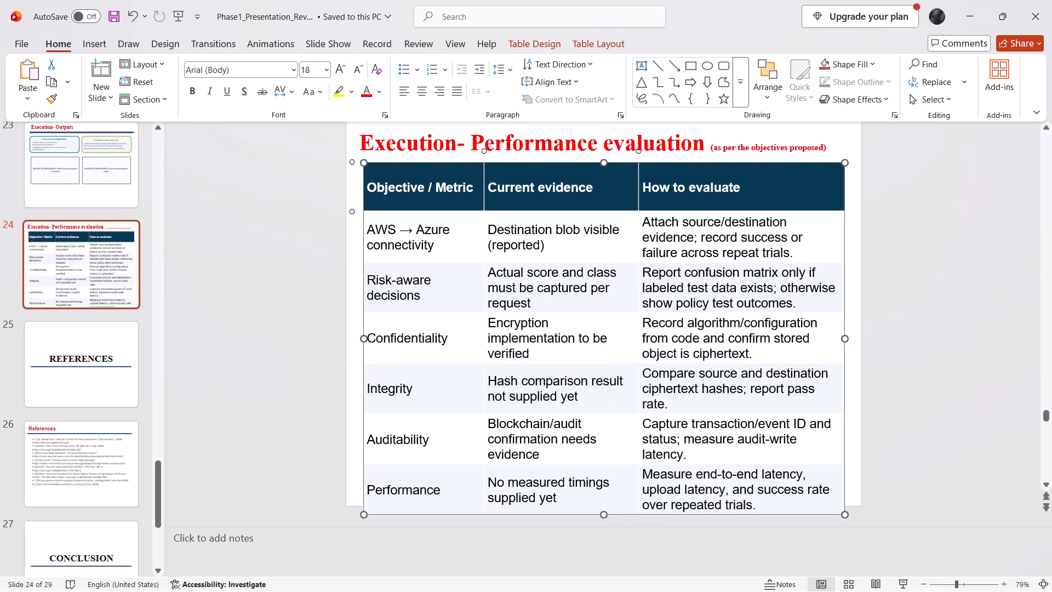
{"action": "left_click", "coordinate": [577, 212]}
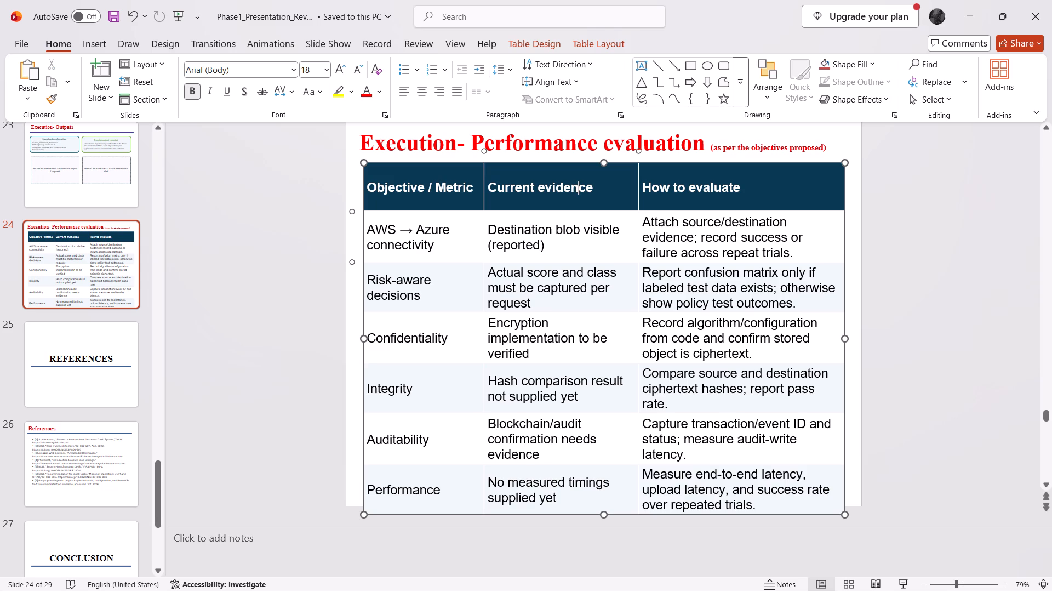
{"action": "left_click_drag", "start_coordinate": [577, 213], "coordinate": [577, 198]}
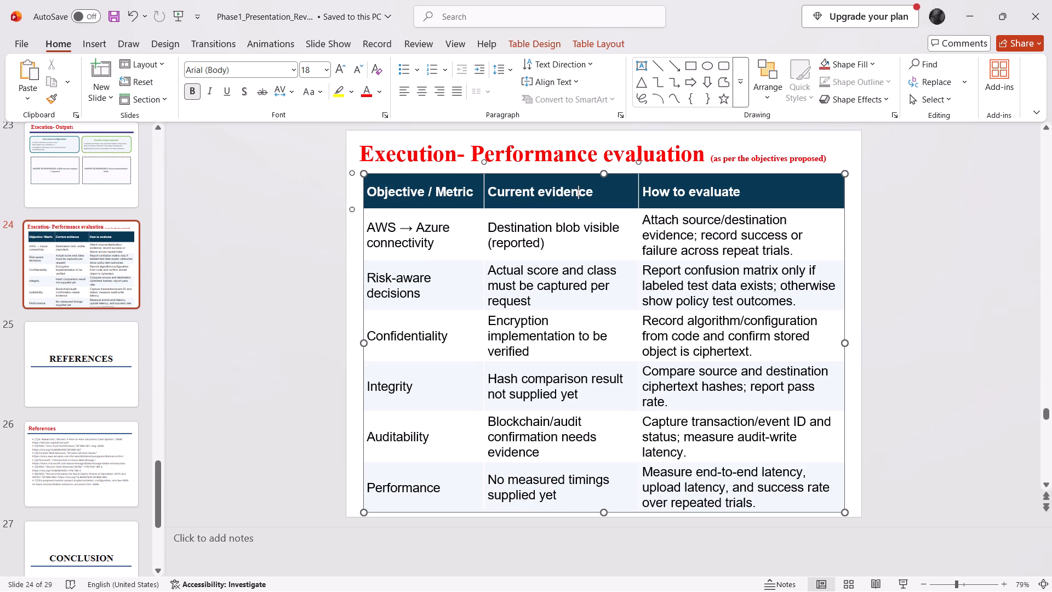
{"action": "left_click", "coordinate": [921, 346]}
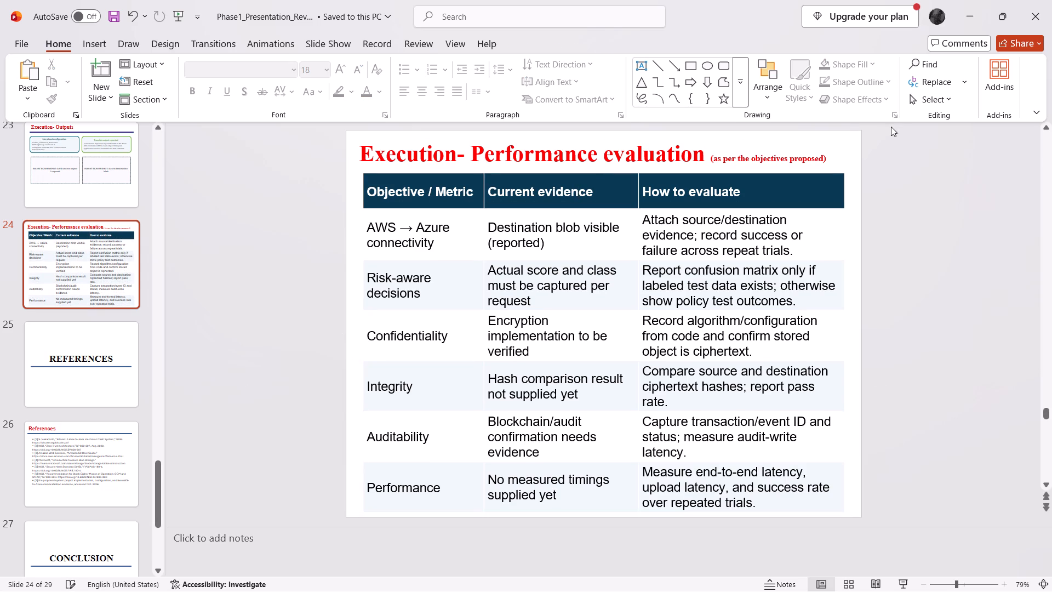
Review the References slides 25 and 26 and the neighbouring slide thumbnails for leftover content.
{"action": "left_click", "coordinate": [90, 367]}
{"action": "left_click", "coordinate": [77, 475]}
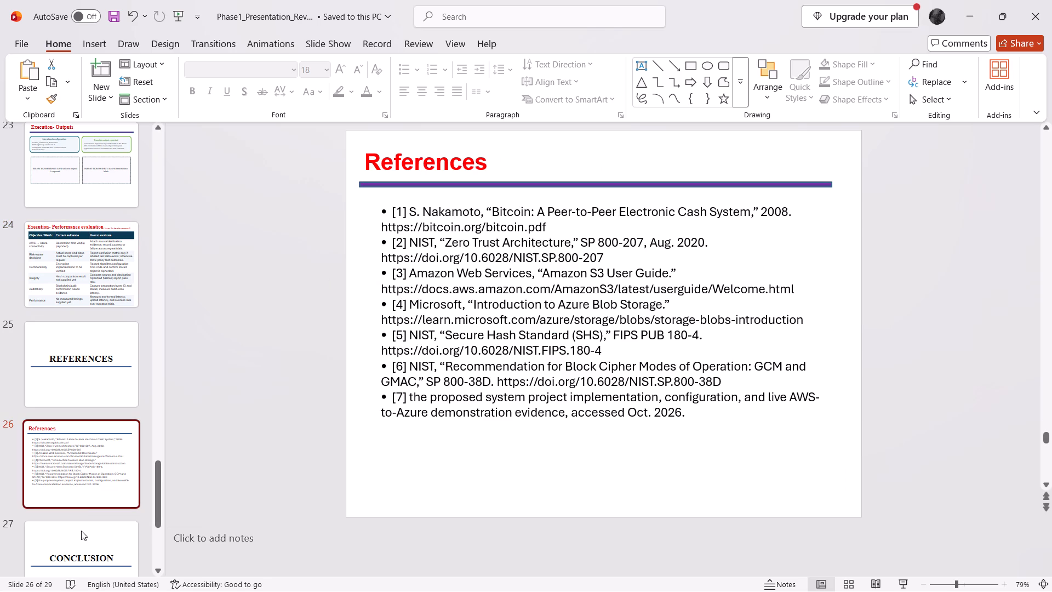
{"action": "scroll", "coordinate": [81, 531], "scroll_direction": "down", "scroll_amount": 3}
{"action": "scroll", "coordinate": [81, 531], "scroll_direction": "up", "scroll_amount": 3}
{"action": "scroll", "coordinate": [76, 502], "scroll_direction": "down", "scroll_amount": 1}
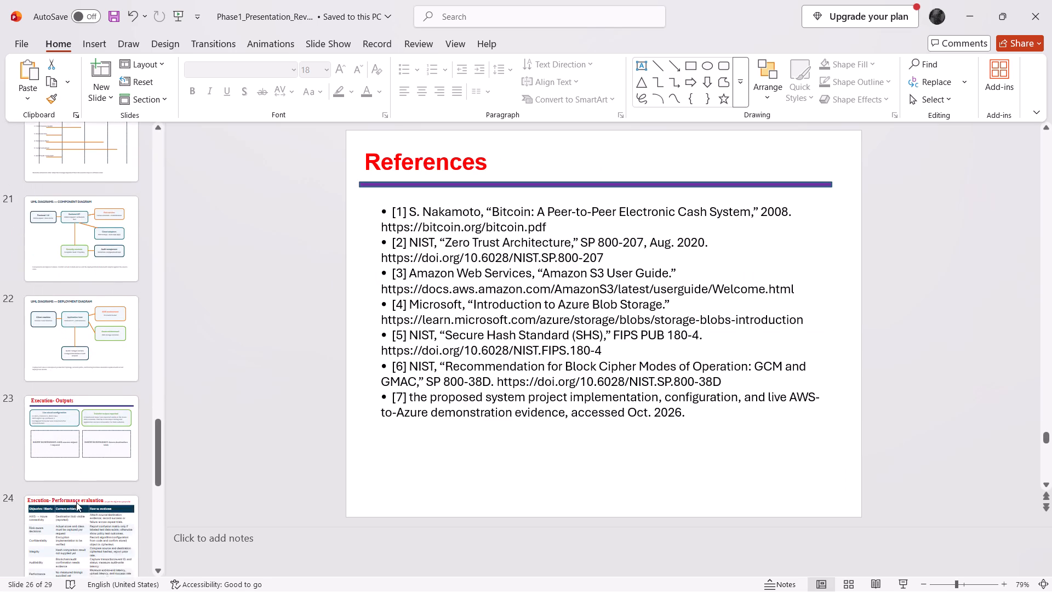
{"action": "scroll", "coordinate": [76, 502], "scroll_direction": "down", "scroll_amount": 1}
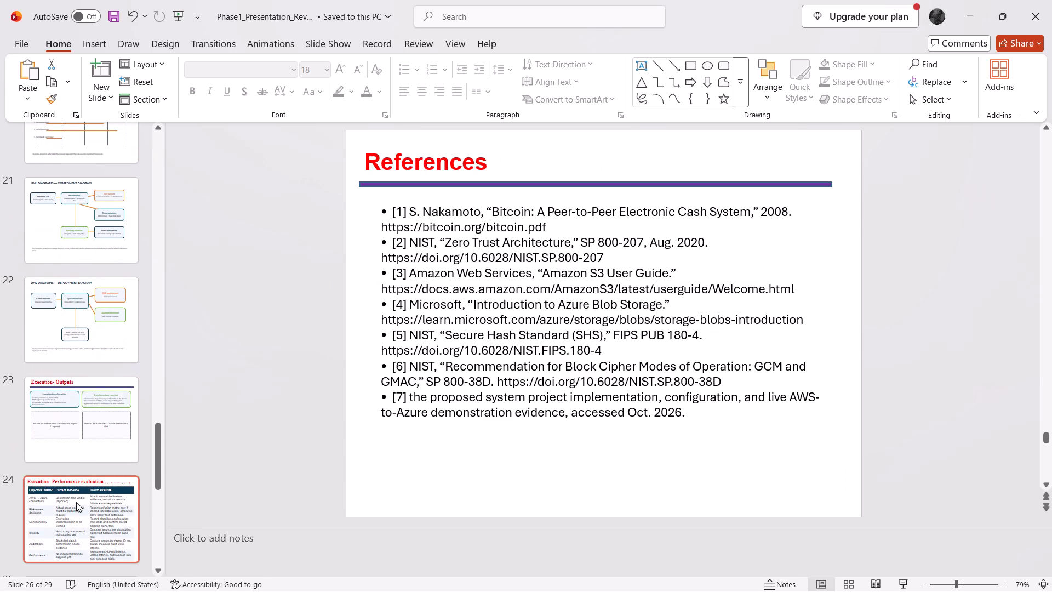
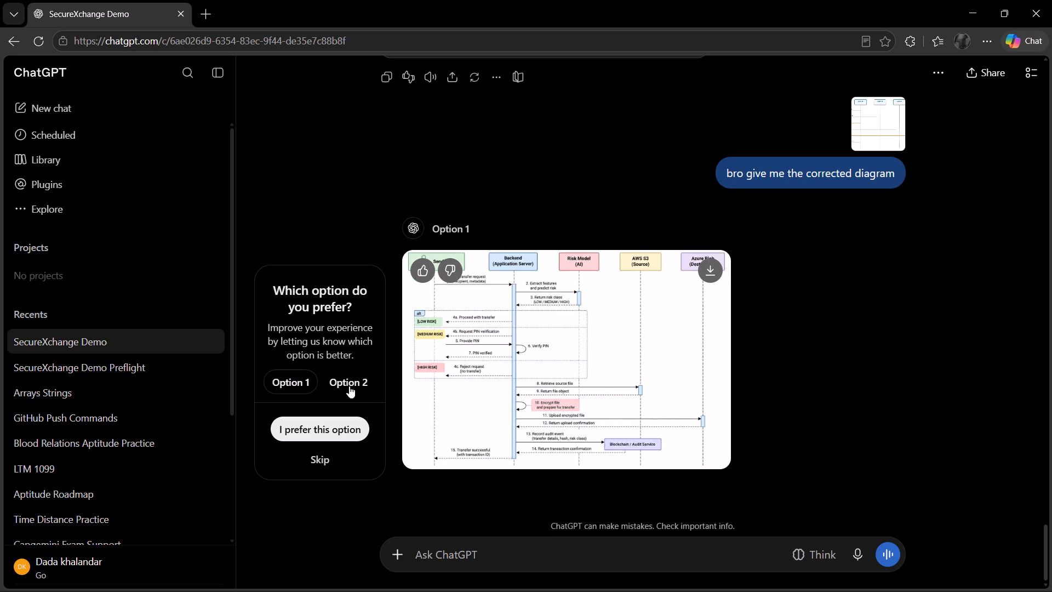
{"action": "left_click", "coordinate": [361, 383]}
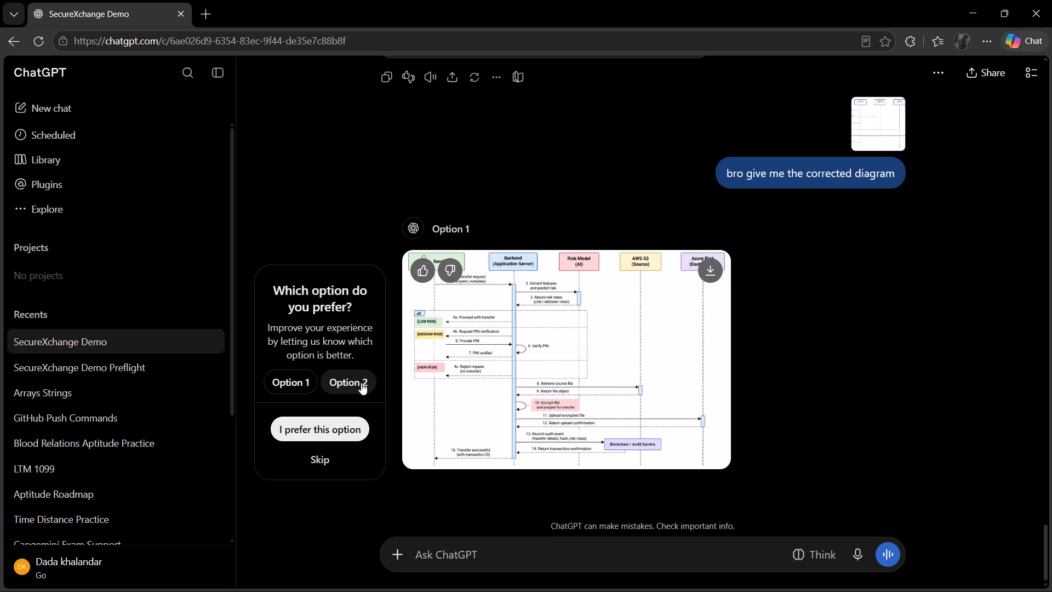
{"action": "left_click", "coordinate": [338, 432]}
Copy the chosen Sequence Diagram image from the ChatGPT response.
{"action": "left_click", "coordinate": [712, 261]}
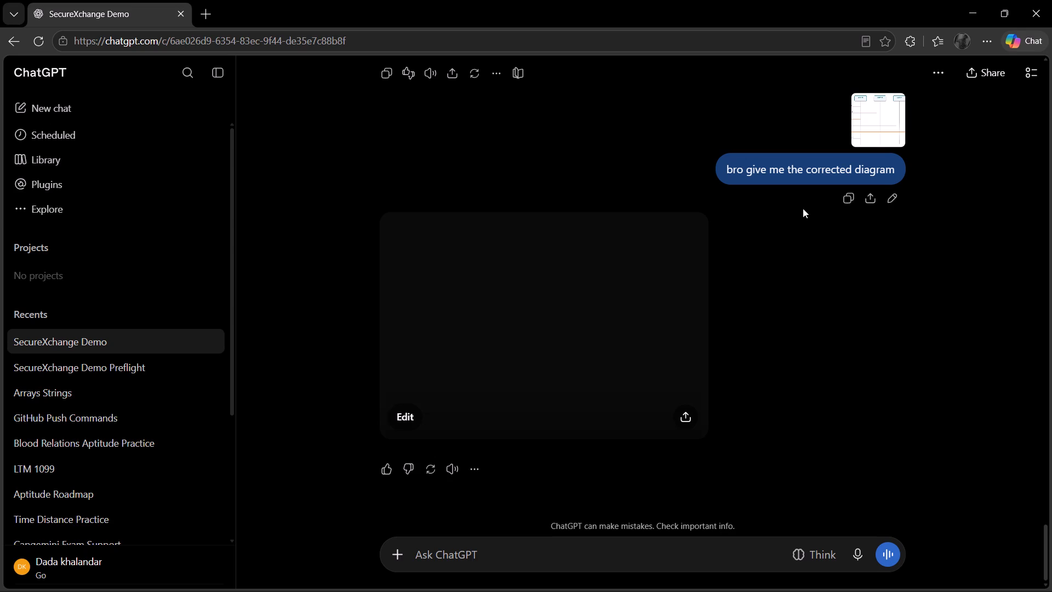
{"action": "right_click", "coordinate": [556, 333]}
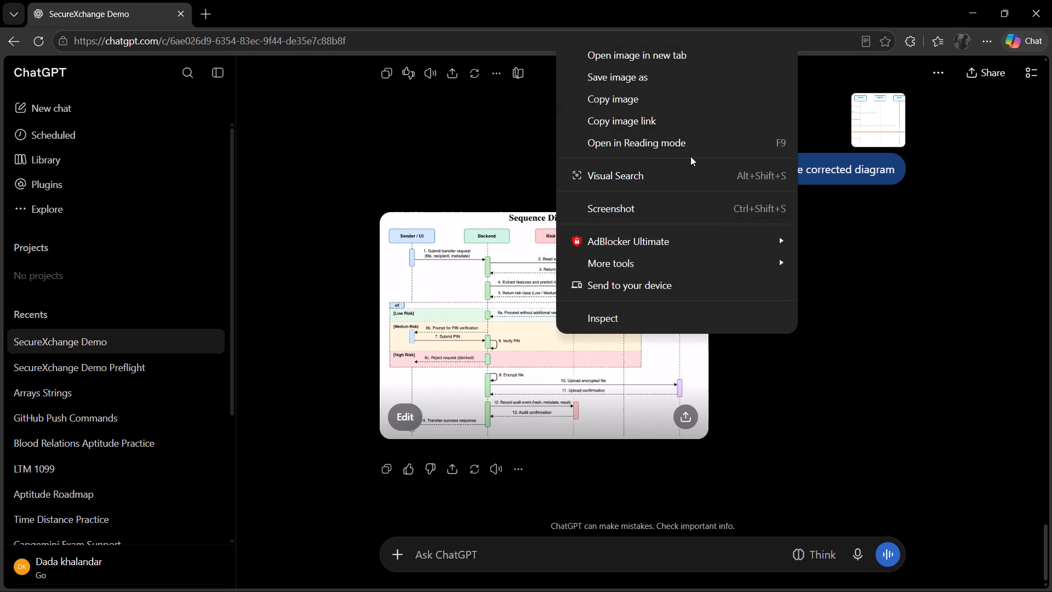
{"action": "left_click", "coordinate": [658, 106]}
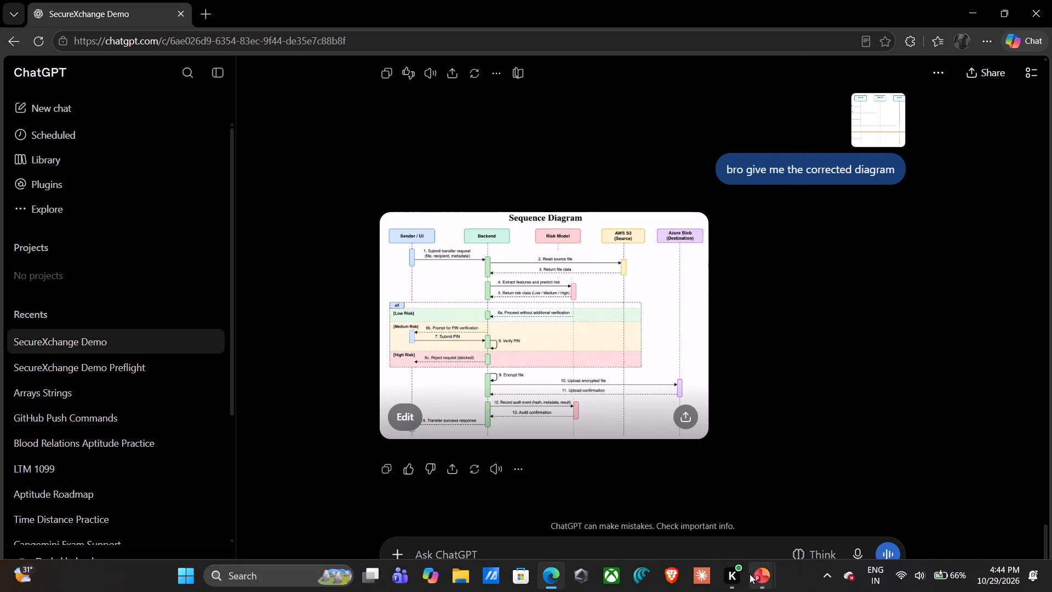
Switch back to the PowerPoint presentation and open slide 20, the UML sequence diagram slide.
{"action": "left_click", "coordinate": [761, 579]}
{"action": "left_click", "coordinate": [832, 507]}
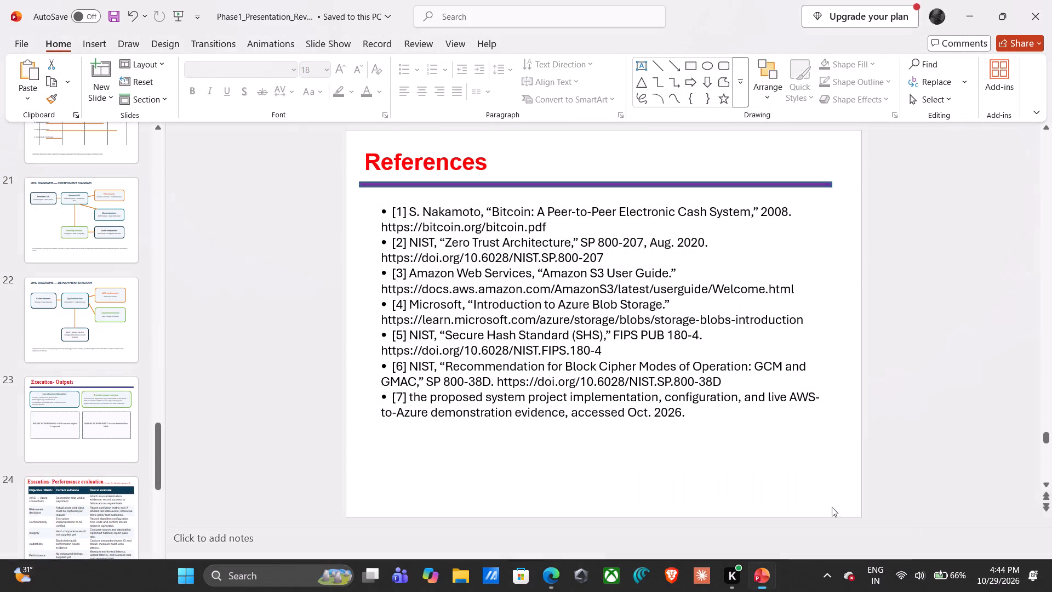
{"action": "scroll", "coordinate": [67, 435], "scroll_direction": "down", "scroll_amount": 6}
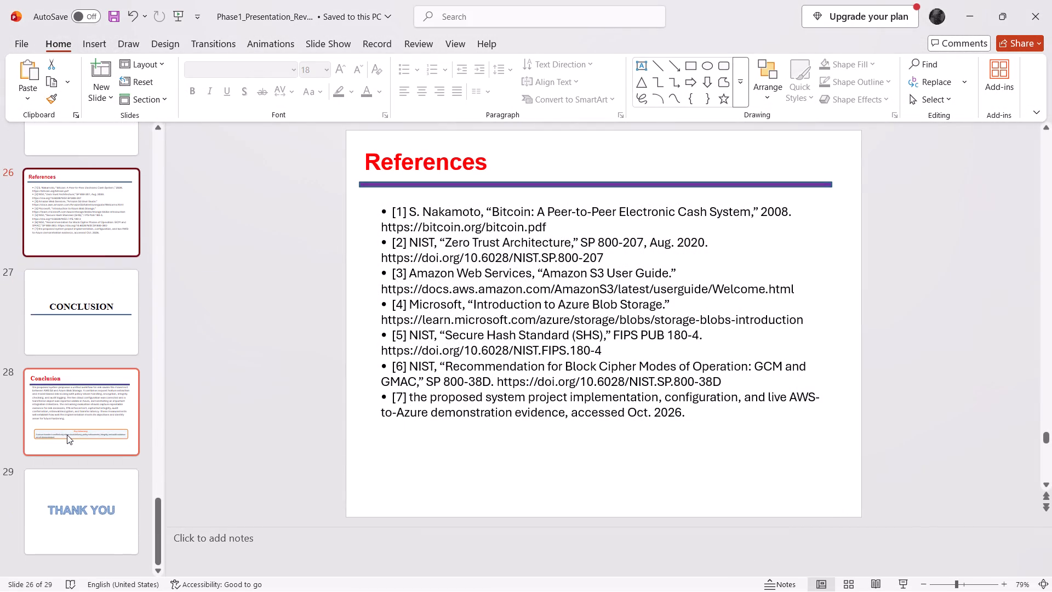
{"action": "scroll", "coordinate": [67, 435], "scroll_direction": "up", "scroll_amount": 7}
{"action": "scroll", "coordinate": [67, 435], "scroll_direction": "down", "scroll_amount": 2}
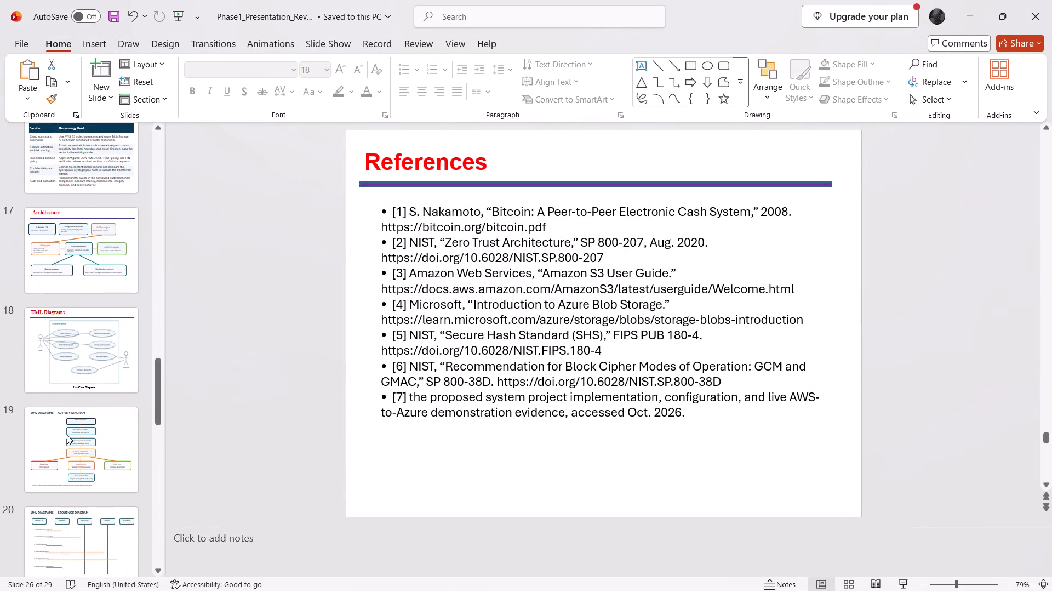
{"action": "left_click", "coordinate": [74, 528]}
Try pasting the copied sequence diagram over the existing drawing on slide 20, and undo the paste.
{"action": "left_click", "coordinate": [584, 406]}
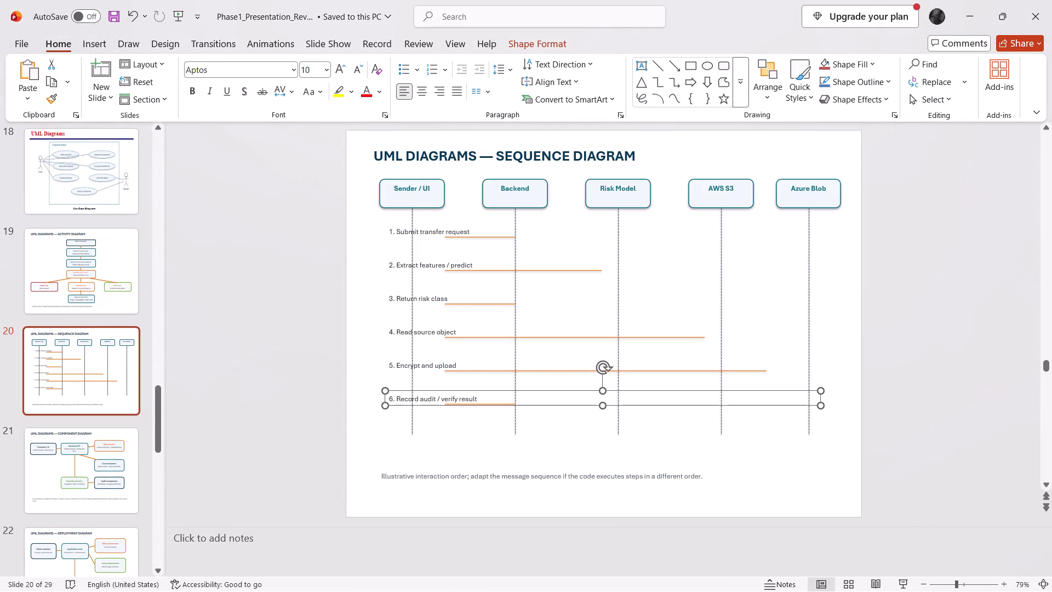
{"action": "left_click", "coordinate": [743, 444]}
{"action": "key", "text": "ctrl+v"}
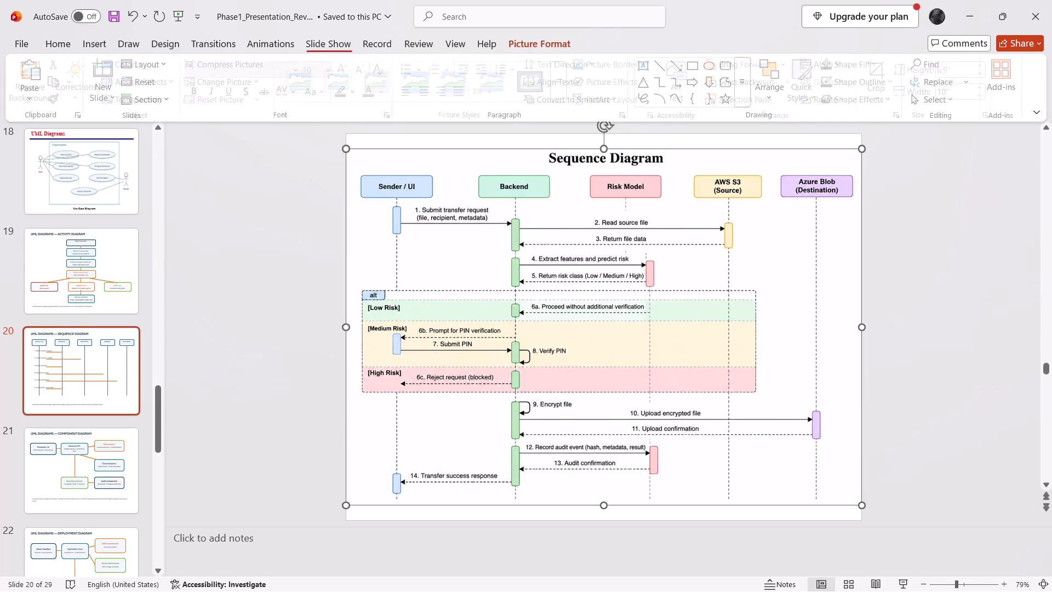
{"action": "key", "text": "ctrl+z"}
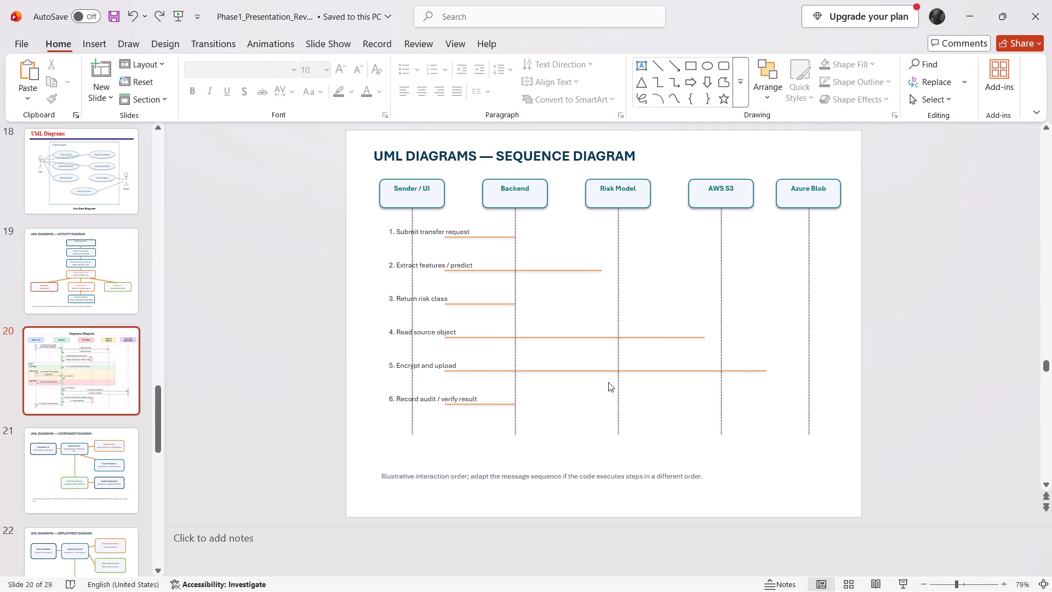
Delete all old sequence diagram shapes, lines, labels and the illustrative note on slide 20, keeping the slide title.
{"action": "left_click", "coordinate": [808, 438]}
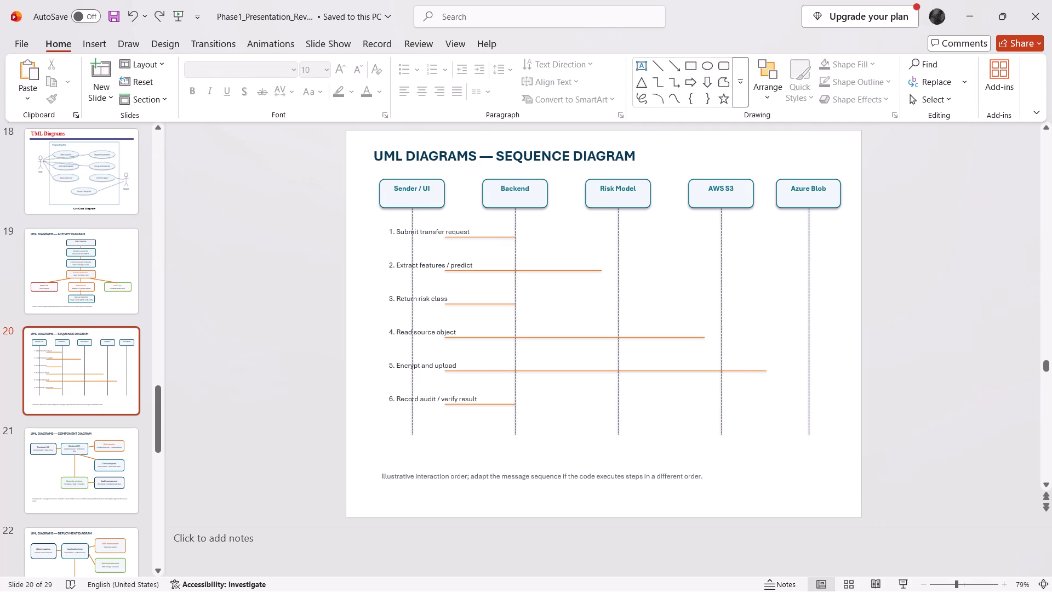
{"action": "left_click", "coordinate": [758, 460]}
{"action": "left_click", "coordinate": [750, 496]}
{"action": "left_click_drag", "start_coordinate": [364, 509], "coordinate": [367, 443]}
{"action": "left_click_drag", "start_coordinate": [367, 443], "coordinate": [615, 266]}
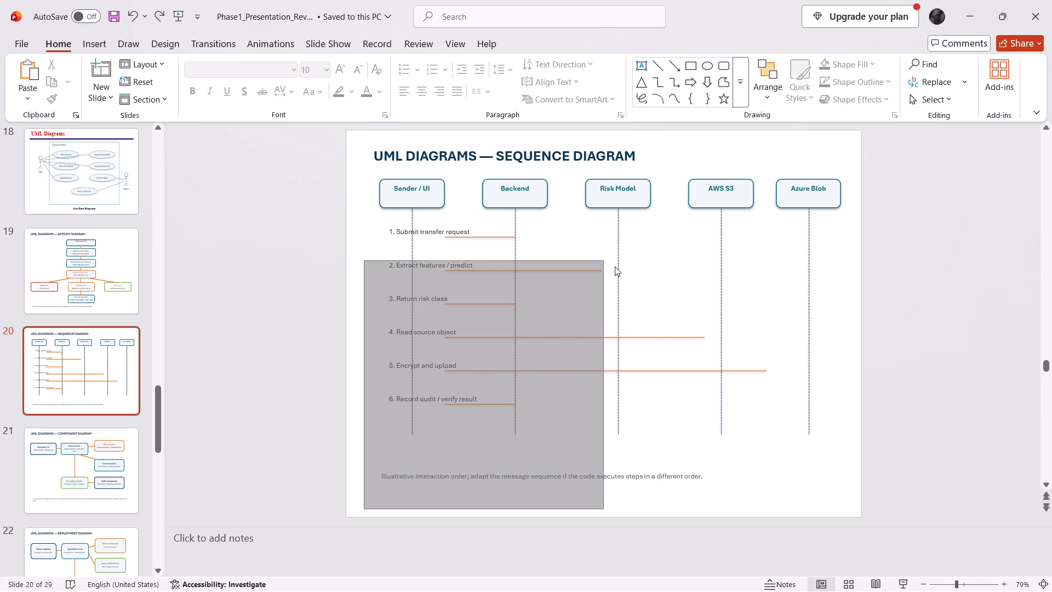
{"action": "left_click_drag", "start_coordinate": [615, 266], "coordinate": [783, 187]}
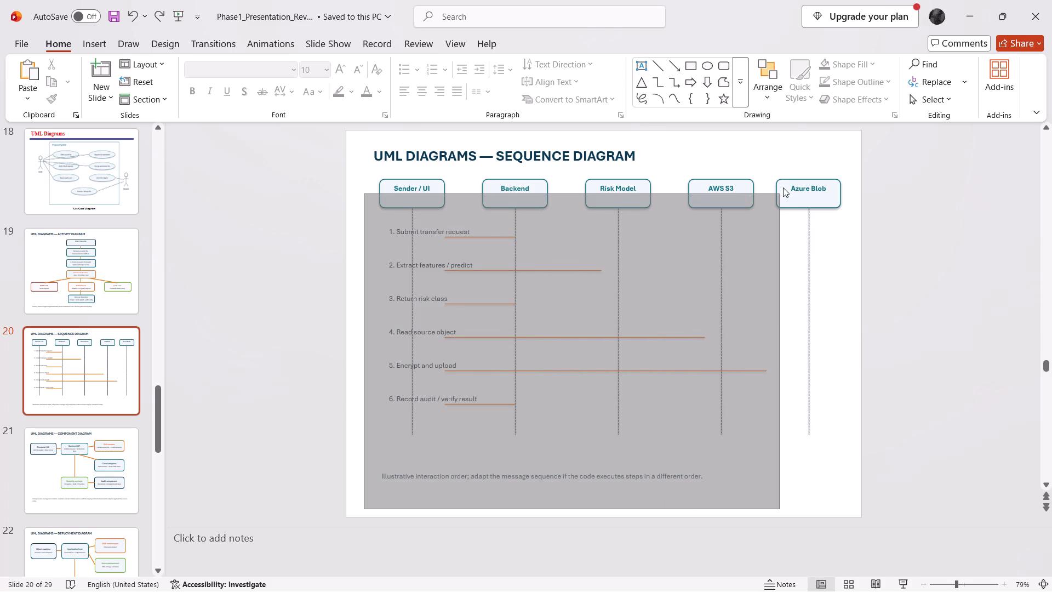
{"action": "left_click_drag", "start_coordinate": [783, 187], "coordinate": [849, 168]}
{"action": "key", "text": "Delete"}
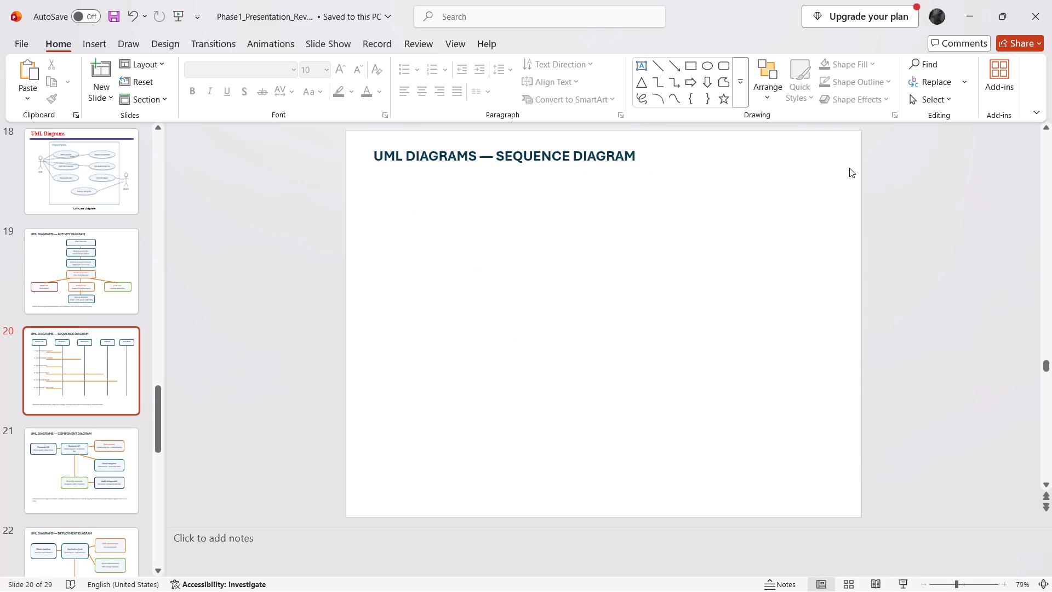
Paste the copied Sequence Diagram picture onto slide 20 and move it down to sit just beneath the slide title.
{"action": "key", "text": "ctrl+v"}
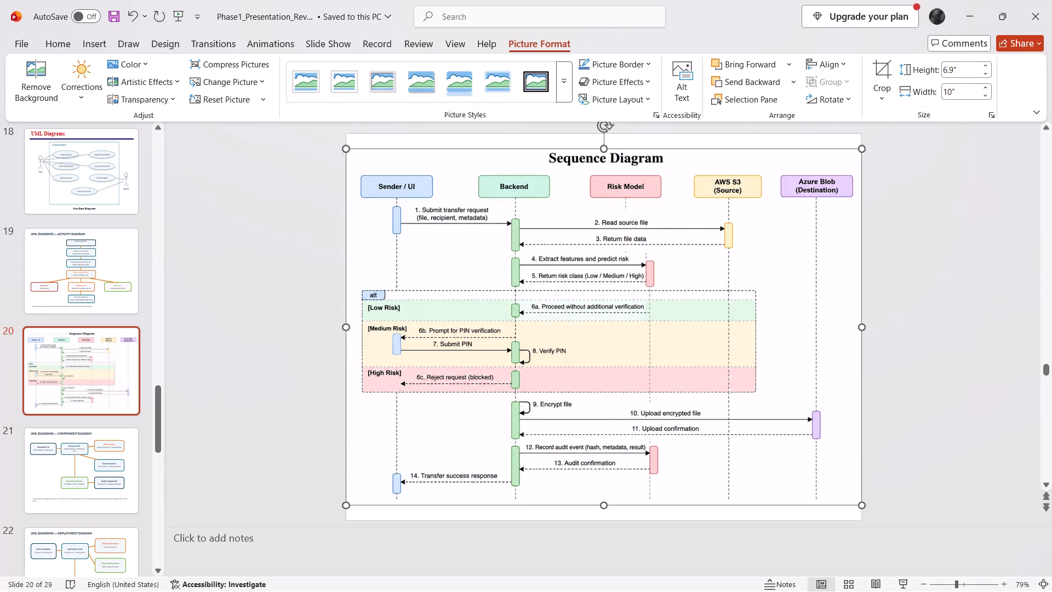
{"action": "left_click_drag", "start_coordinate": [618, 150], "coordinate": [615, 179]}
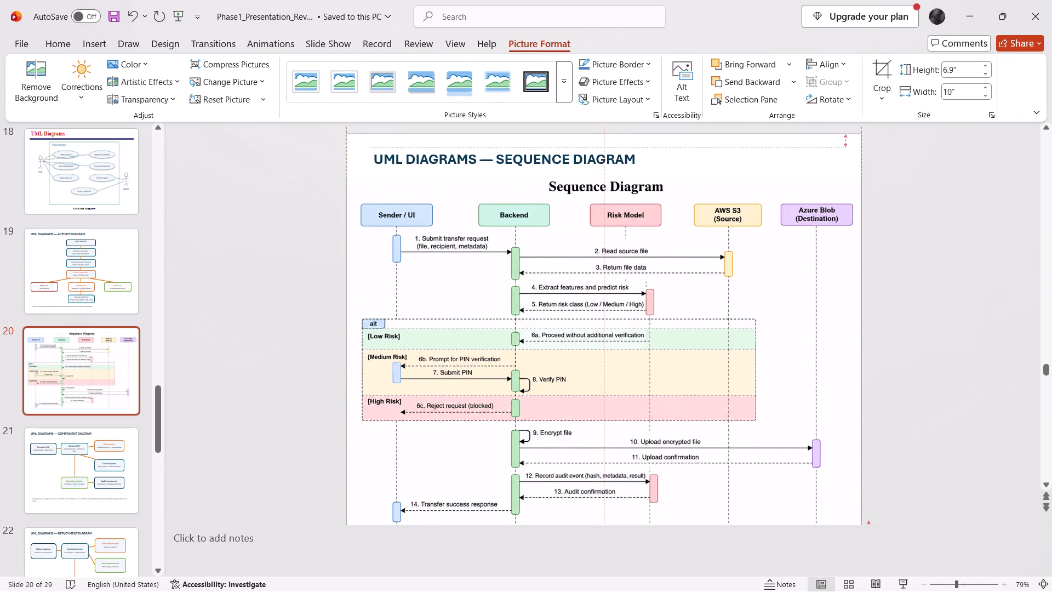
{"action": "left_click_drag", "start_coordinate": [615, 179], "coordinate": [619, 167]}
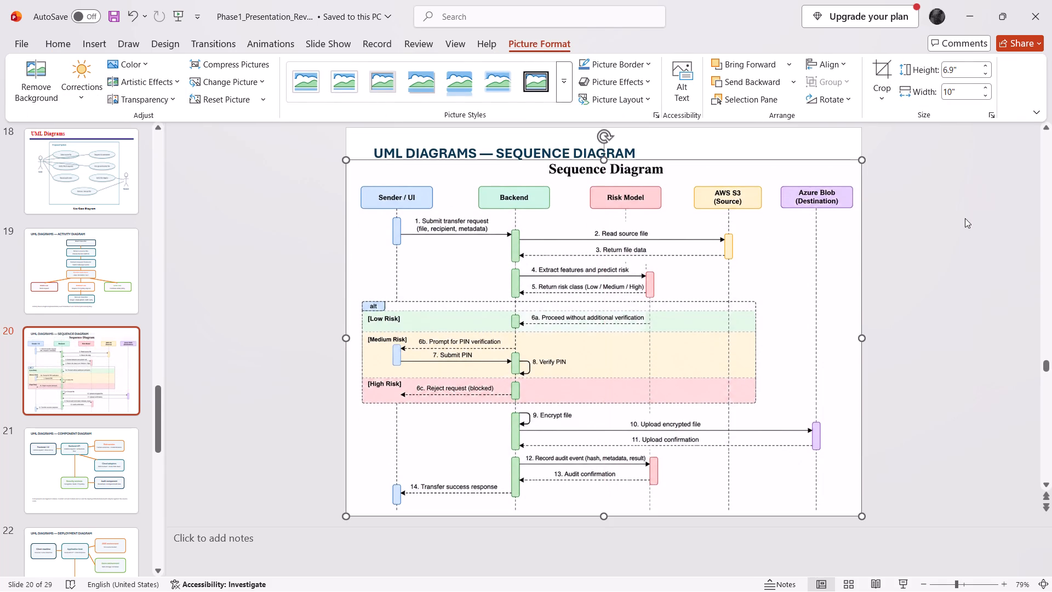
{"action": "left_click", "coordinate": [965, 218]}
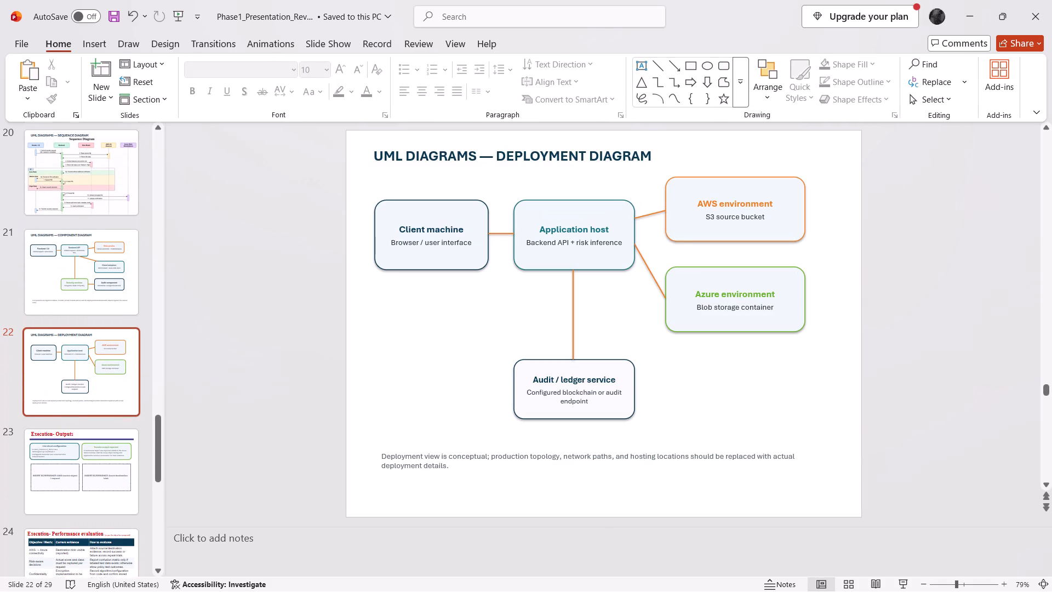
Move the "UML DIAGRAMS — SEQUENCE DIAGRAM" title on slide 20 slightly up and left, clear of the picture's heading.
{"action": "left_click", "coordinate": [80, 196]}
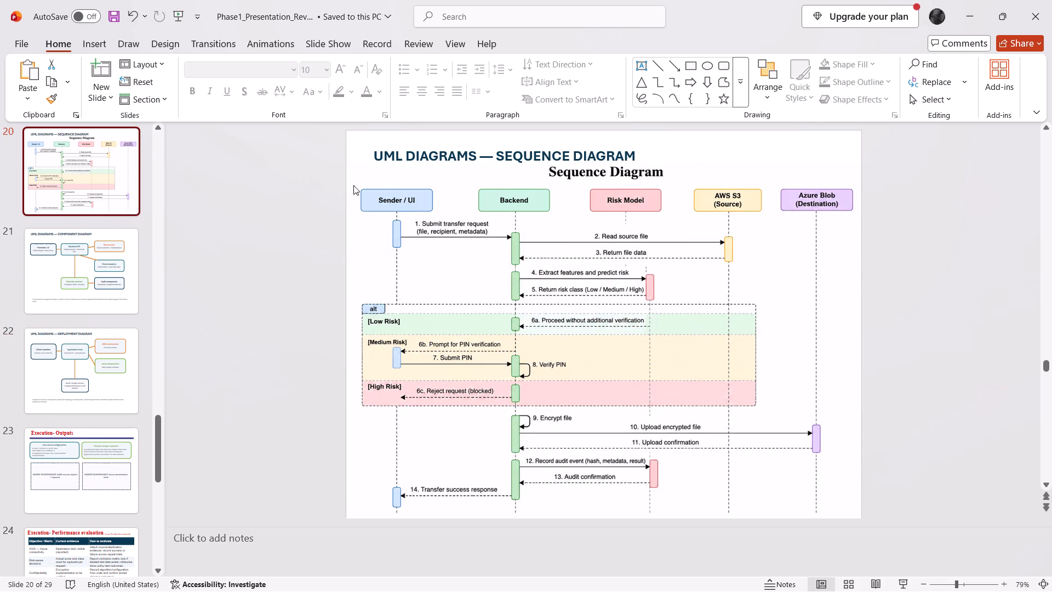
{"action": "left_click", "coordinate": [477, 156]}
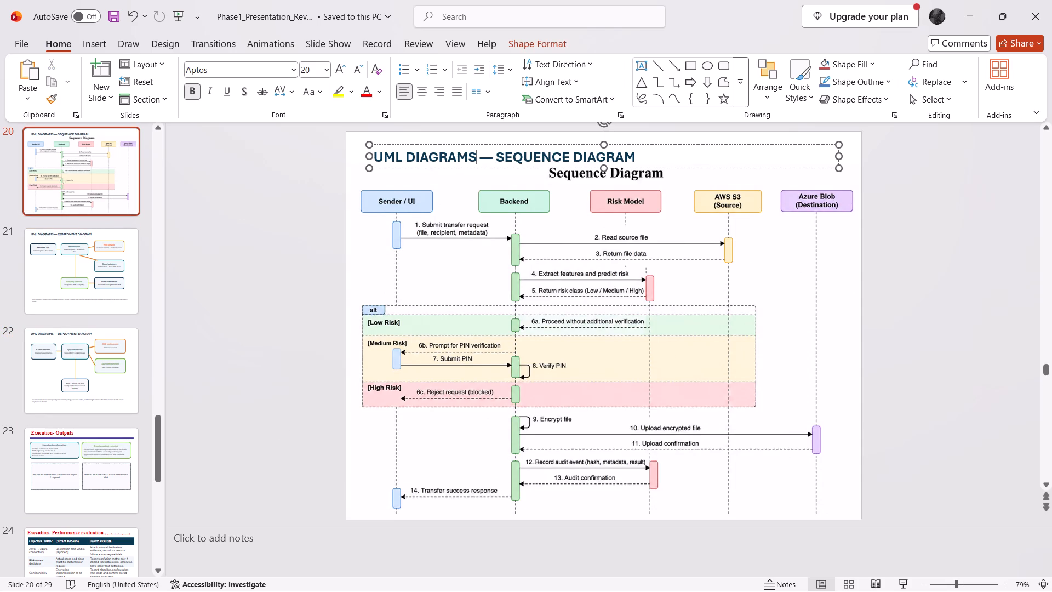
{"action": "left_click_drag", "start_coordinate": [484, 144], "coordinate": [471, 136]}
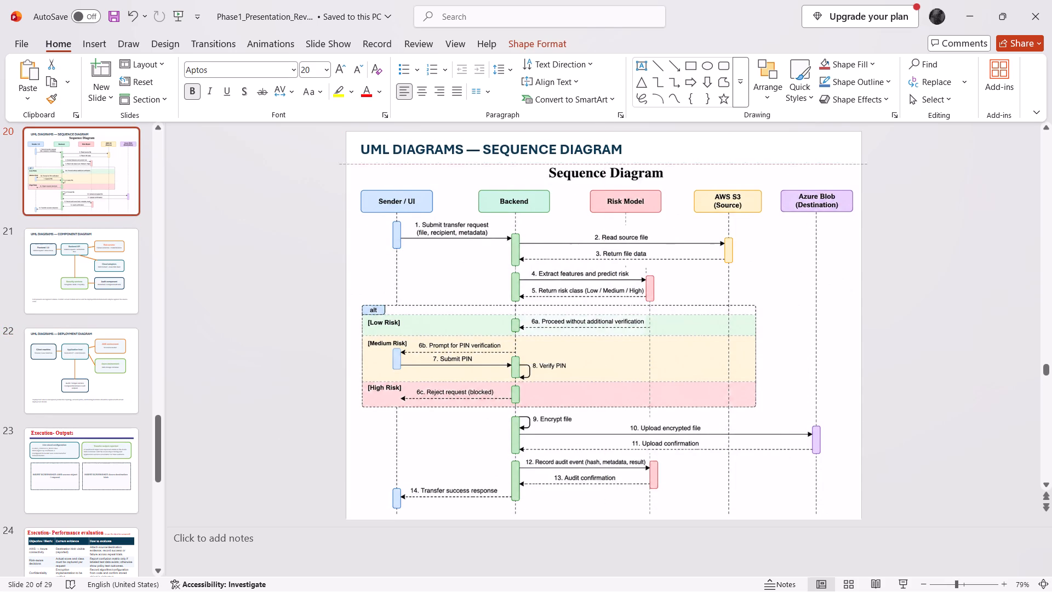
{"action": "left_click_drag", "start_coordinate": [471, 136], "coordinate": [468, 134]}
{"action": "left_click", "coordinate": [518, 249]}
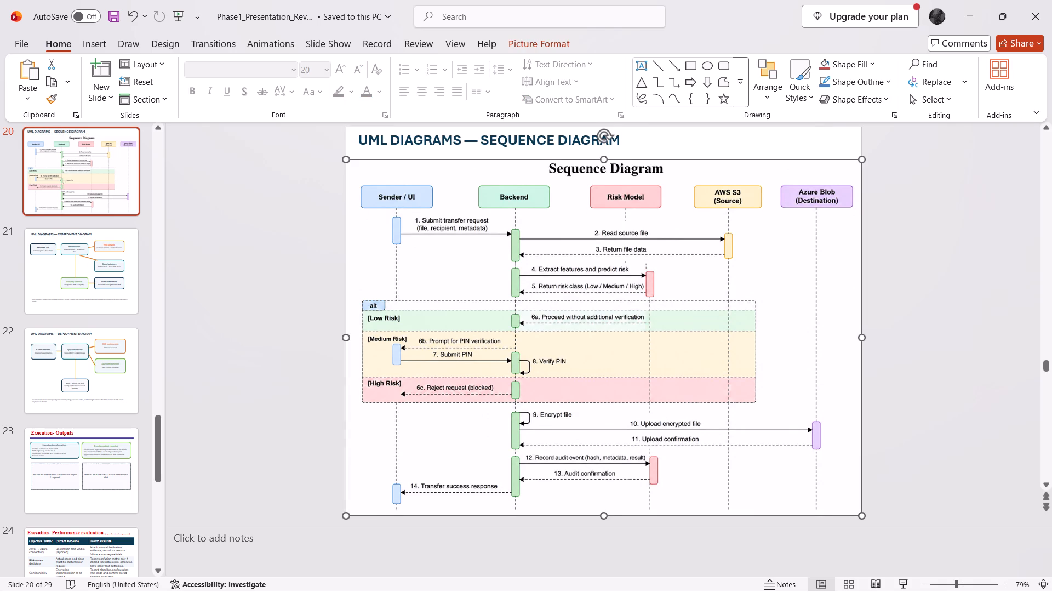
{"action": "left_click", "coordinate": [543, 253]}
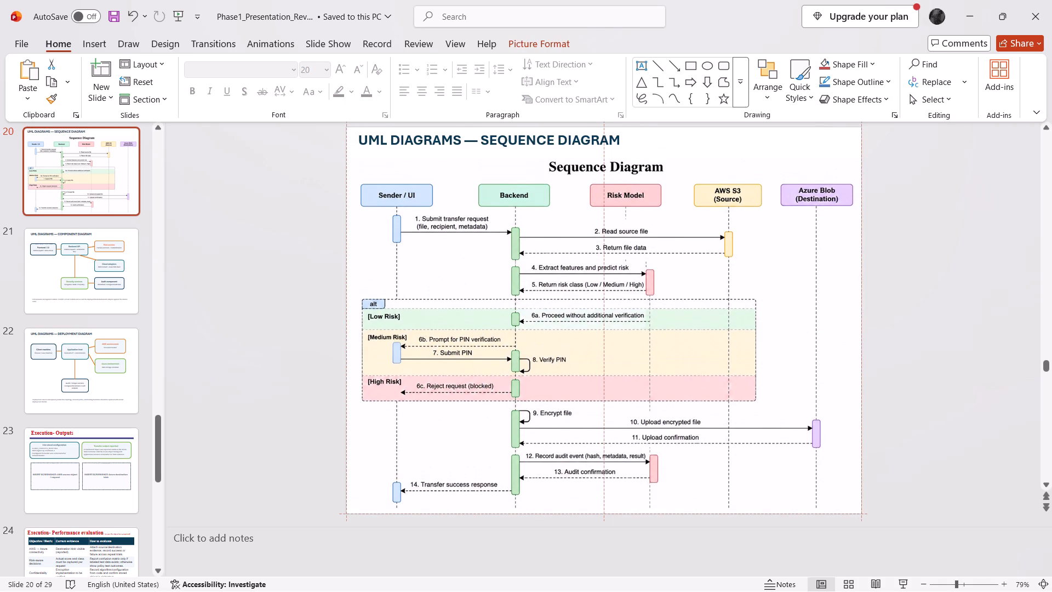
{"action": "left_click", "coordinate": [456, 141]}
{"action": "left_click", "coordinate": [474, 134]}
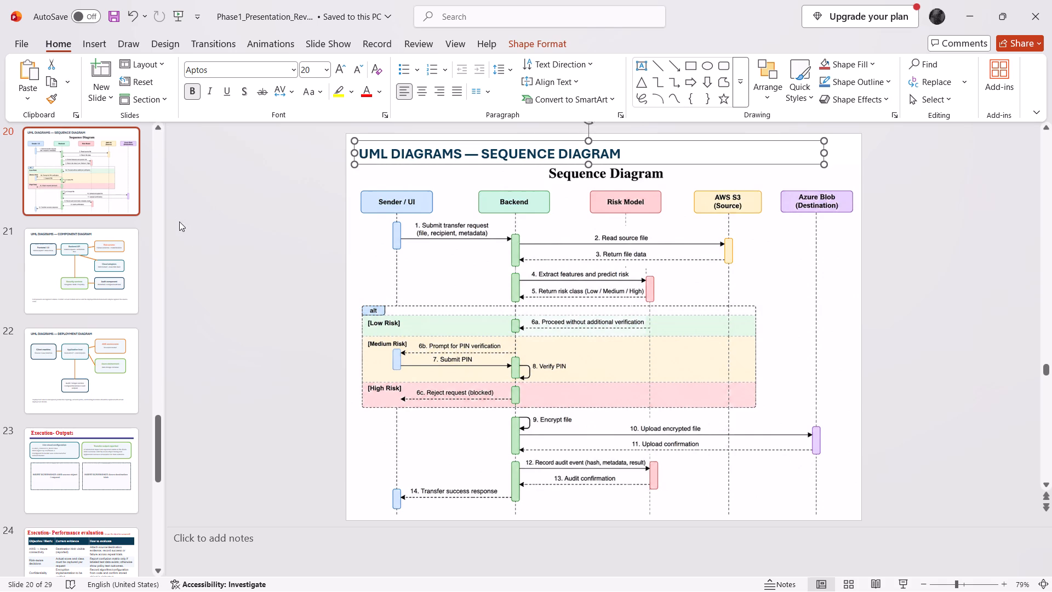
Add a new blank slide directly after slide 23, "Execution- Outputs".
{"action": "left_click", "coordinate": [85, 314]}
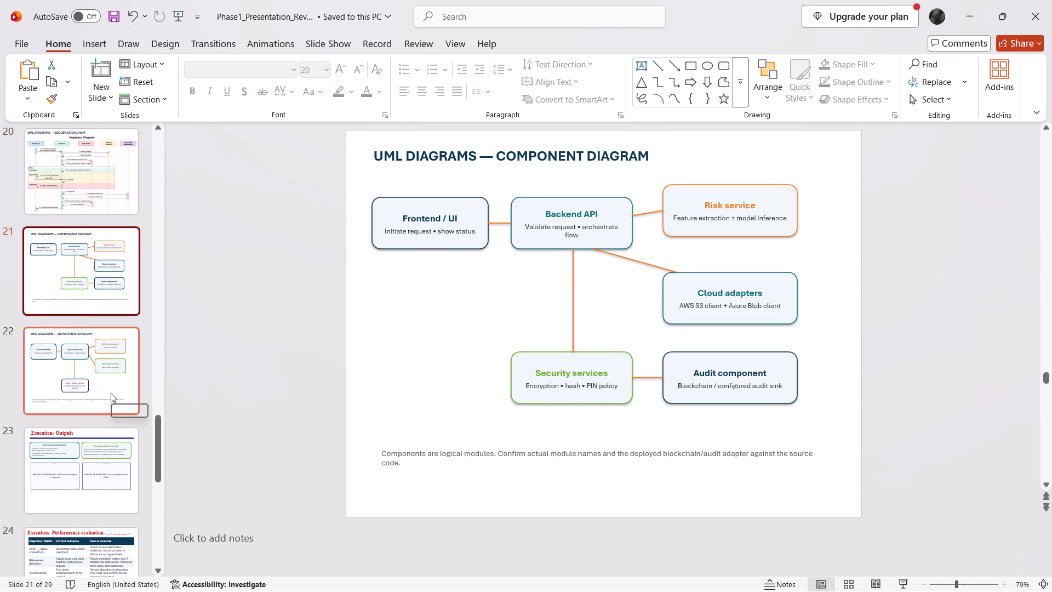
{"action": "left_click", "coordinate": [111, 393]}
{"action": "left_click", "coordinate": [103, 469]}
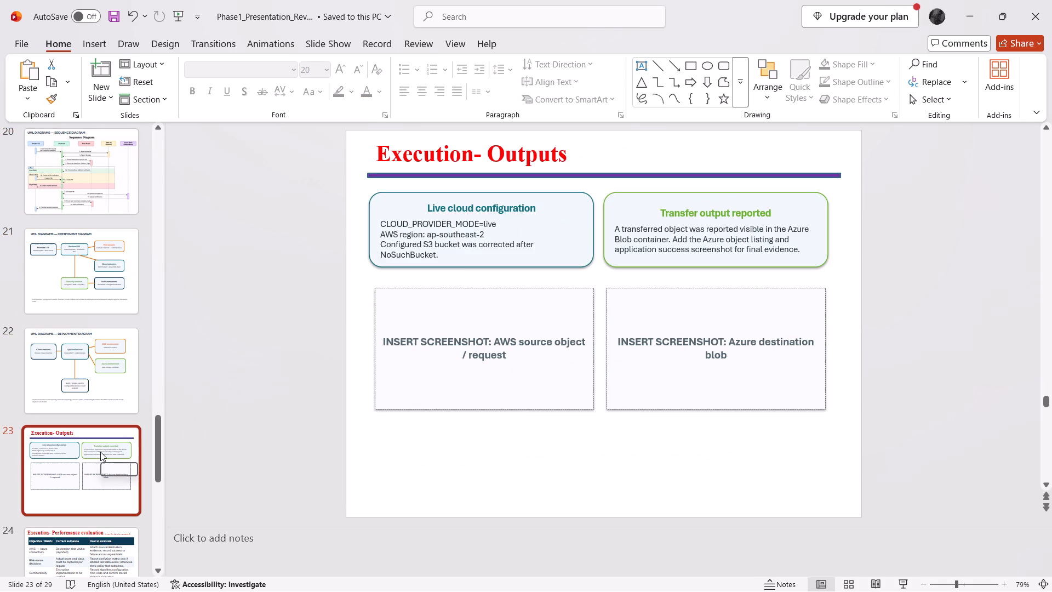
{"action": "right_click", "coordinate": [101, 496]}
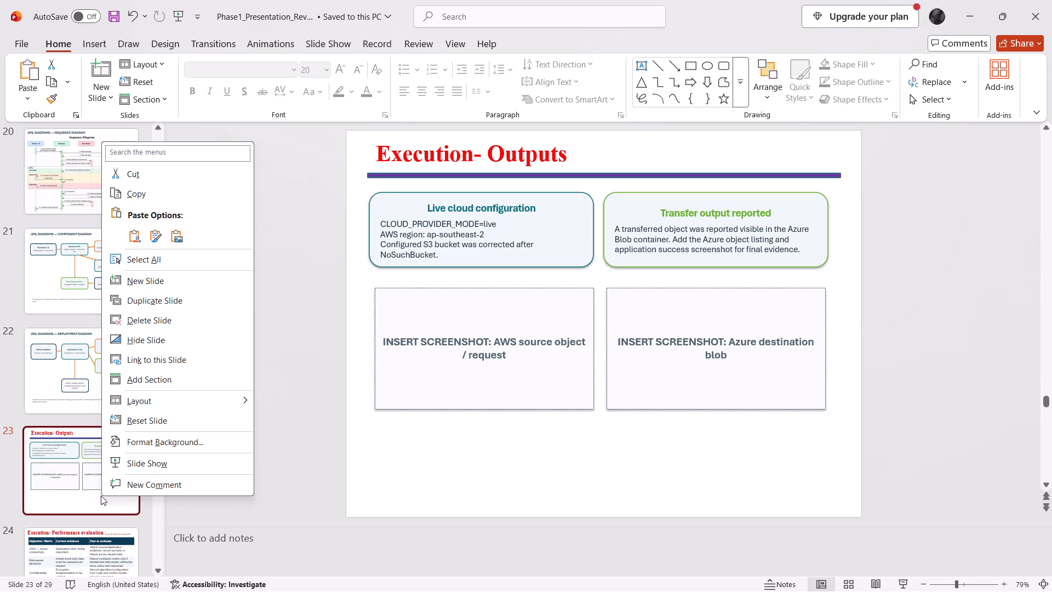
{"action": "left_click", "coordinate": [184, 288]}
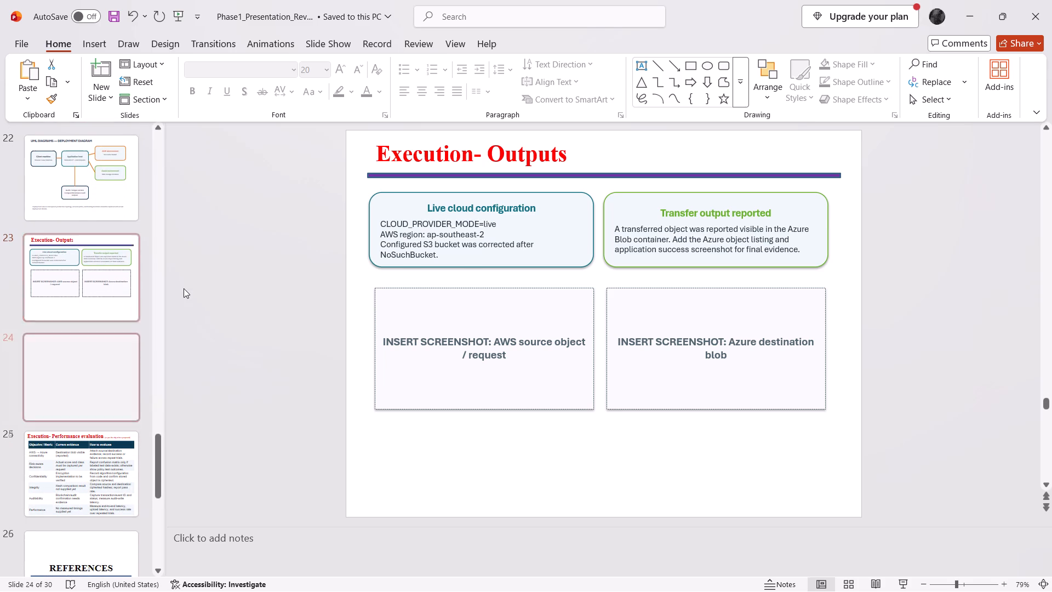
Delete the "Key takeaway" box beneath the paragraph on the Conclusion slide 29.
{"action": "left_click", "coordinate": [64, 455]}
{"action": "scroll", "coordinate": [64, 455], "scroll_direction": "down", "scroll_amount": 1}
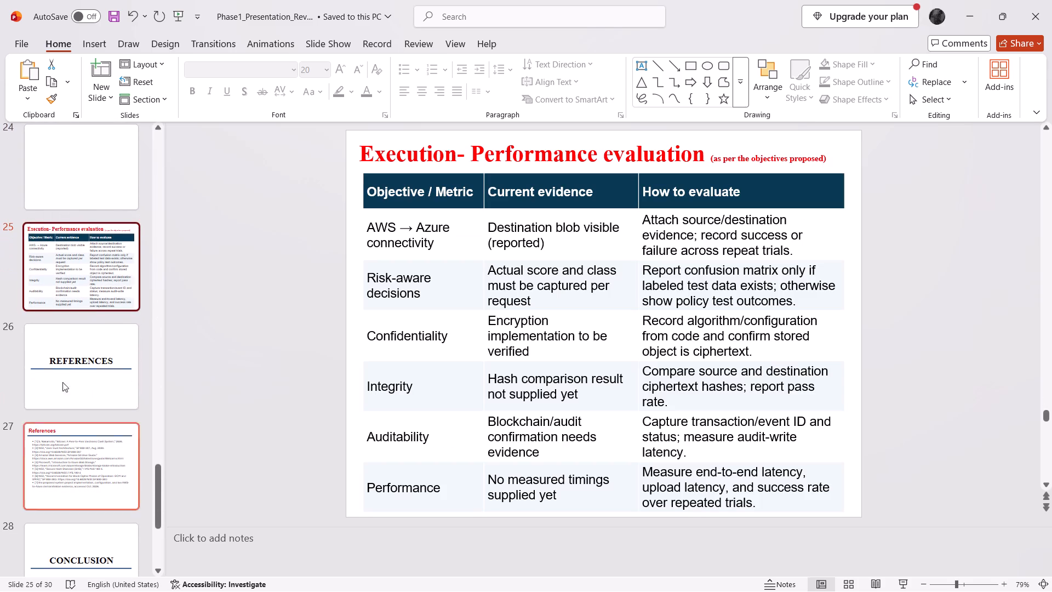
{"action": "left_click", "coordinate": [64, 368]}
{"action": "left_click", "coordinate": [93, 462]}
{"action": "scroll", "coordinate": [93, 462], "scroll_direction": "down", "scroll_amount": 1}
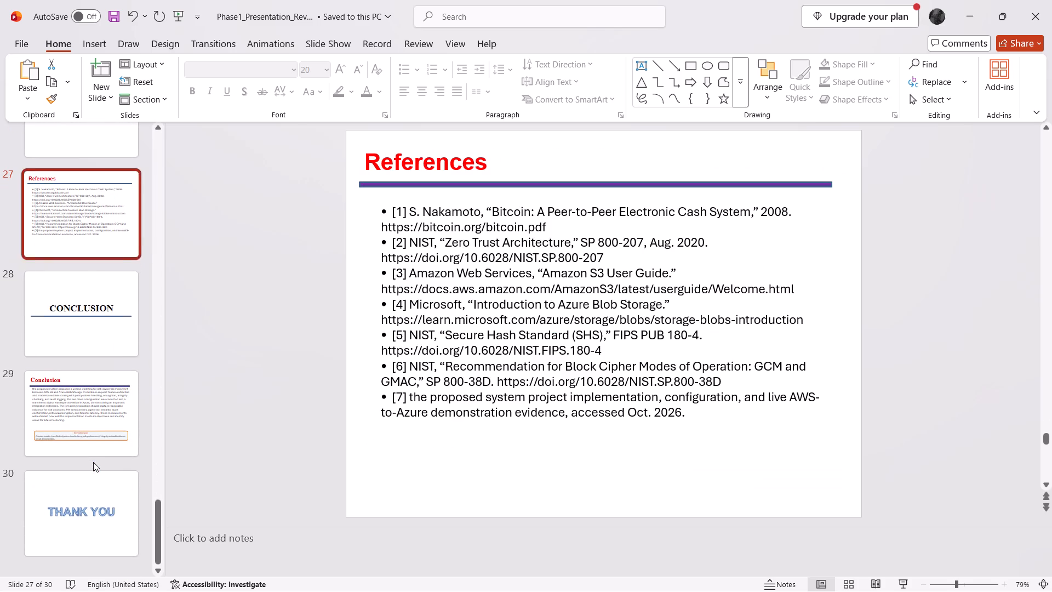
{"action": "scroll", "coordinate": [93, 462], "scroll_direction": "down", "scroll_amount": 1}
{"action": "left_click", "coordinate": [105, 432]}
{"action": "left_click", "coordinate": [576, 398]}
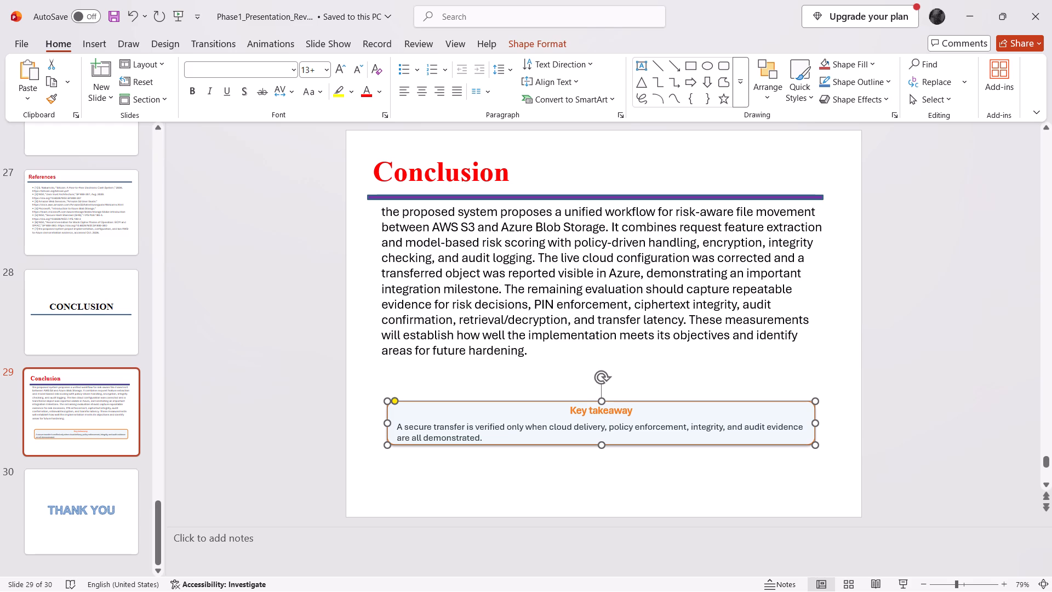
{"action": "left_click", "coordinate": [614, 450]}
{"action": "left_click", "coordinate": [569, 435]}
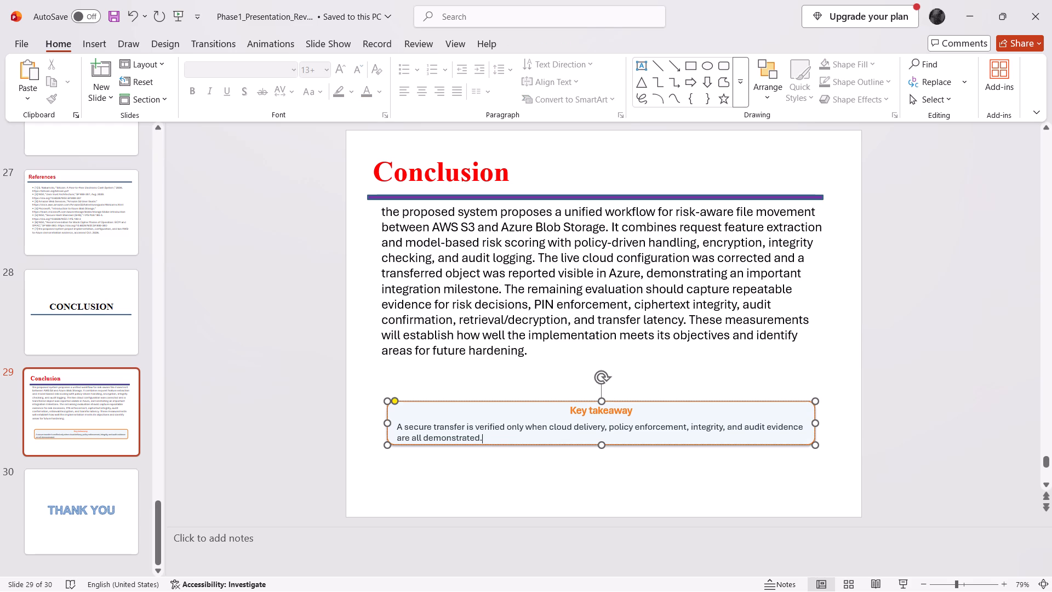
{"action": "left_click", "coordinate": [570, 476]}
{"action": "left_click", "coordinate": [576, 419]}
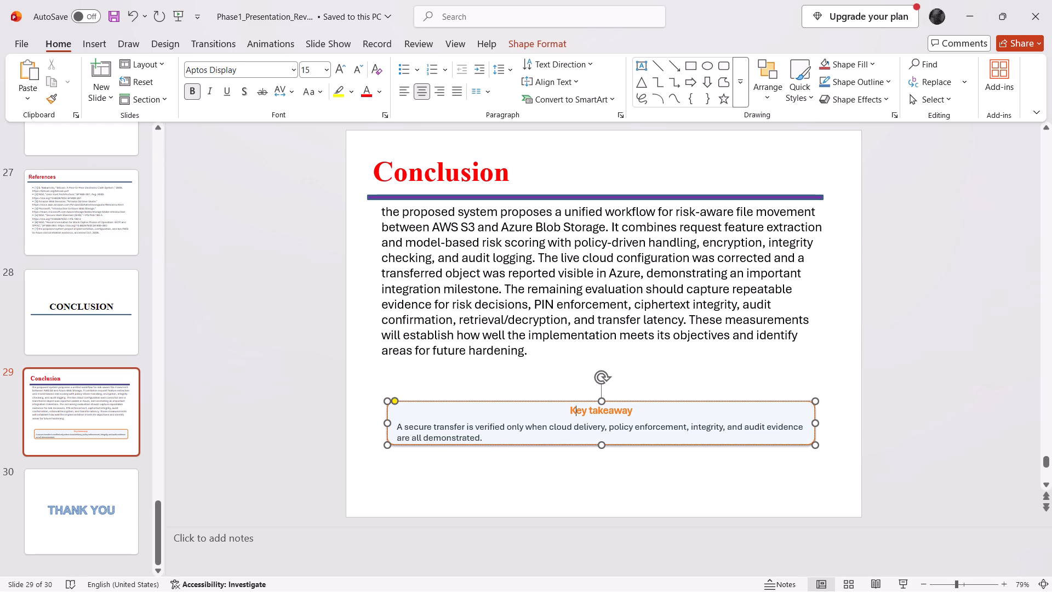
{"action": "left_click", "coordinate": [698, 400]}
{"action": "key", "text": "Delete"}
Compare the Conclusion slide with the text and formatting of conclusion slide 18 in the "Prc 1 final b36" presentation.
{"action": "left_click", "coordinate": [524, 329]}
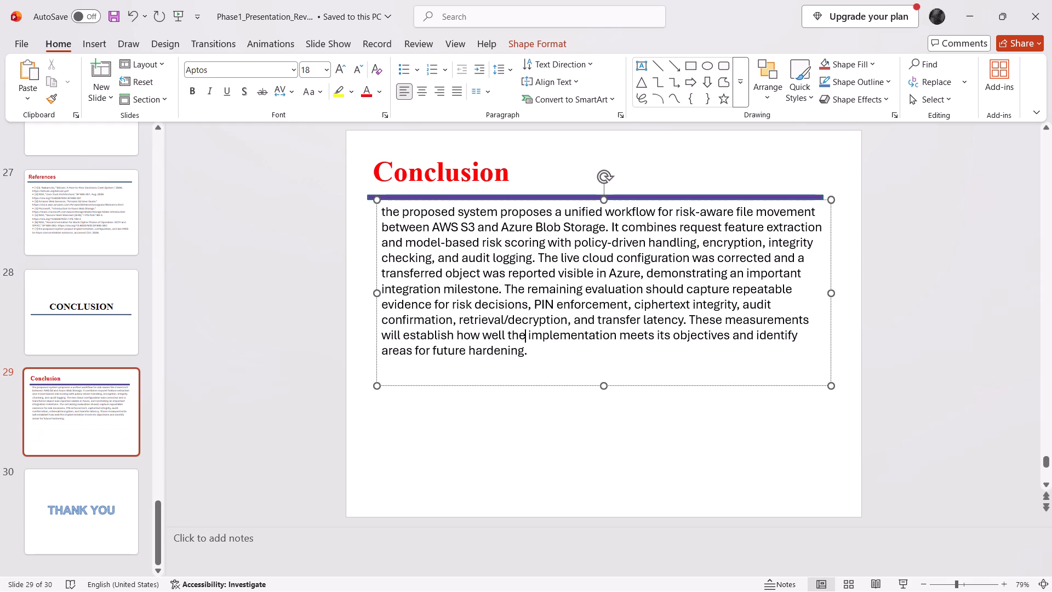
{"action": "left_click", "coordinate": [125, 496]}
{"action": "left_click", "coordinate": [96, 421]}
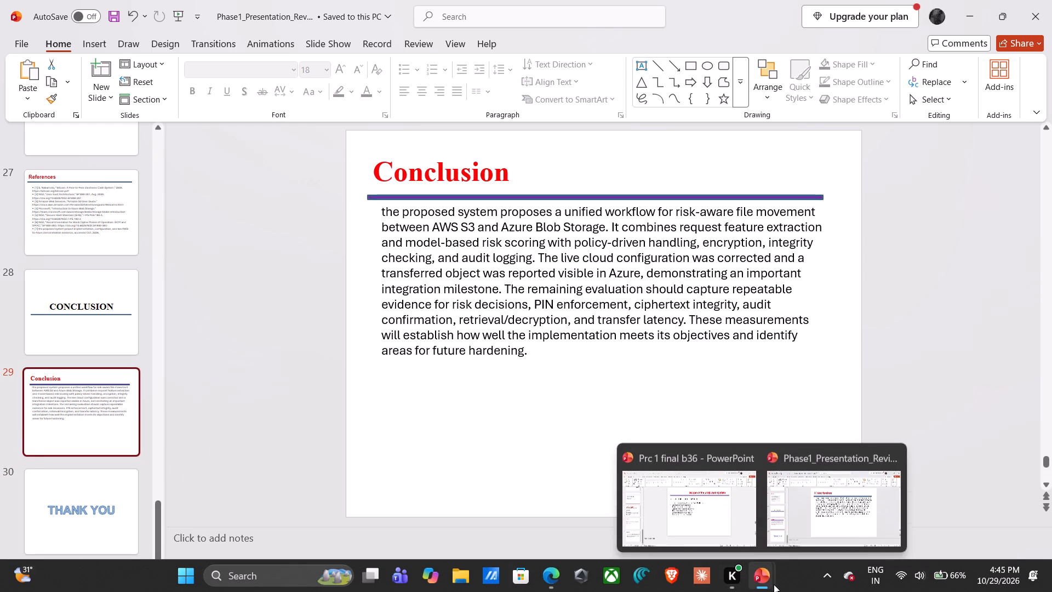
{"action": "left_click", "coordinate": [701, 500]}
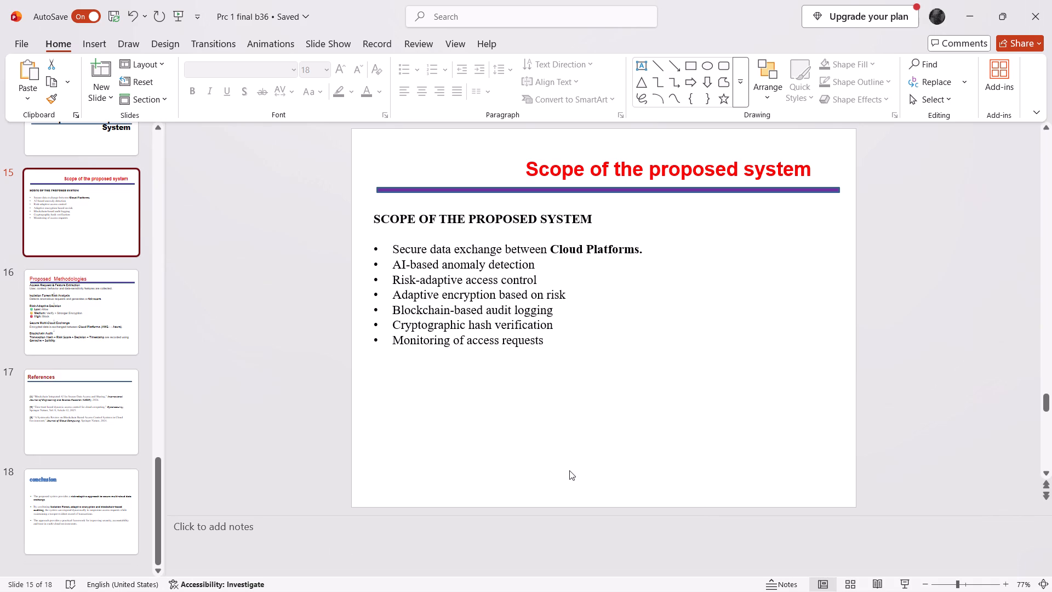
{"action": "scroll", "coordinate": [85, 471], "scroll_direction": "down", "scroll_amount": 7}
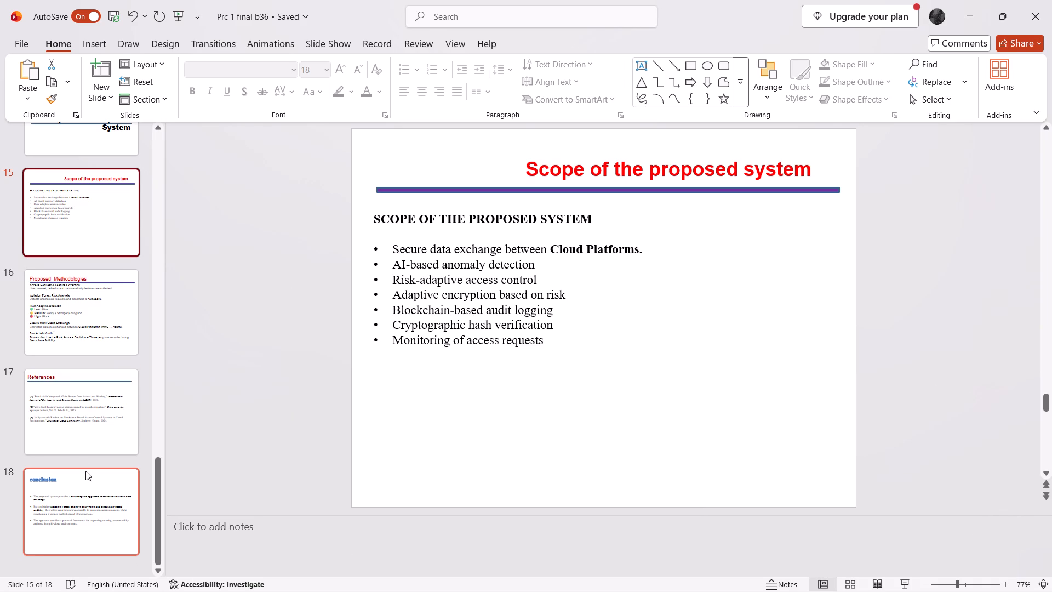
{"action": "left_click", "coordinate": [86, 500]}
{"action": "left_click", "coordinate": [587, 341]}
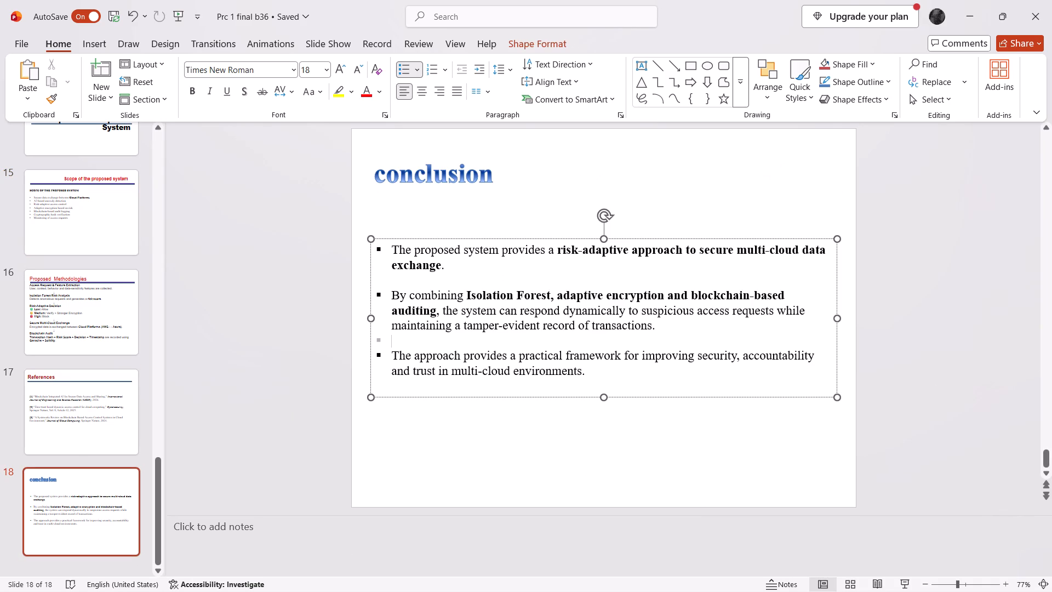
{"action": "left_click", "coordinate": [615, 372]}
{"action": "key", "text": "alt+Tab"}
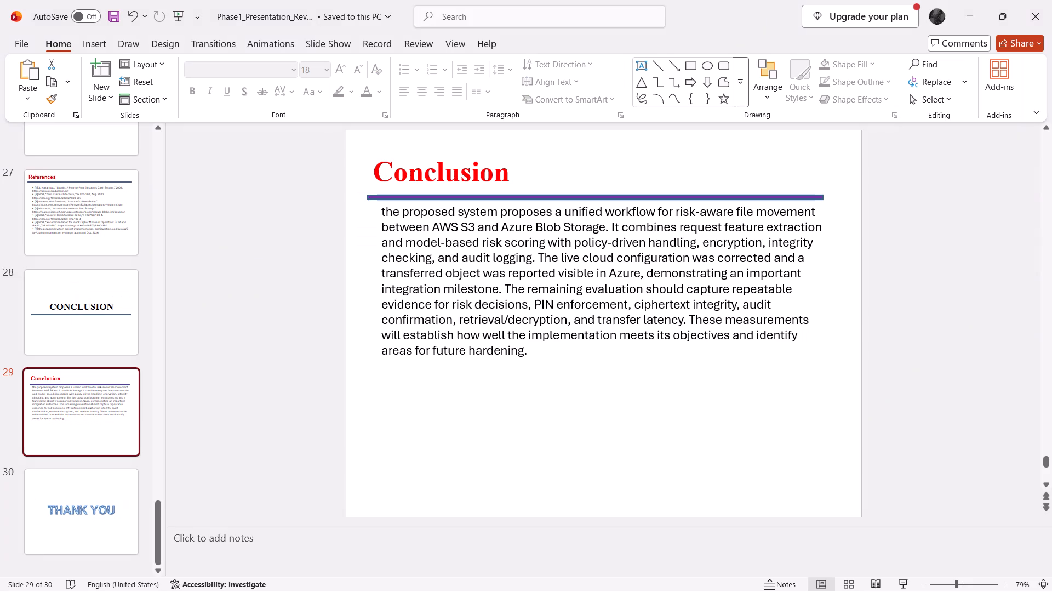
{"action": "key", "text": "alt+Tab"}
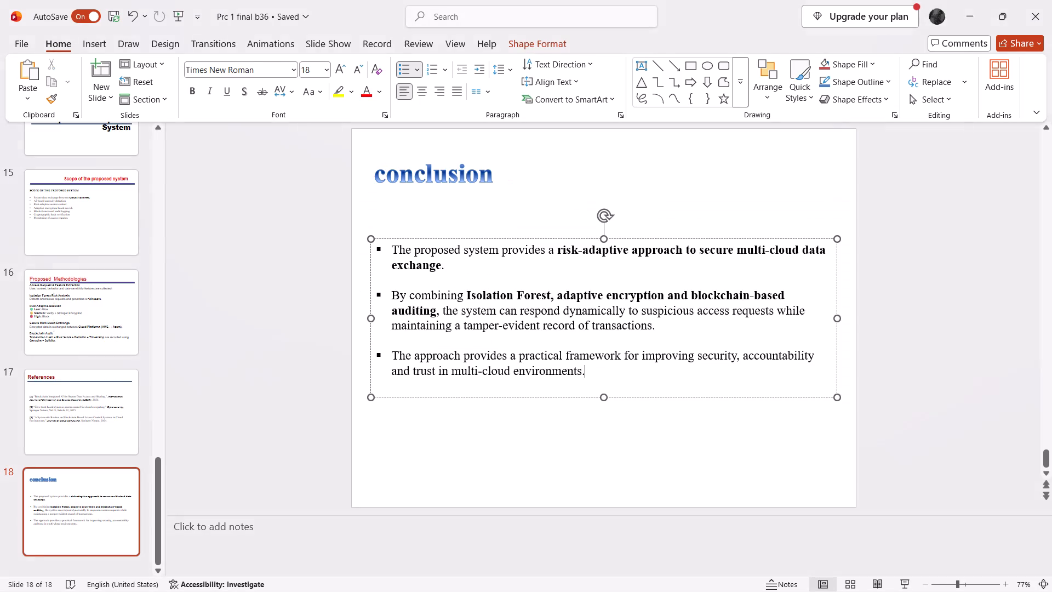
{"action": "key", "text": "Tab"}
{"action": "key", "text": "alt+Tab"}
Set the whole Conclusion paragraph on slide 29 of Phase1_Presentation_Revised to Times New Roman and justify it.
{"action": "left_click", "coordinate": [587, 361]}
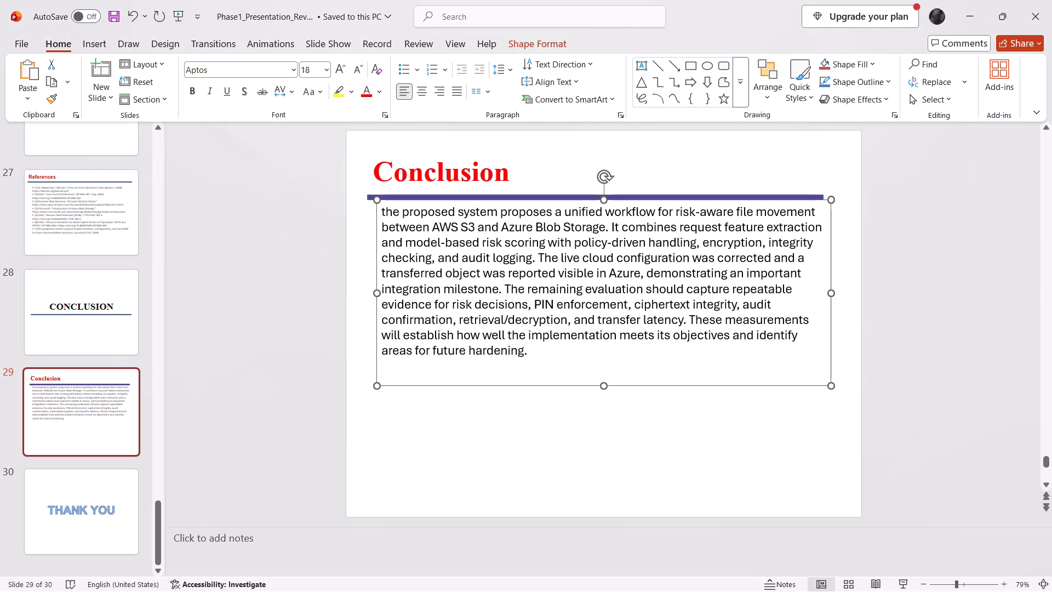
{"action": "left_click", "coordinate": [534, 346]}
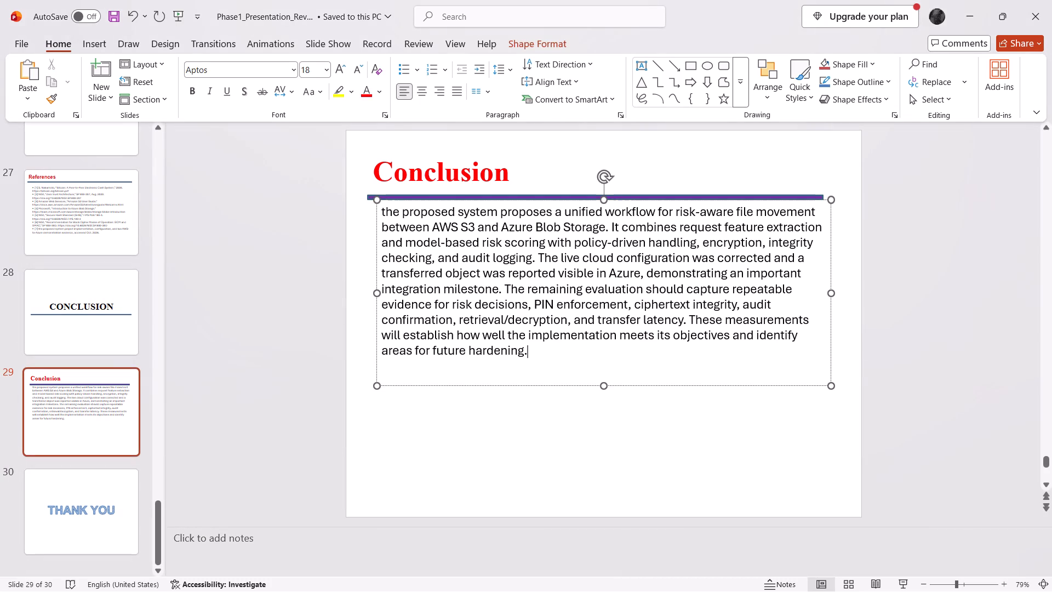
{"action": "key", "text": "ctrl+a"}
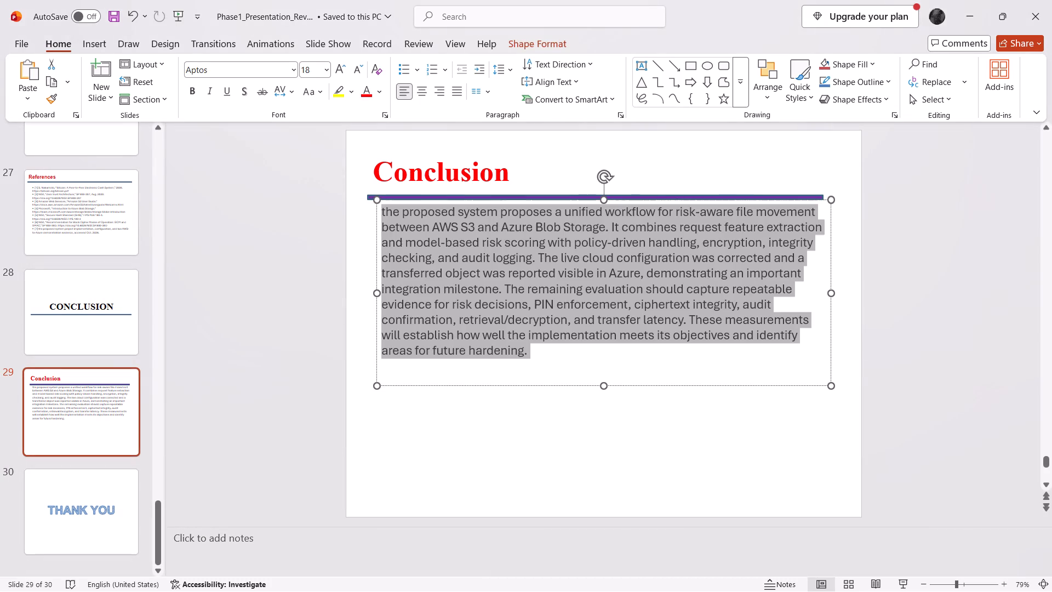
{"action": "left_click", "coordinate": [243, 69]}
{"action": "type", "text": "times"}
{"action": "key", "text": "Return"}
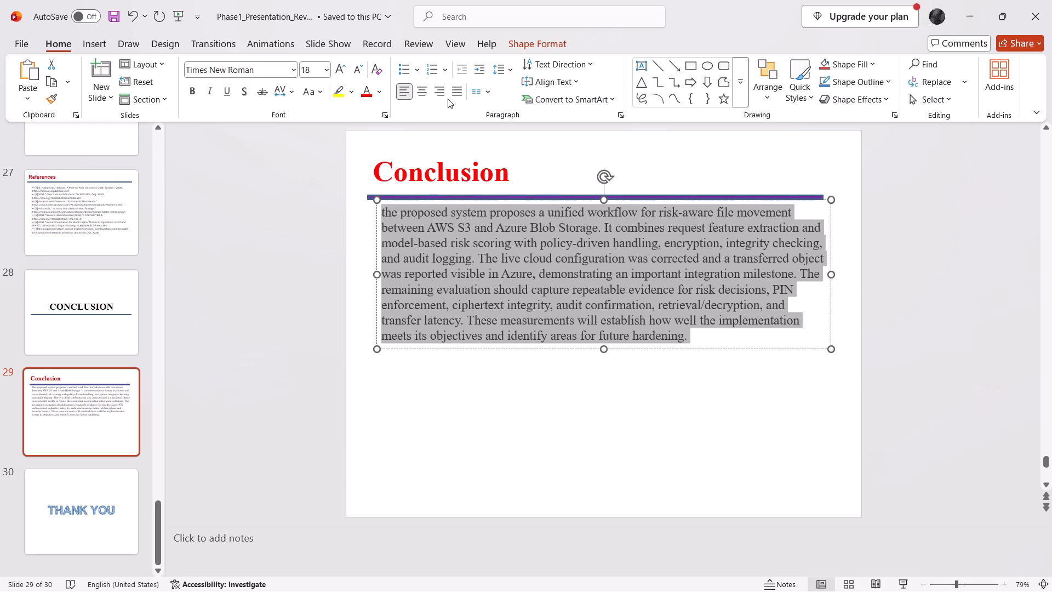
{"action": "left_click", "coordinate": [456, 96]}
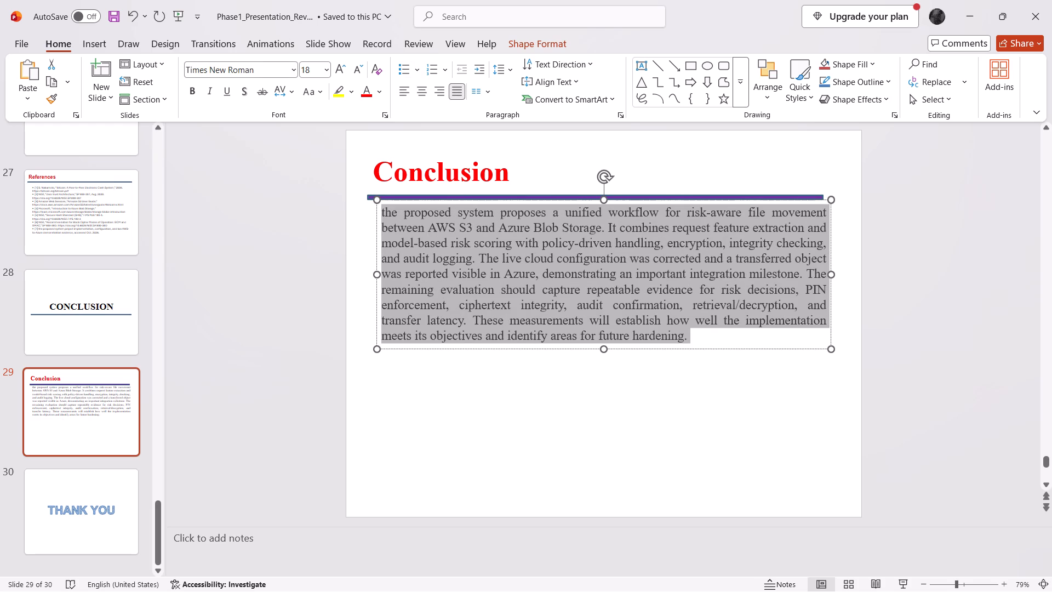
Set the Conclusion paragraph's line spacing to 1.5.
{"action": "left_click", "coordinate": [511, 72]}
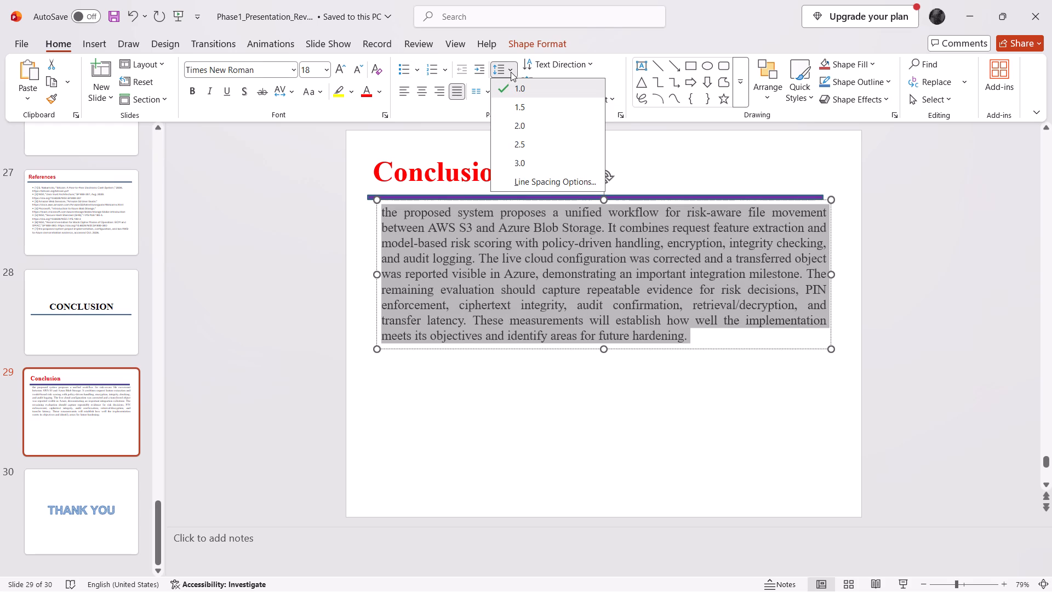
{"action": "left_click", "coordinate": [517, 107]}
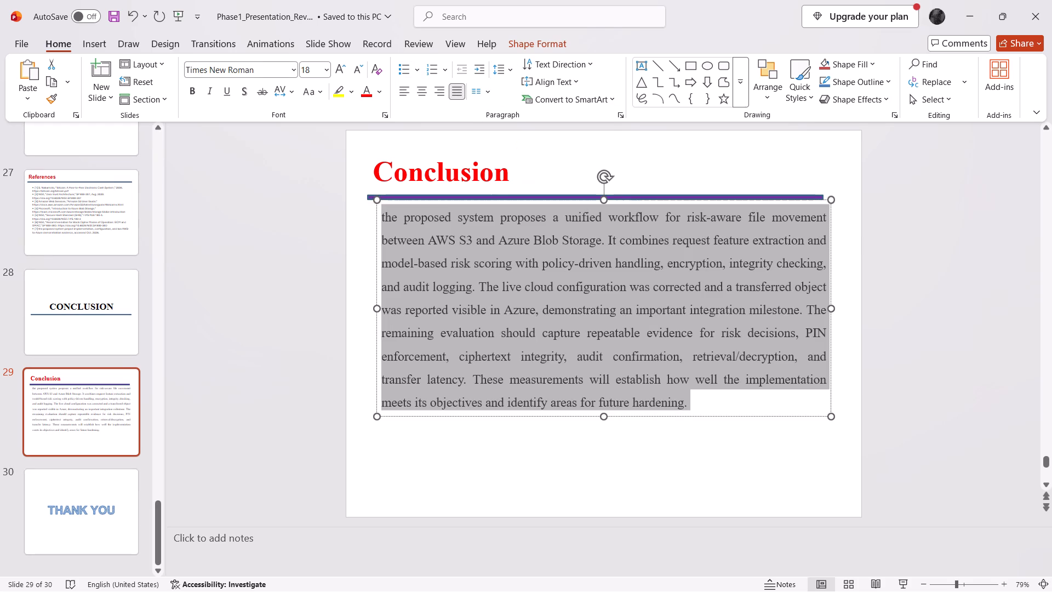
Capitalize the first word of the Conclusion paragraph so it starts with "The".
{"action": "left_click", "coordinate": [390, 216]}
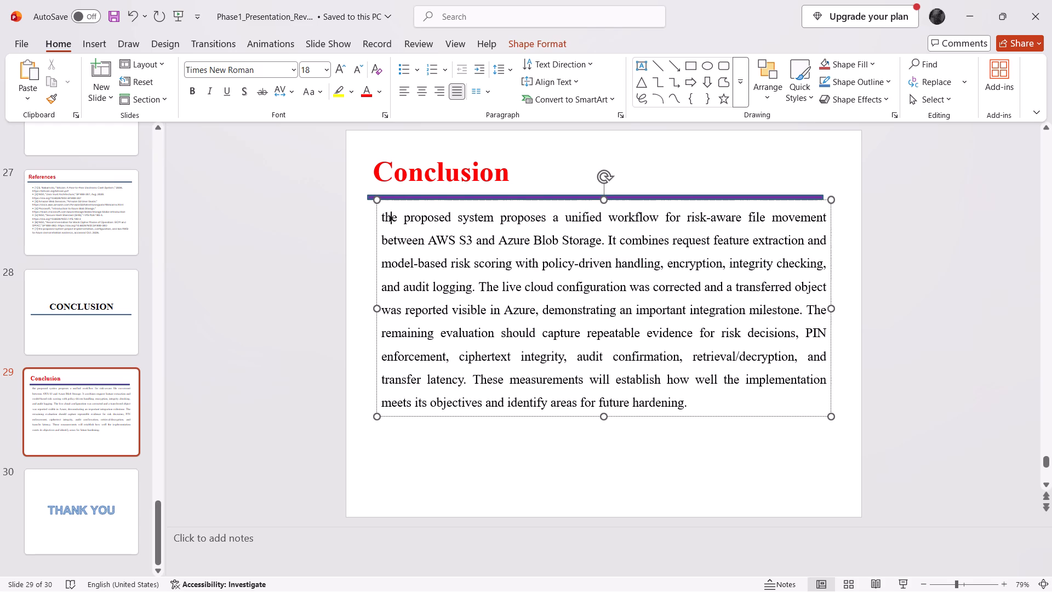
{"action": "key", "text": "Left"}
{"action": "key", "text": "BackSpace"}
{"action": "key", "text": "shift+t"}
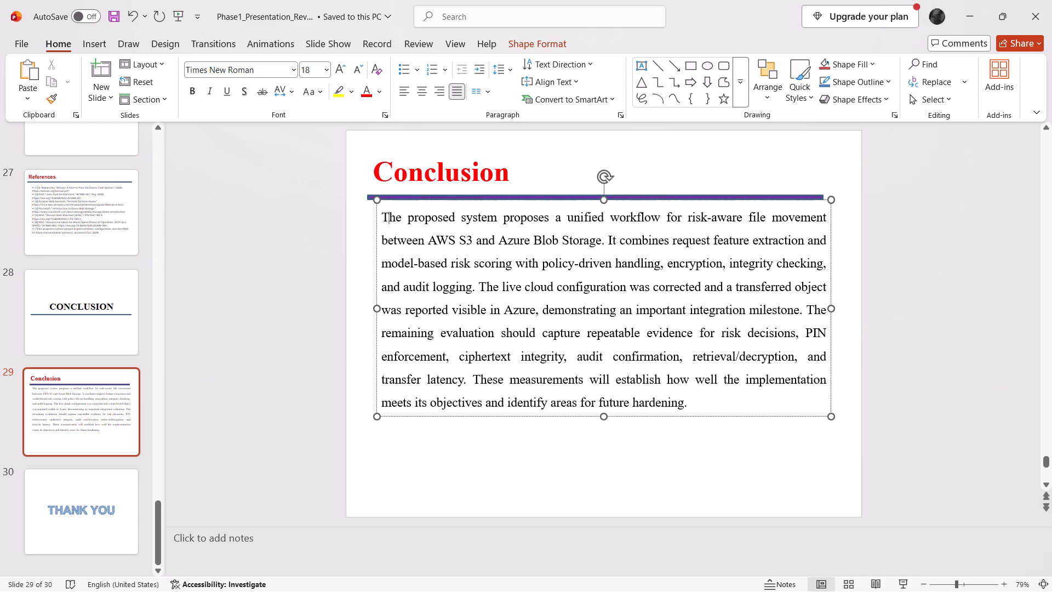
{"action": "left_click", "coordinate": [397, 242]}
Check the conclusion in "Prc 1 final b36" and set the revised Conclusion paragraph's line spacing to 1.0.
{"action": "key", "text": "alt+Tab"}
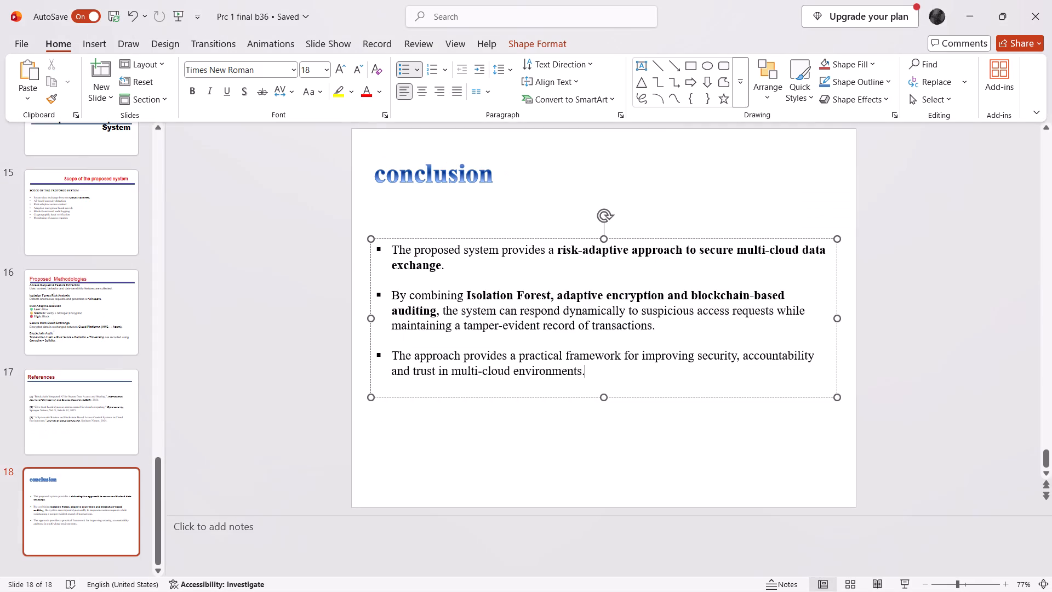
{"action": "key", "text": "alt+Tab"}
{"action": "left_click", "coordinate": [462, 299]}
{"action": "key", "text": "ctrl+a"}
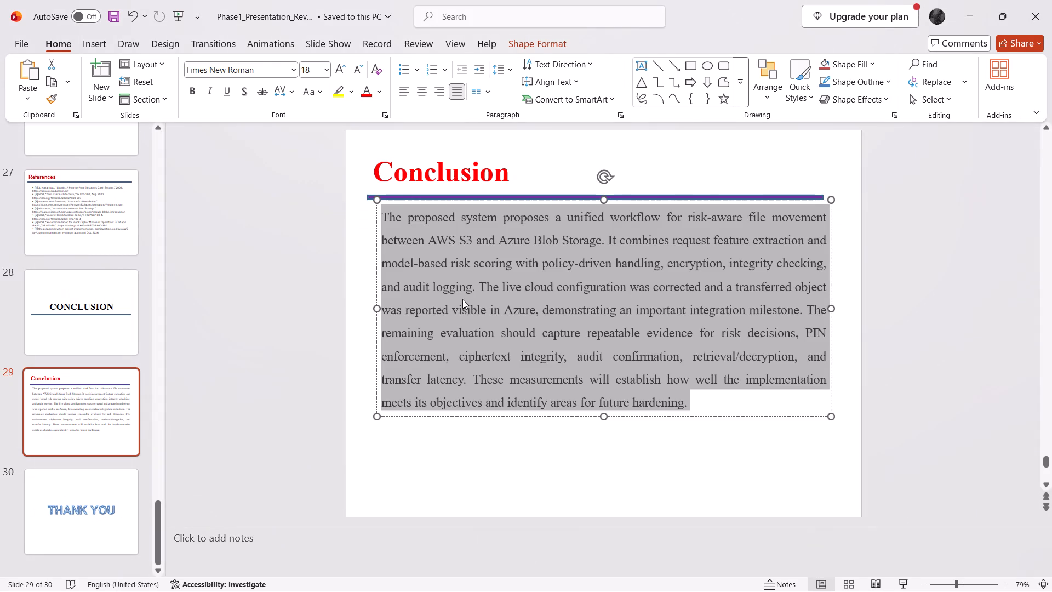
{"action": "left_click", "coordinate": [502, 71]}
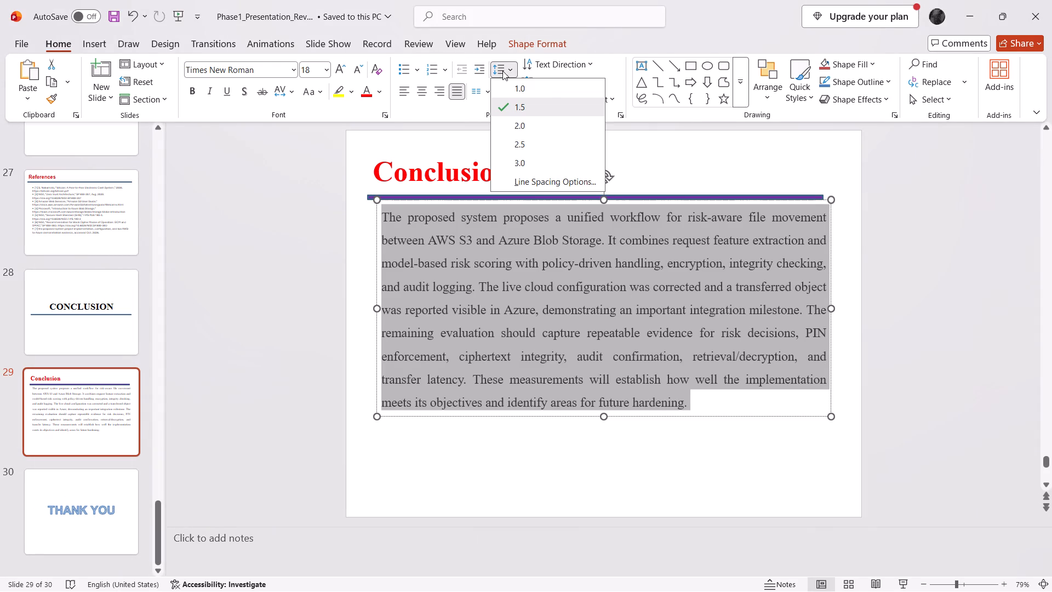
{"action": "left_click", "coordinate": [510, 88]}
Move the Conclusion text box down to leave a gap below the title line, and compare it with the older presentation's conclusion.
{"action": "left_click_drag", "start_coordinate": [556, 203], "coordinate": [556, 252]}
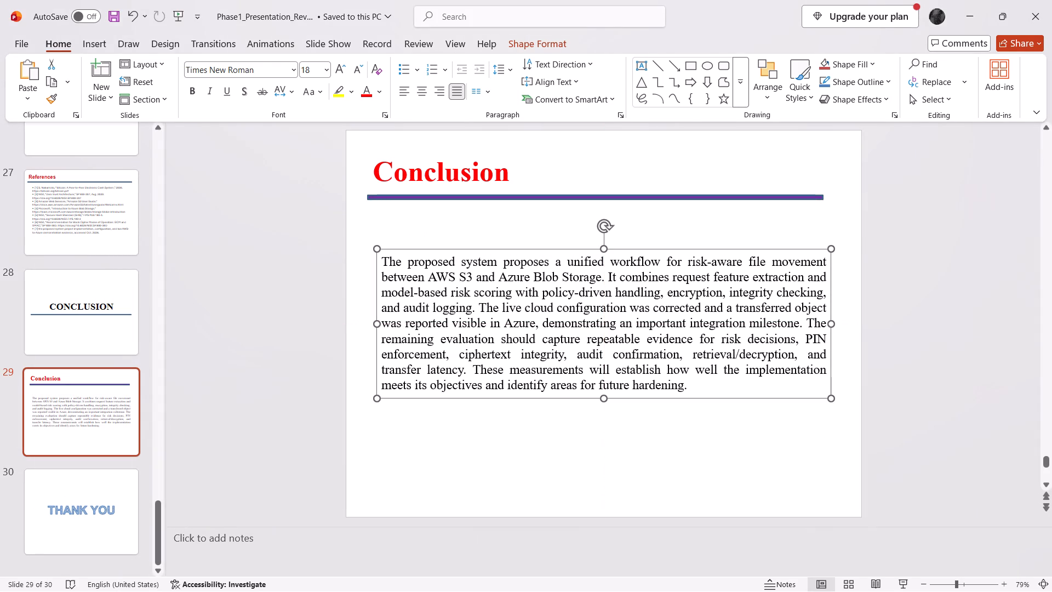
{"action": "key", "text": "alt+Tab"}
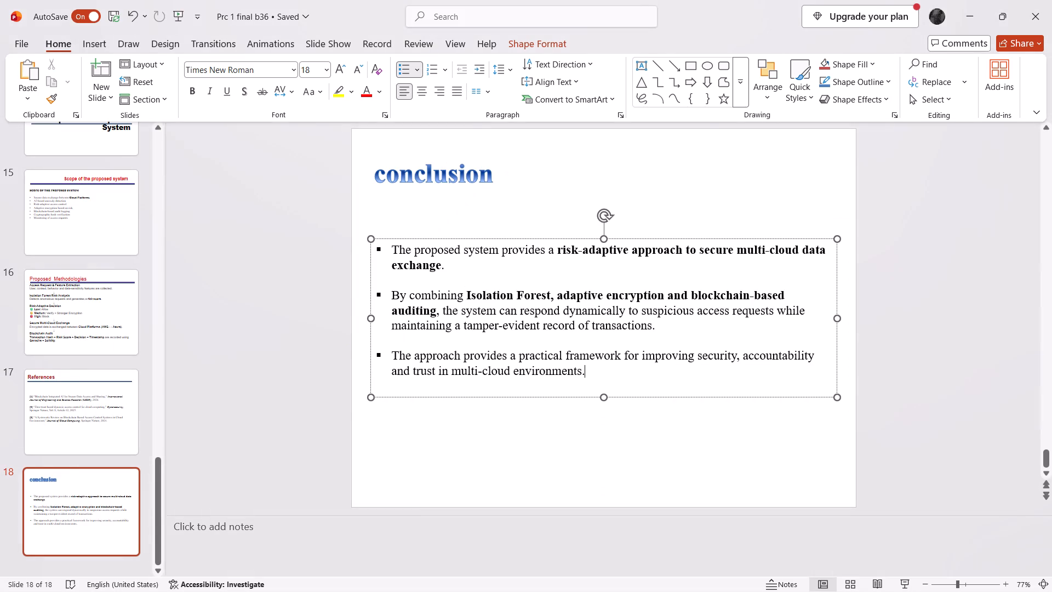
{"action": "left_click", "coordinate": [544, 358]}
{"action": "key", "text": "alt+Tab"}
{"action": "left_click", "coordinate": [694, 368]}
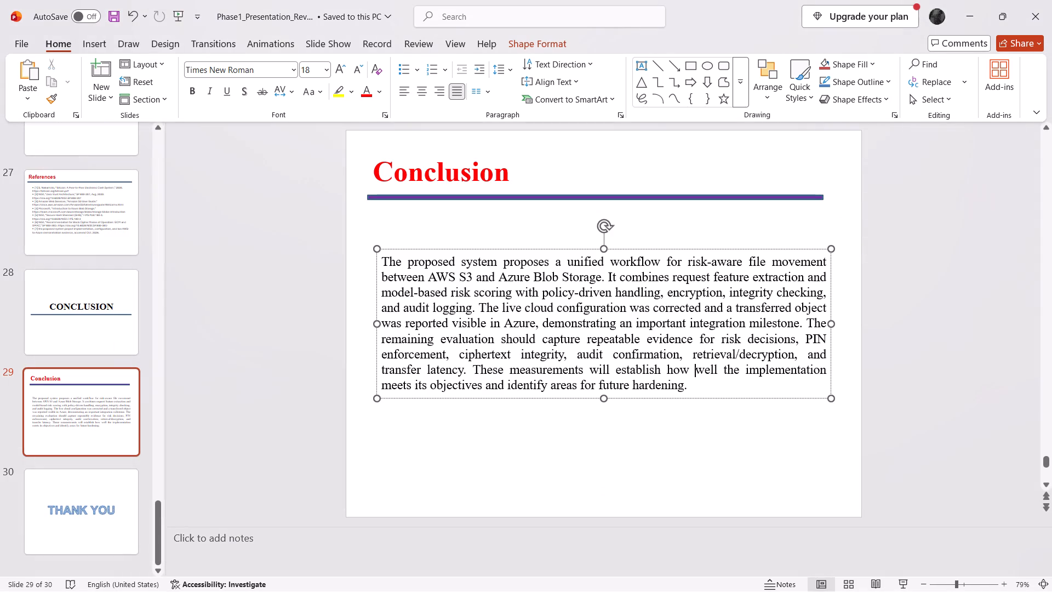
{"action": "key", "text": "ctrl+a"}
{"action": "key", "text": "ctrl+c"}
{"action": "key", "text": "alt+Tab"}
{"action": "key", "text": "alt+Tab"}
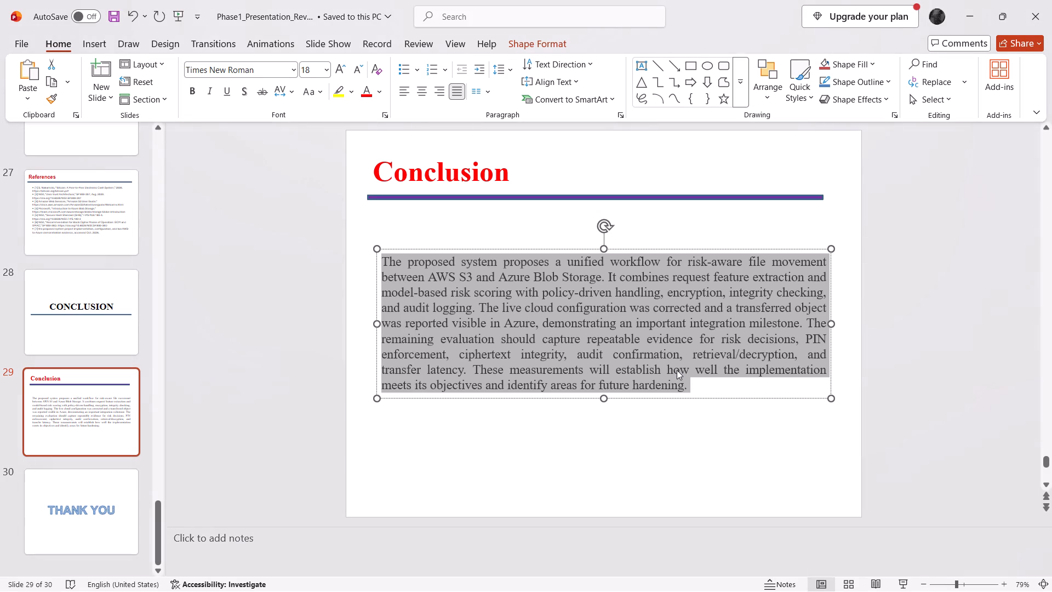
{"action": "key", "text": "alt+Tab"}
{"action": "key", "text": "alt+Tab"}
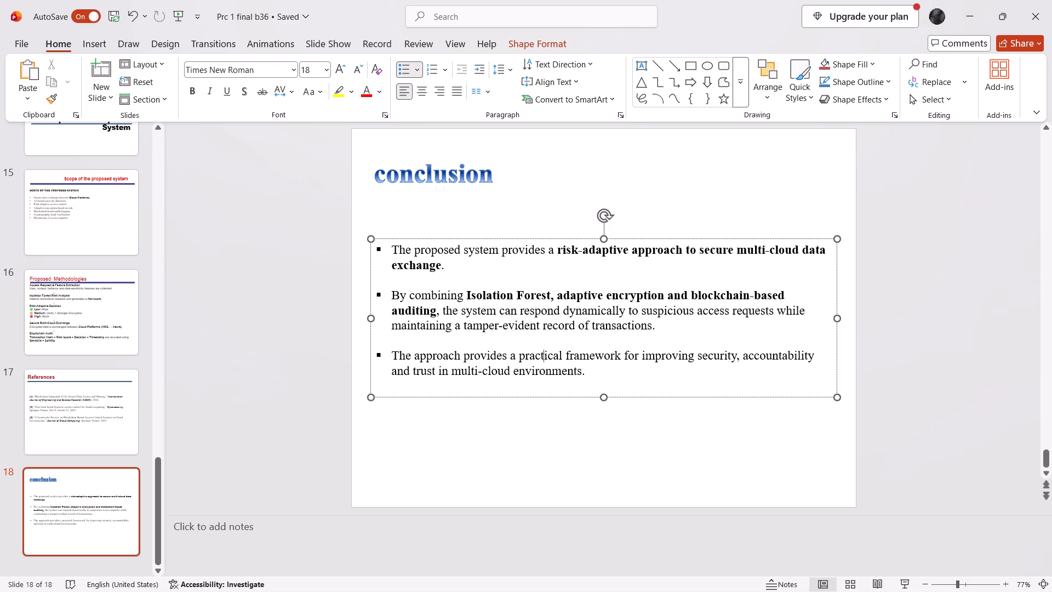
{"action": "key", "text": "alt+Tab"}
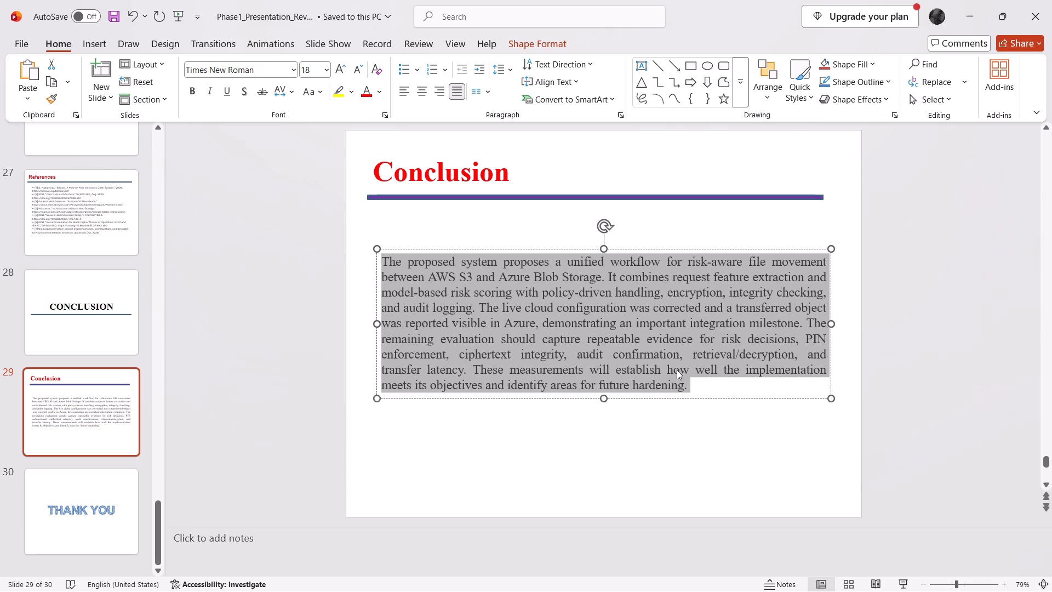
{"action": "left_click", "coordinate": [677, 370]}
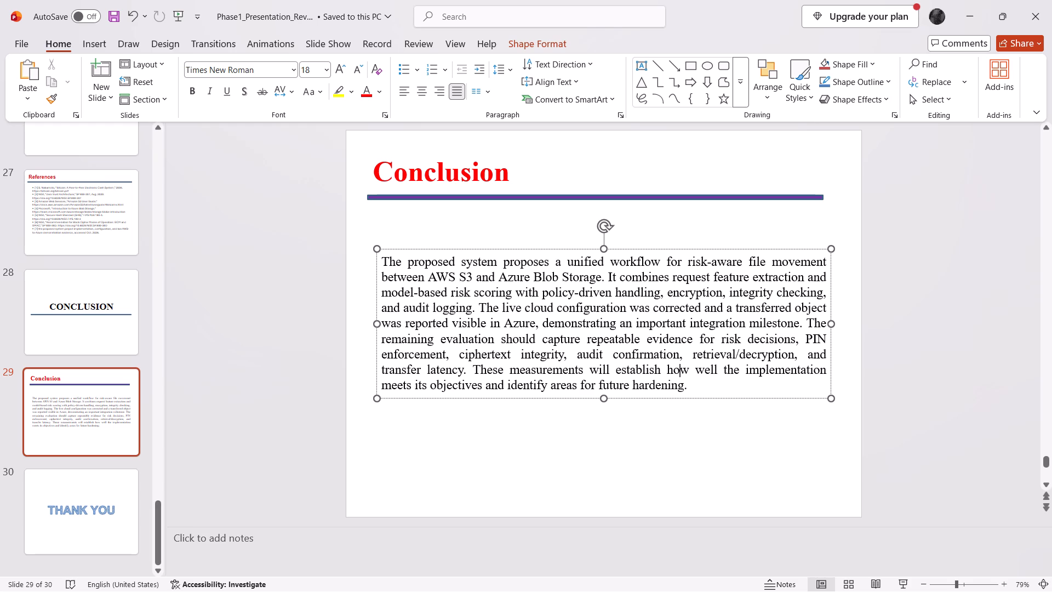
{"action": "key", "text": "alt+Tab"}
{"action": "left_click", "coordinate": [750, 357]}
{"action": "key", "text": "ctrl+a"}
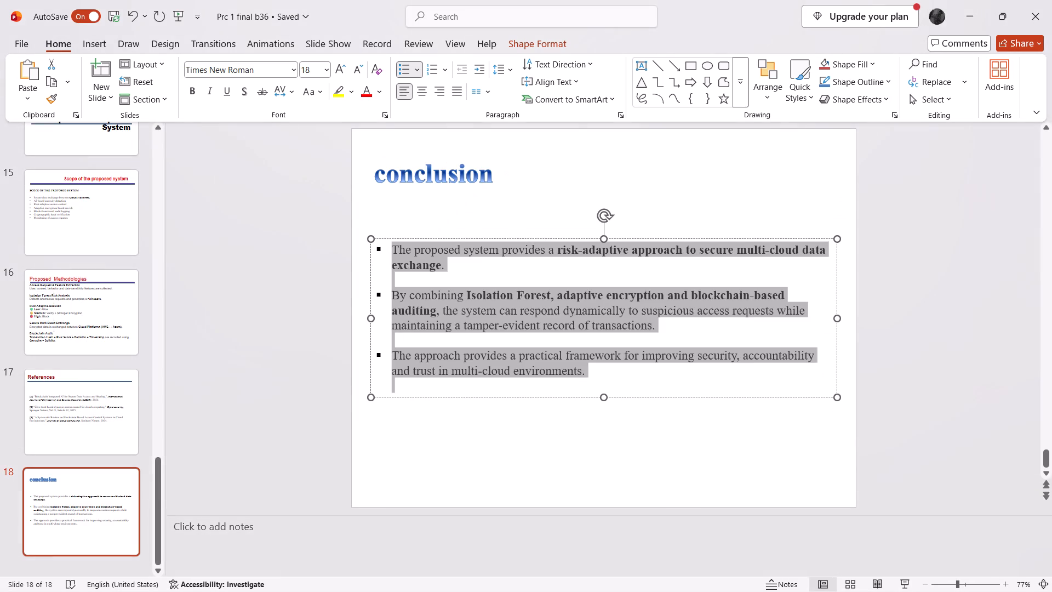
{"action": "key", "text": "ctrl+c"}
{"action": "key", "text": "alt+Tab"}
{"action": "left_click", "coordinate": [684, 419]}
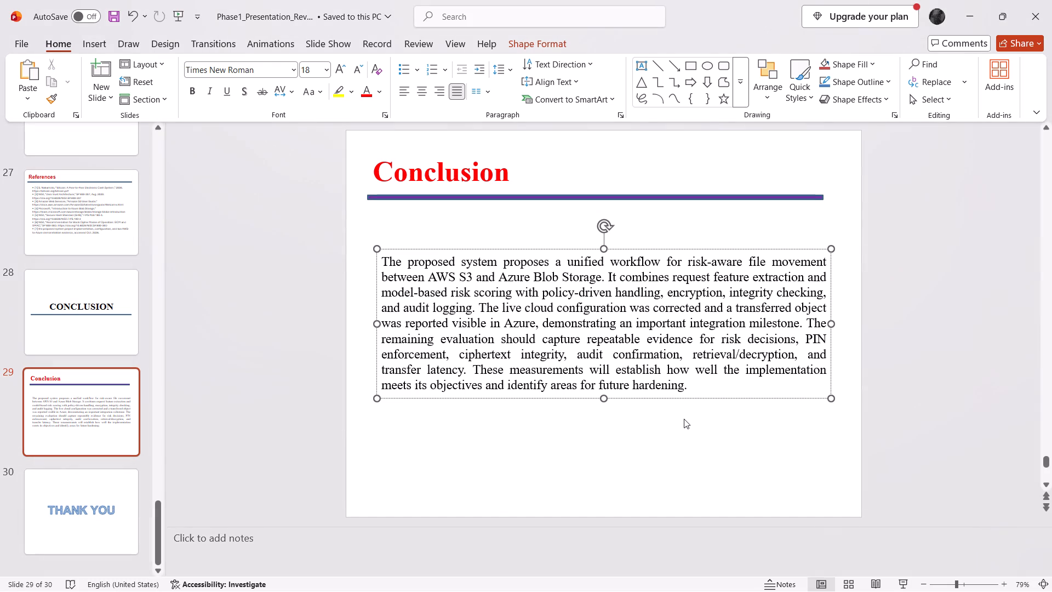
{"action": "left_click", "coordinate": [663, 404]}
{"action": "left_click", "coordinate": [644, 360]}
{"action": "key", "text": "ctrl+a"}
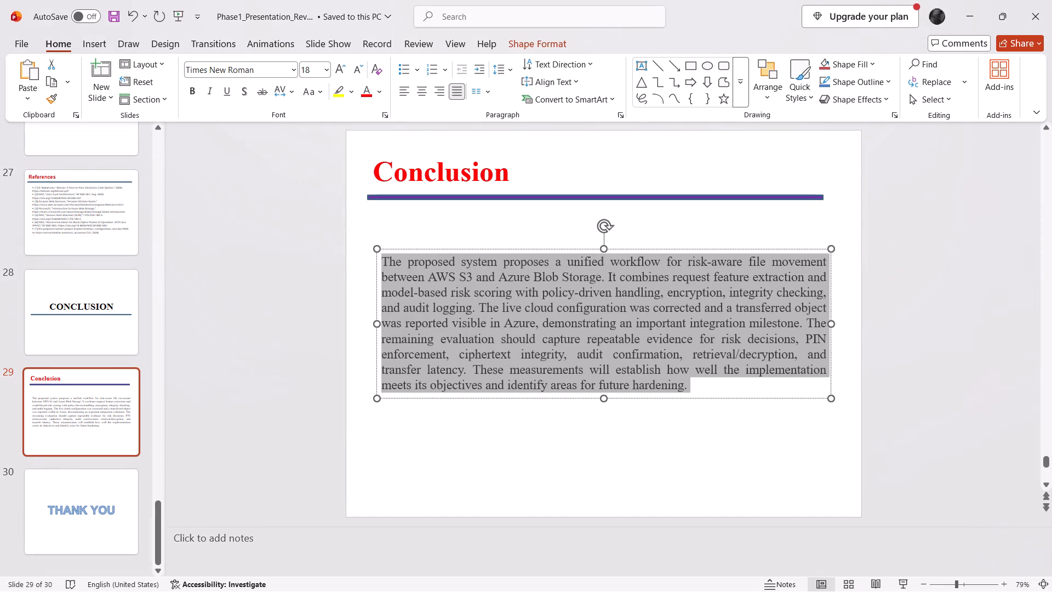
{"action": "key", "text": "BackSpace"}
{"action": "key", "text": "ctrl+v"}
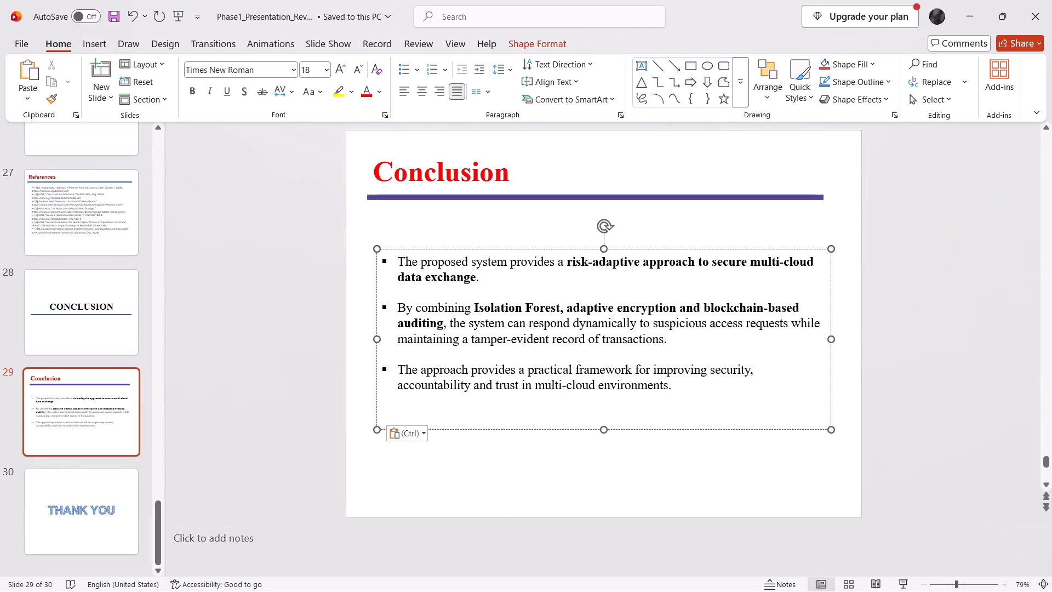
{"action": "left_click", "coordinate": [300, 327]}
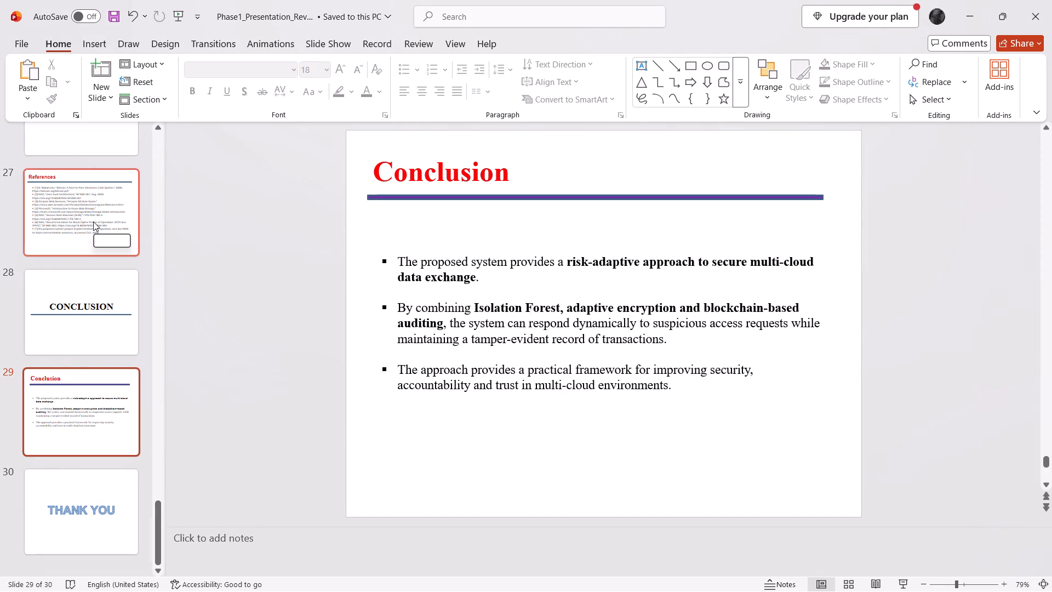
Replace the reference list on slide 27 with the three references copied from the References slide of "Prc 1 final b36".
{"action": "left_click", "coordinate": [93, 222]}
{"action": "key", "text": "alt+Tab"}
{"action": "key", "text": "alt+Tab"}
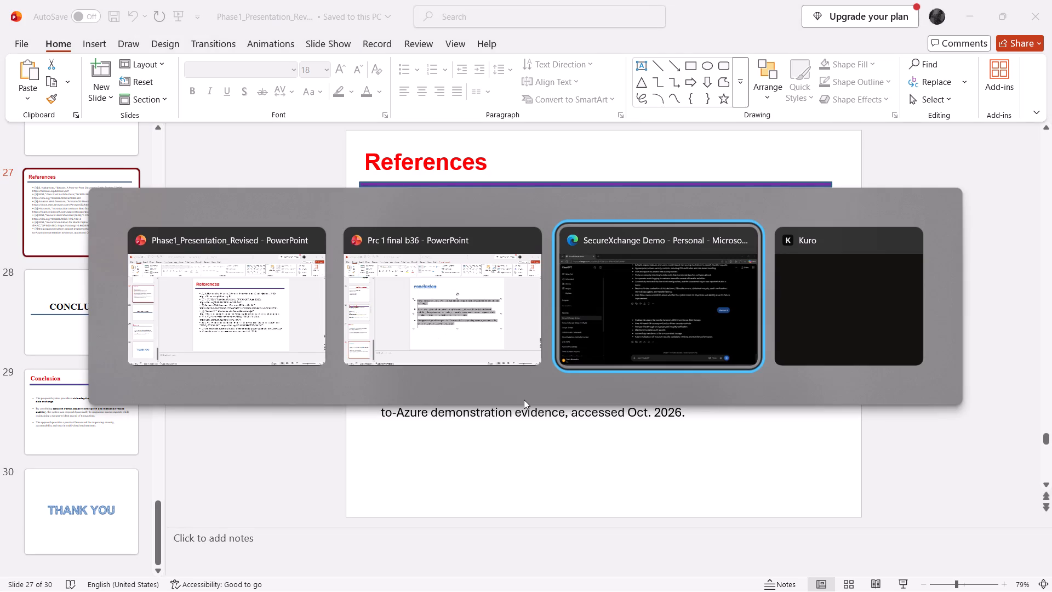
{"action": "key", "text": "alt+Left"}
{"action": "left_click", "coordinate": [106, 387]}
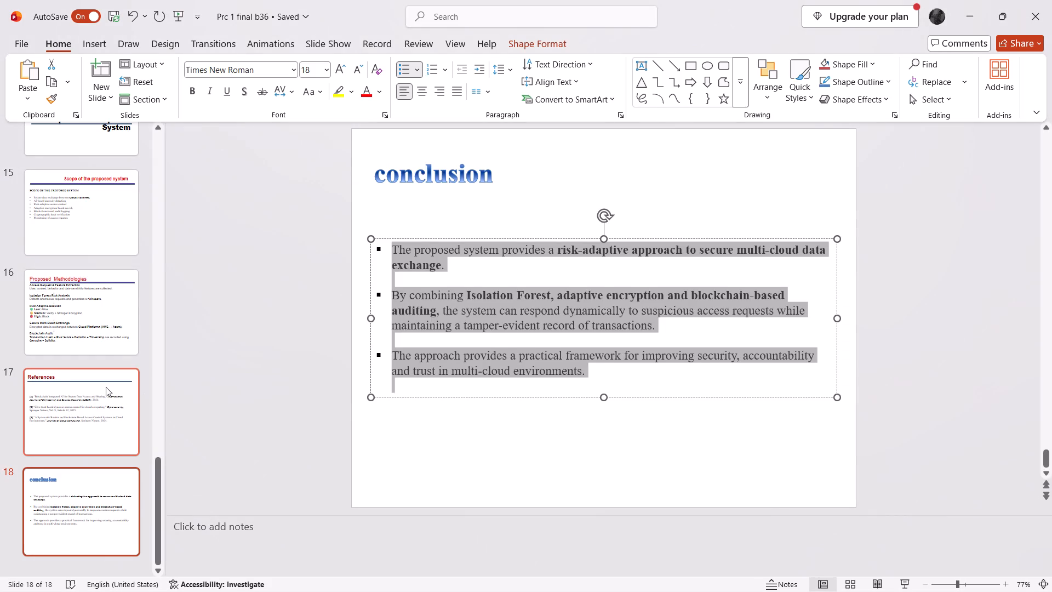
{"action": "left_click", "coordinate": [582, 326]}
{"action": "key", "text": "ctrl+a"}
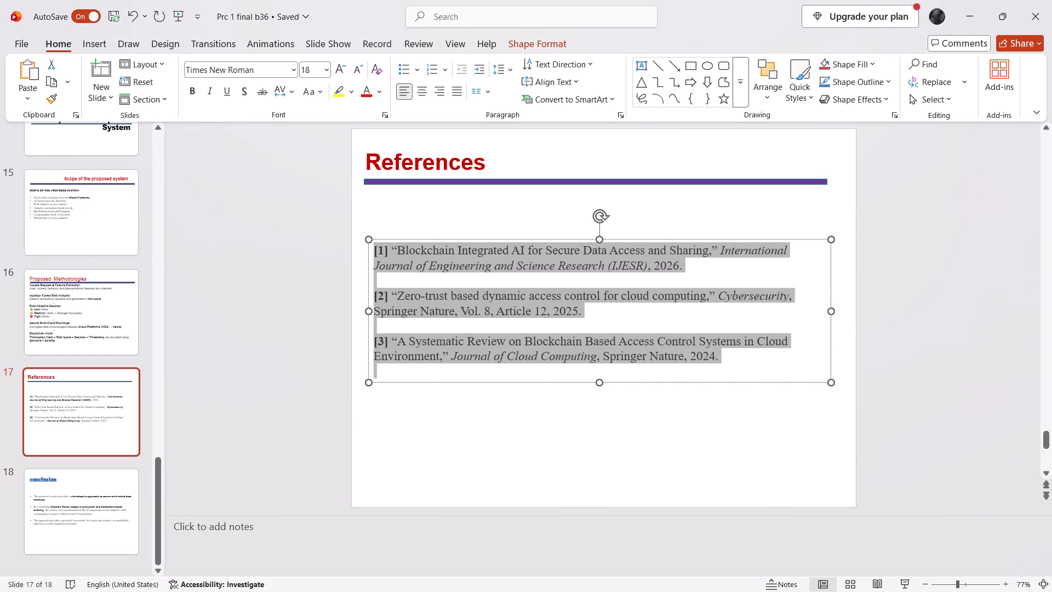
{"action": "key", "text": "ctrl+c"}
{"action": "key", "text": "alt+Tab"}
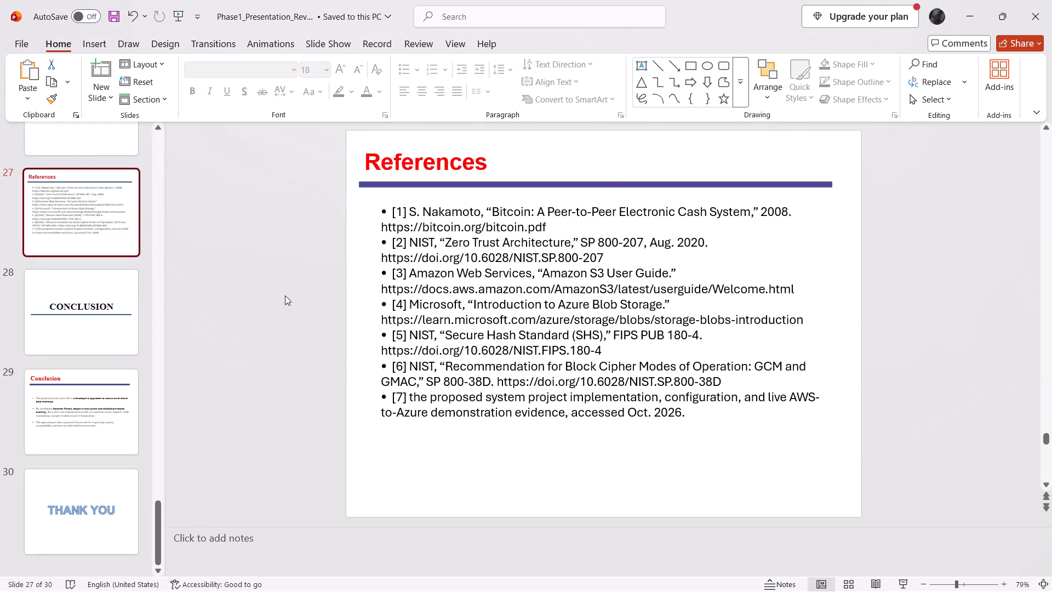
{"action": "left_click", "coordinate": [771, 408]}
{"action": "left_click", "coordinate": [698, 409]}
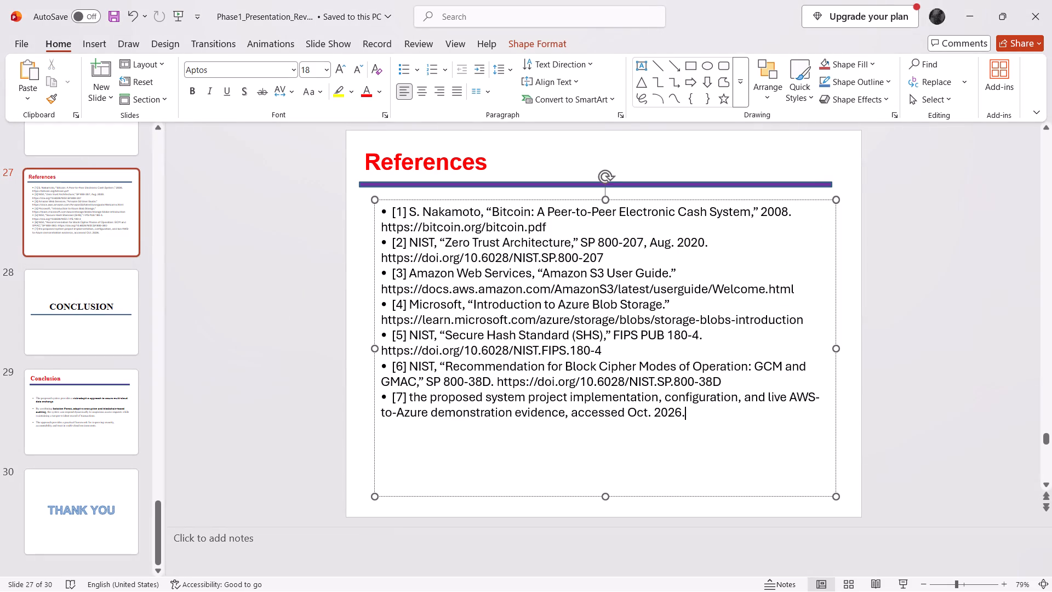
{"action": "key", "text": "ctrl+a"}
{"action": "key", "text": "ctrl+v"}
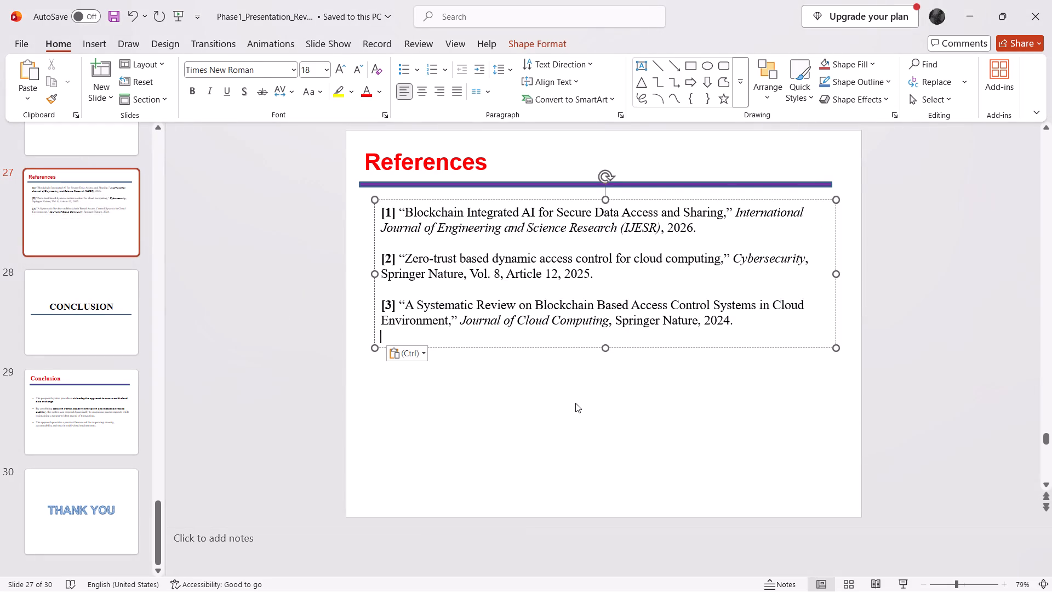
{"action": "left_click", "coordinate": [575, 403]}
Delete the empty subtitle and title placeholders from blank slide 24, after the Execution- Outputs slide.
{"action": "scroll", "coordinate": [61, 333], "scroll_direction": "up", "scroll_amount": 1}
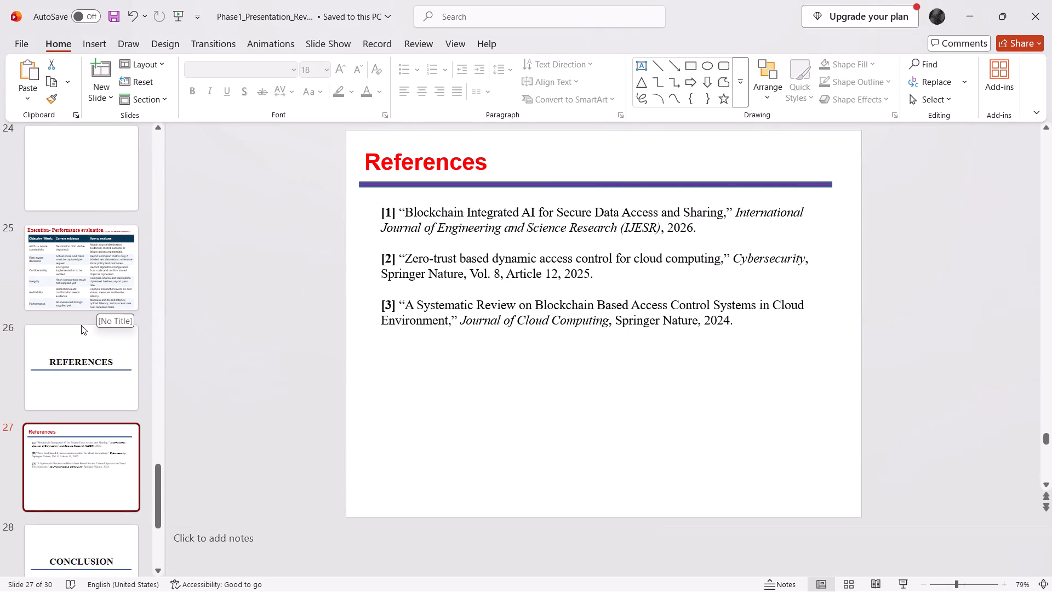
{"action": "left_click", "coordinate": [102, 261]}
{"action": "scroll", "coordinate": [102, 261], "scroll_direction": "up", "scroll_amount": 1}
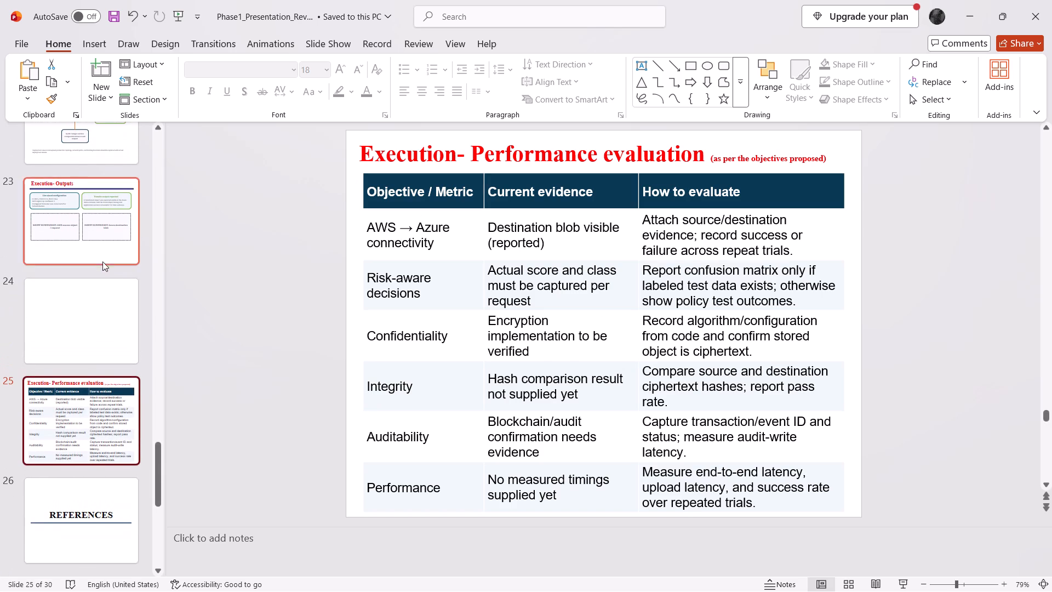
{"action": "left_click", "coordinate": [72, 317]}
{"action": "left_click", "coordinate": [93, 235]}
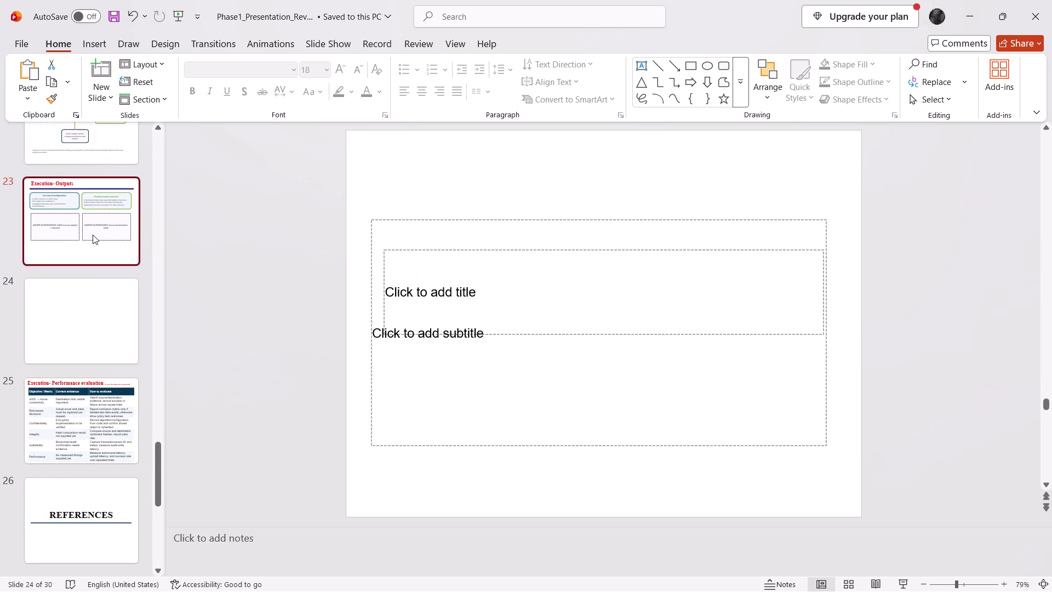
{"action": "left_click", "coordinate": [94, 332]}
{"action": "left_click", "coordinate": [593, 389]}
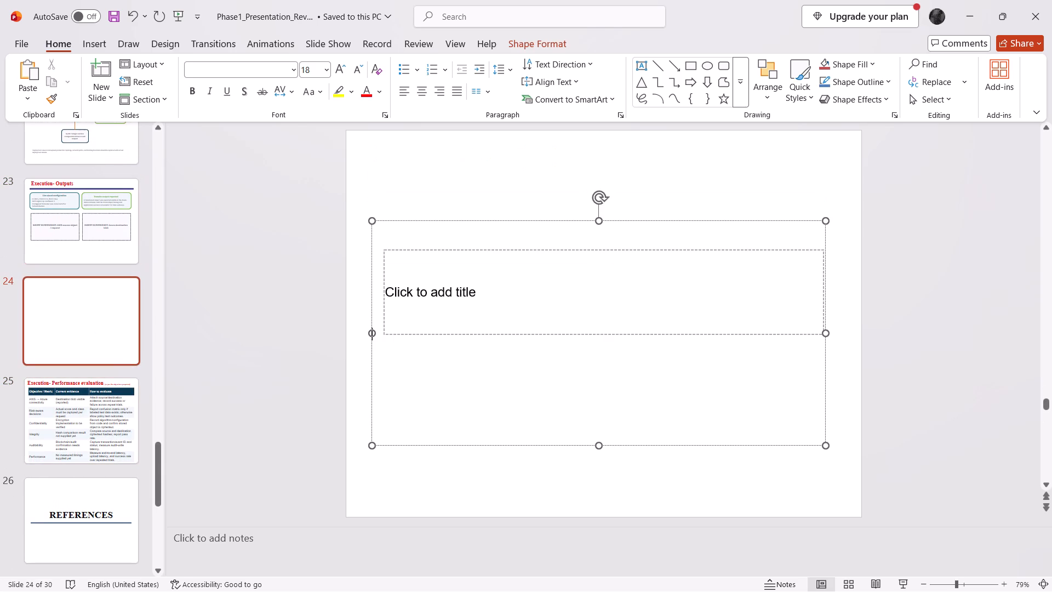
{"action": "left_click", "coordinate": [774, 217]}
{"action": "key", "text": "Delete"}
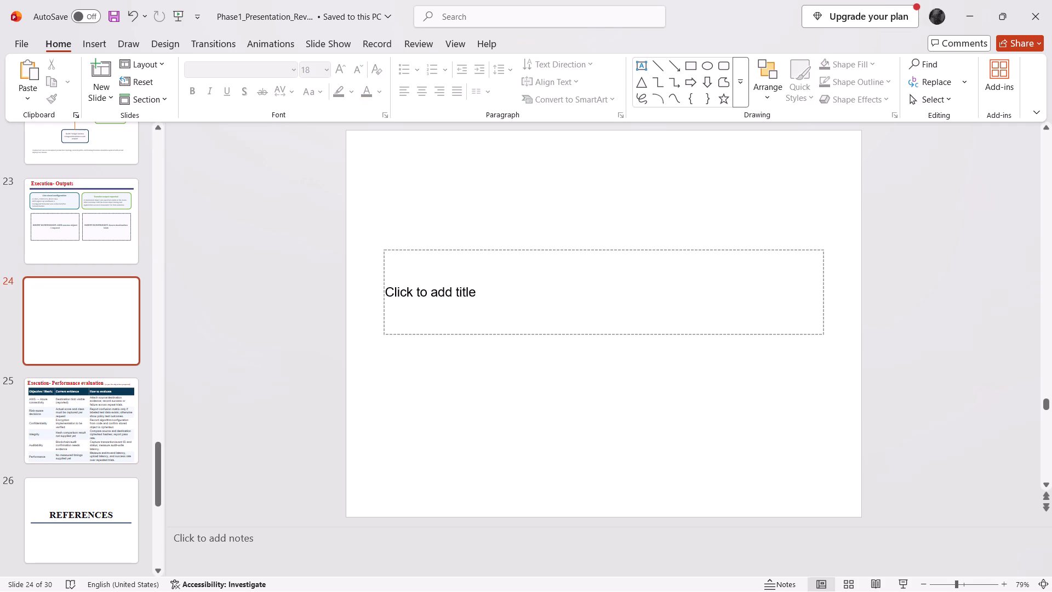
{"action": "left_click", "coordinate": [747, 247]}
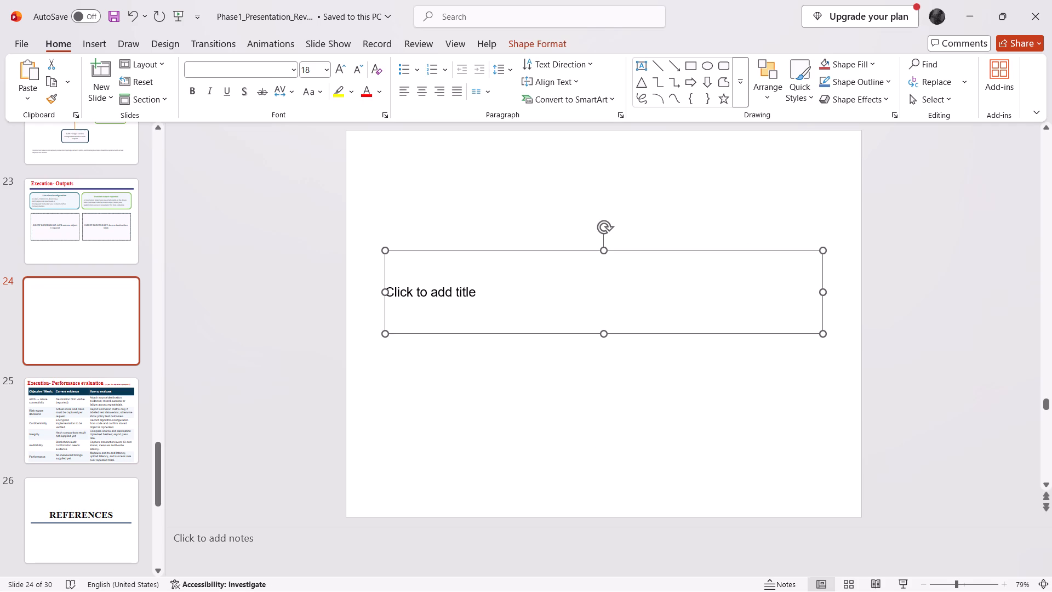
{"action": "key", "text": "Delete"}
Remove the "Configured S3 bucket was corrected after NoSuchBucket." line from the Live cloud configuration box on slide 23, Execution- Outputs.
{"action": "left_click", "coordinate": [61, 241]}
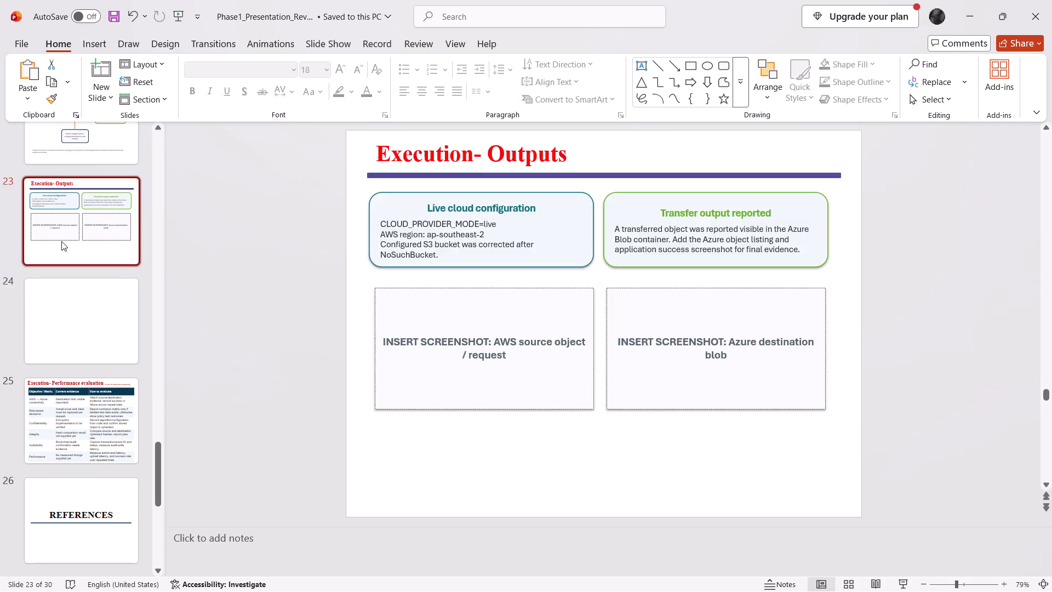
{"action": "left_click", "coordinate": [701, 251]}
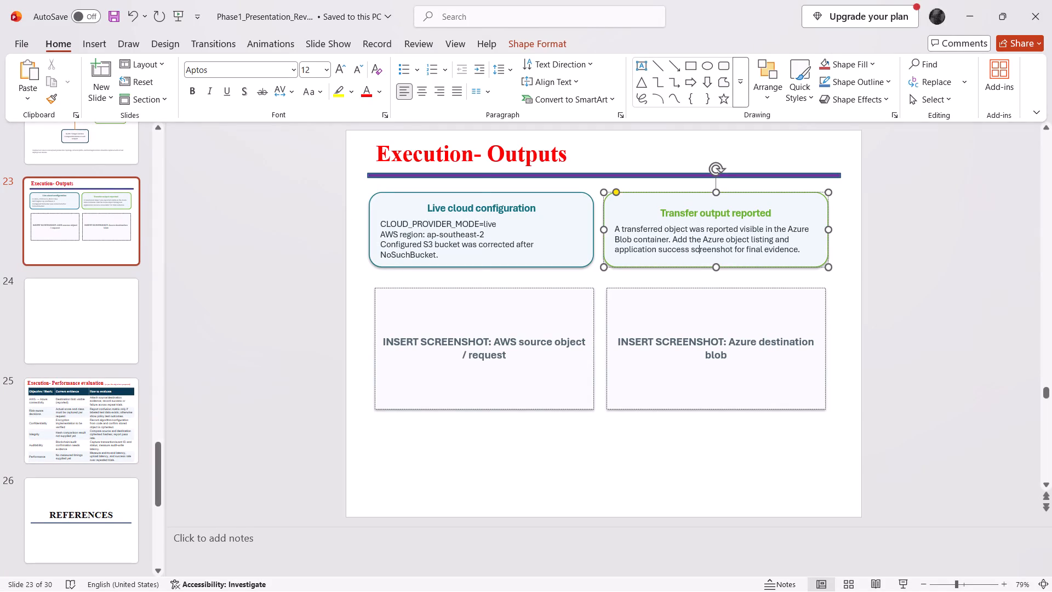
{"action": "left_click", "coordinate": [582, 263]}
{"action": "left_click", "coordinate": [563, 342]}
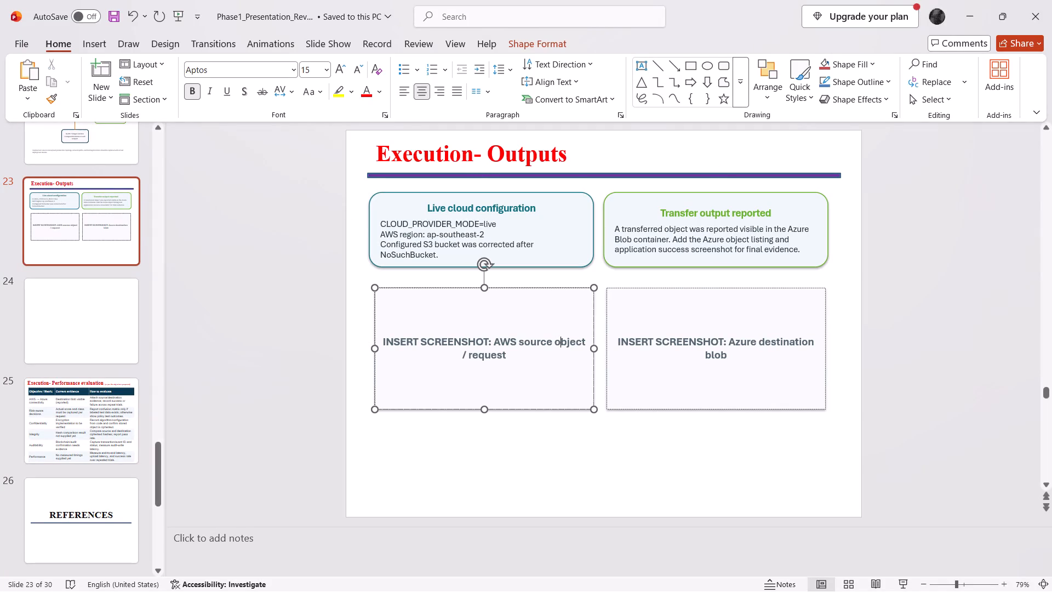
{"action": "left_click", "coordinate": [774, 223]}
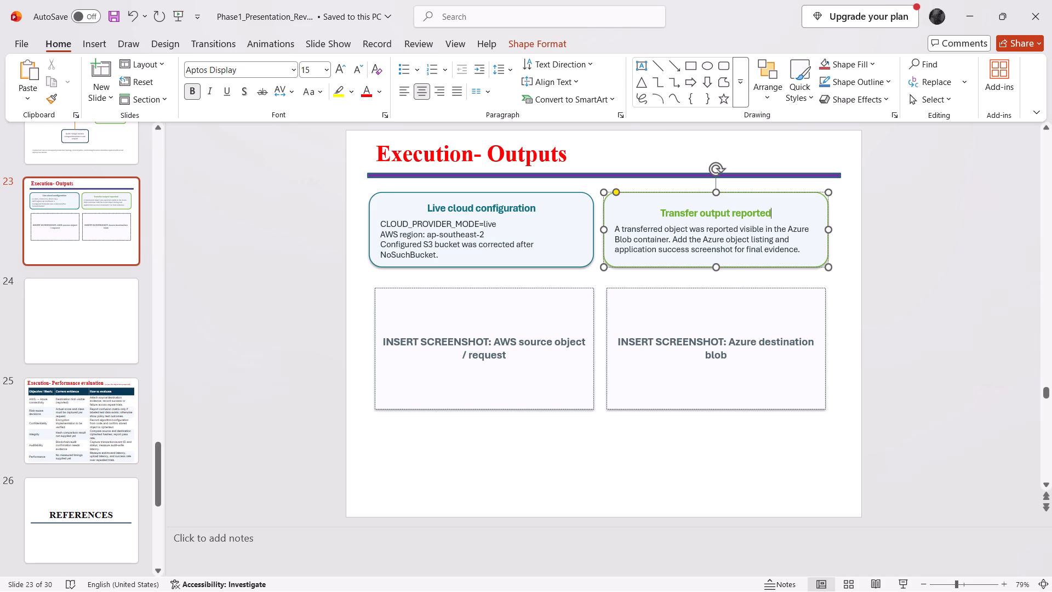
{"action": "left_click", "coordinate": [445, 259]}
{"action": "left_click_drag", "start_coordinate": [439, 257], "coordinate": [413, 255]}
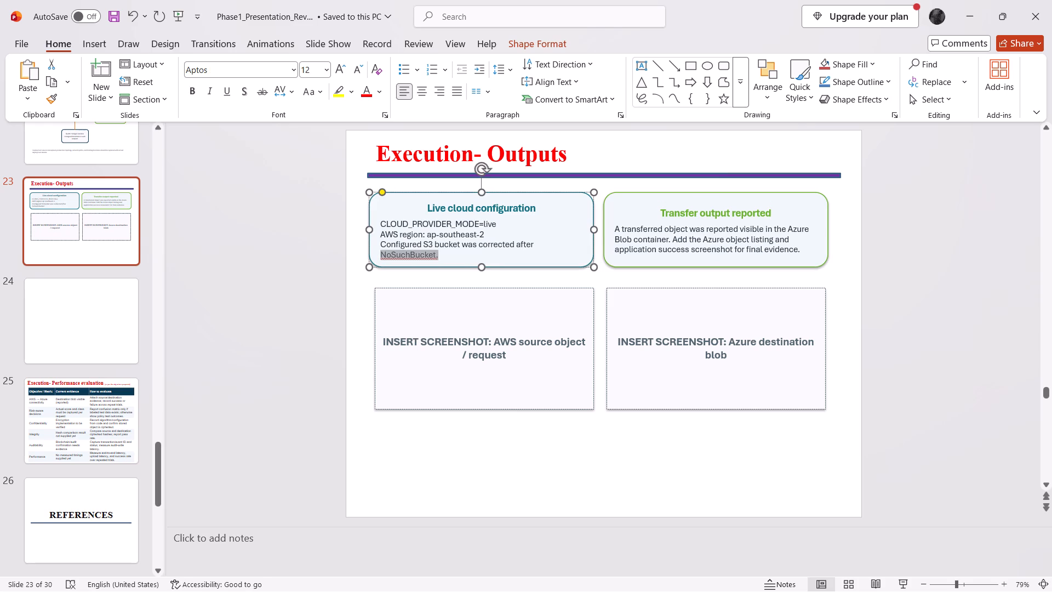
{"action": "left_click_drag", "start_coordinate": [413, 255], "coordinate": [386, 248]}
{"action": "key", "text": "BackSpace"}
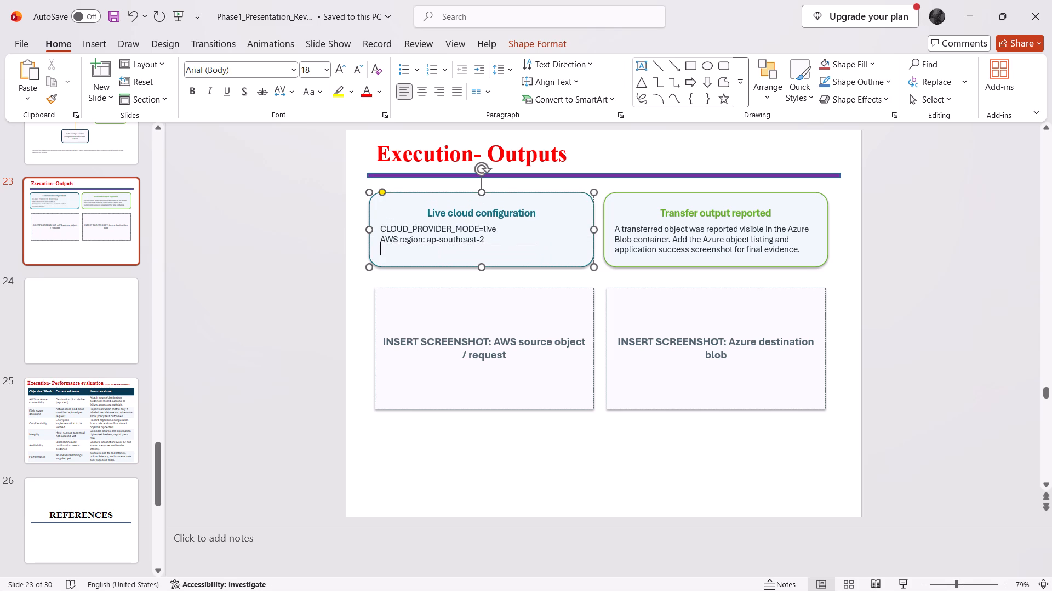
Delete the whole "Live cloud configuration" box from the Execution- Outputs slide.
{"action": "left_click", "coordinate": [497, 238]}
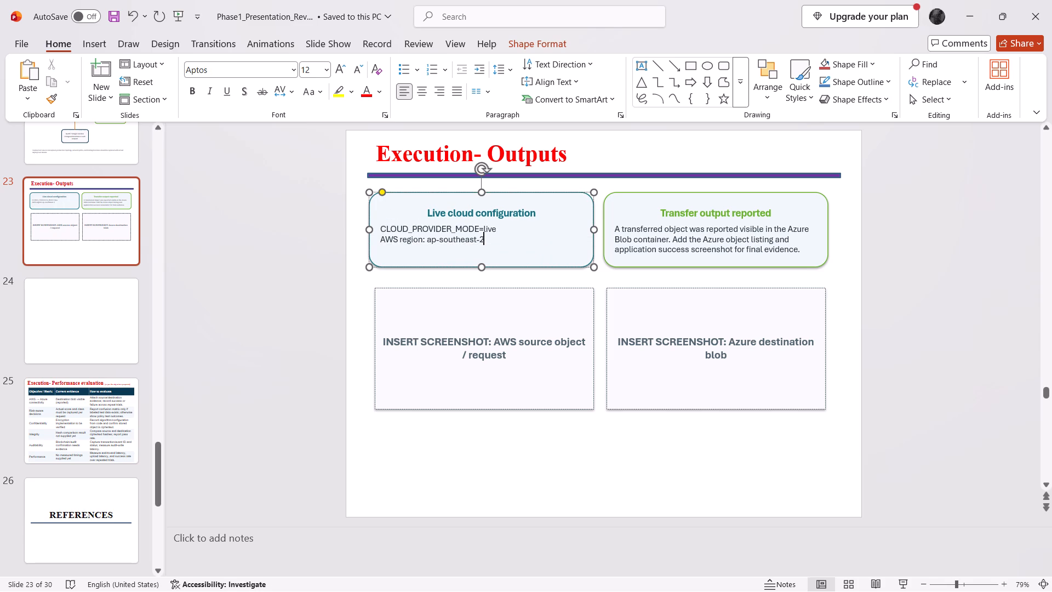
{"action": "left_click", "coordinate": [728, 213]}
{"action": "left_click", "coordinate": [553, 243]}
{"action": "left_click_drag", "start_coordinate": [596, 191], "coordinate": [588, 204]}
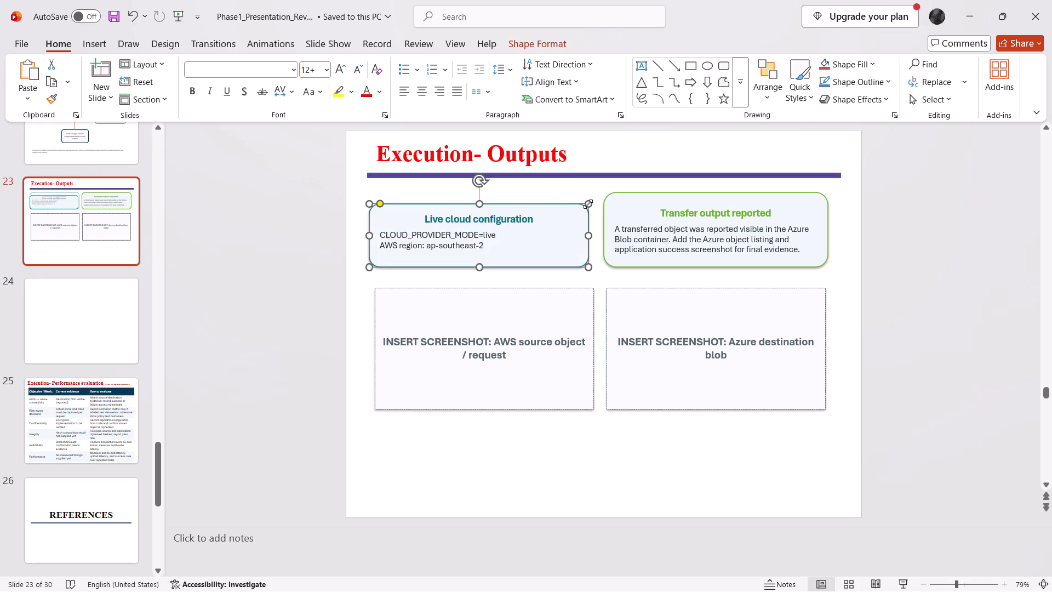
{"action": "key", "text": "Delete"}
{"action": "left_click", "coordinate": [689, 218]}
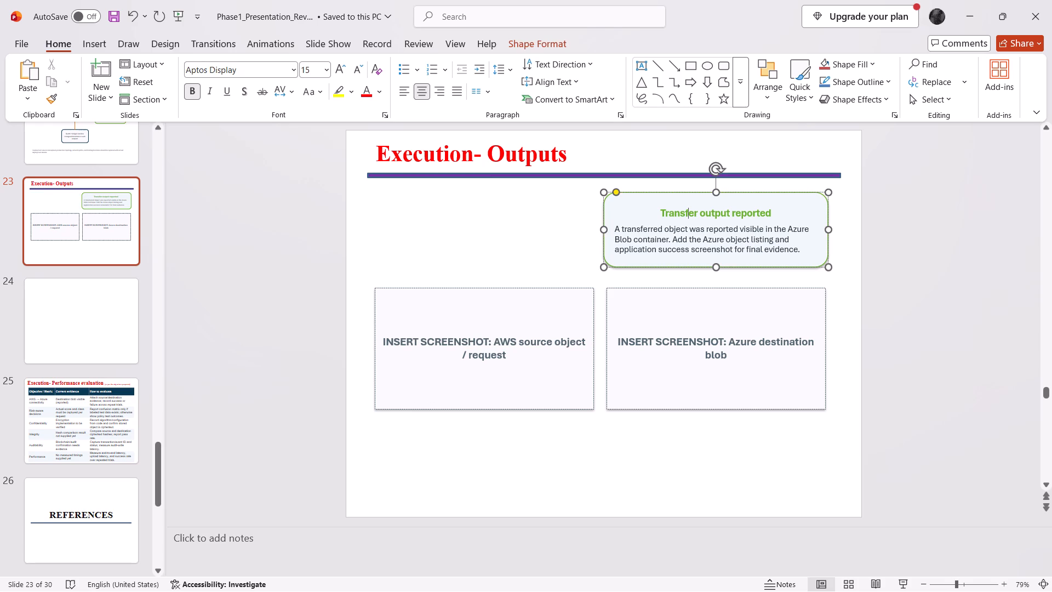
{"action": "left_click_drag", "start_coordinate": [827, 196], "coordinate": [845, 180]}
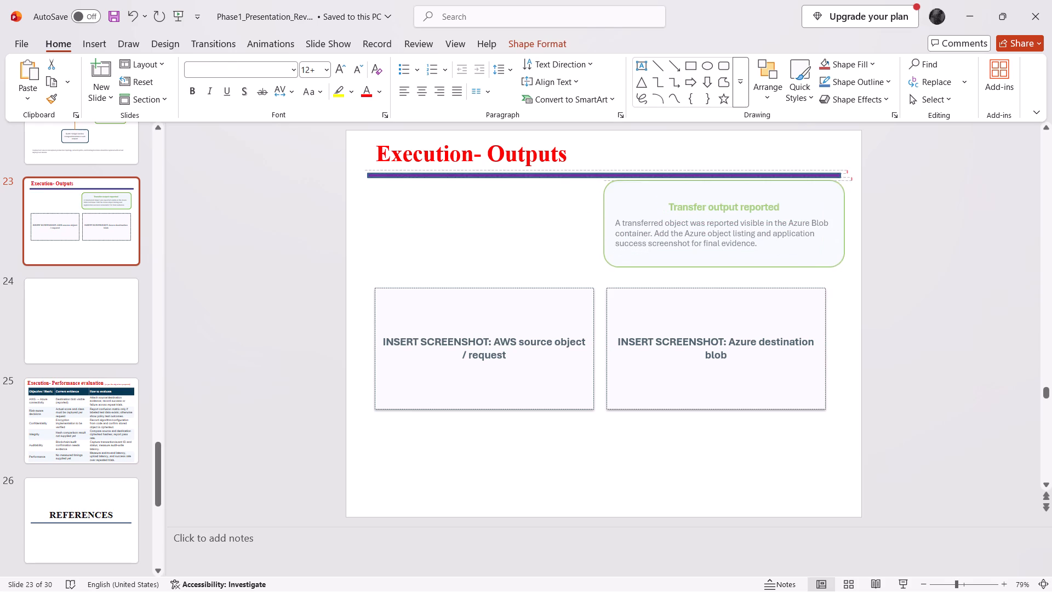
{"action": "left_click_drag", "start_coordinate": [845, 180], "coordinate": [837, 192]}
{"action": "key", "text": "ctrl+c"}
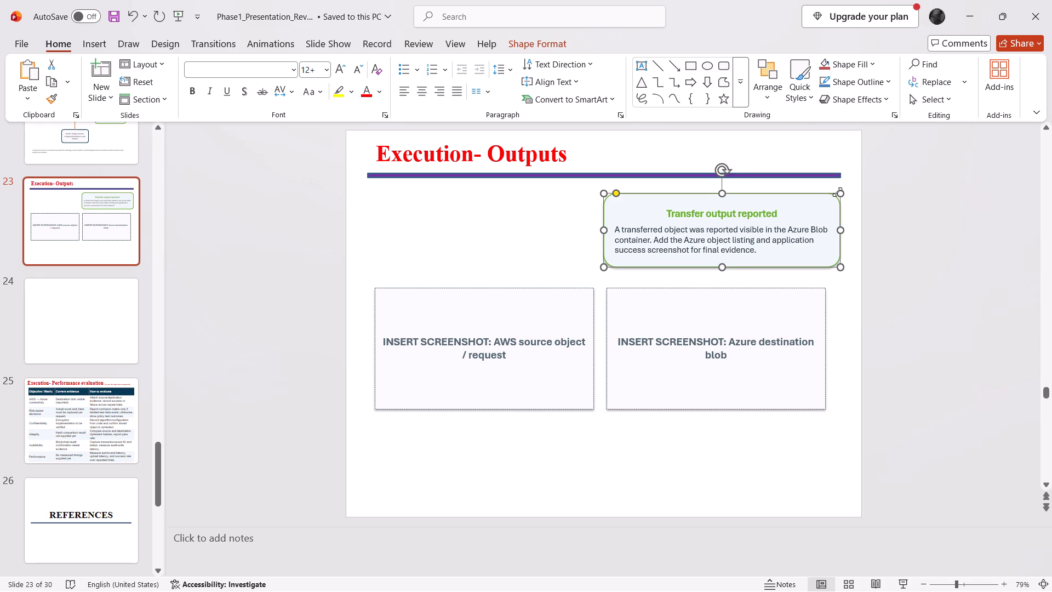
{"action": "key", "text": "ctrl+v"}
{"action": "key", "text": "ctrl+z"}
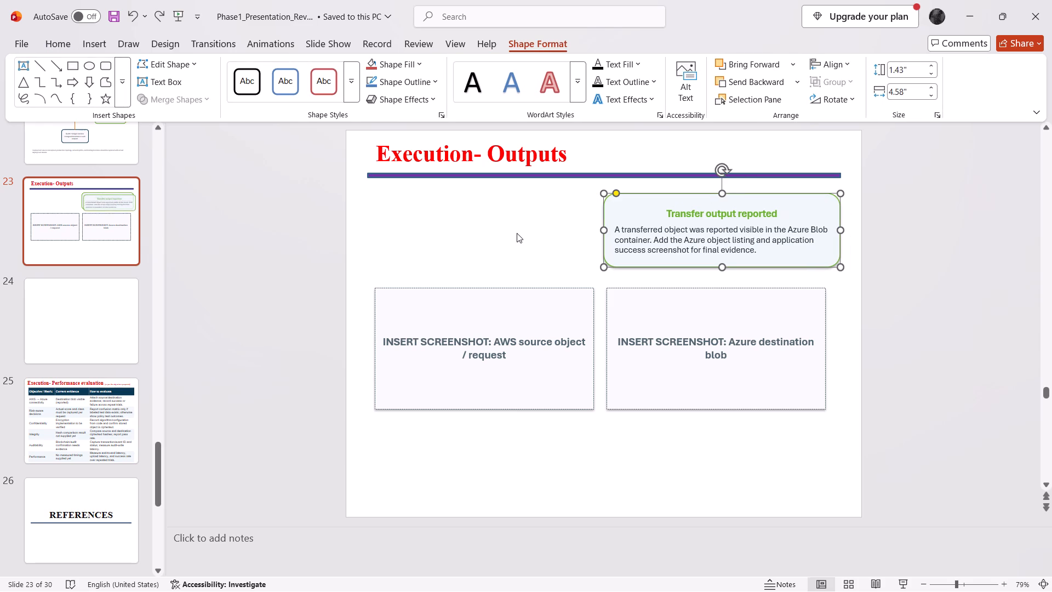
Delete the "Transfer output reported" box and the Azure and AWS "INSERT SCREENSHOT" placeholders, leaving only the heading on slide 23.
{"action": "key", "text": "Delete"}
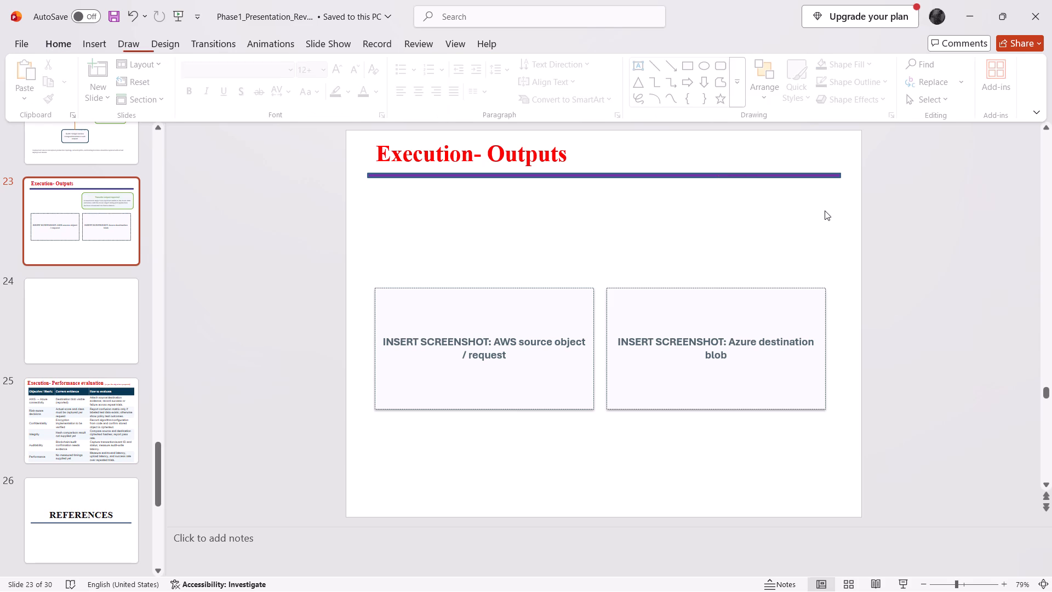
{"action": "left_click", "coordinate": [784, 287]}
{"action": "key", "text": "Delete"}
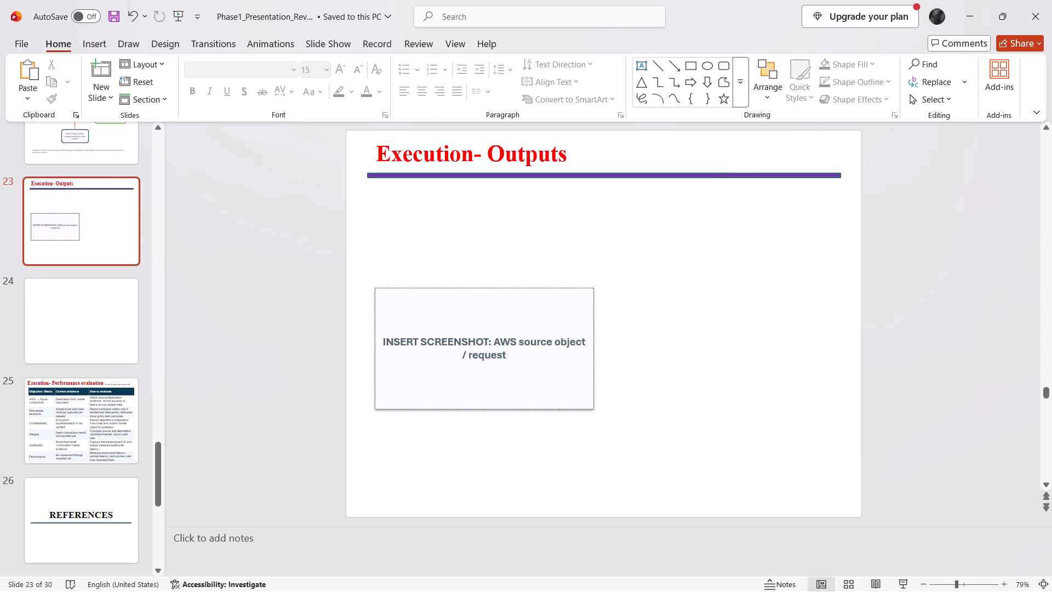
{"action": "left_click", "coordinate": [568, 286]}
{"action": "key", "text": "Delete"}
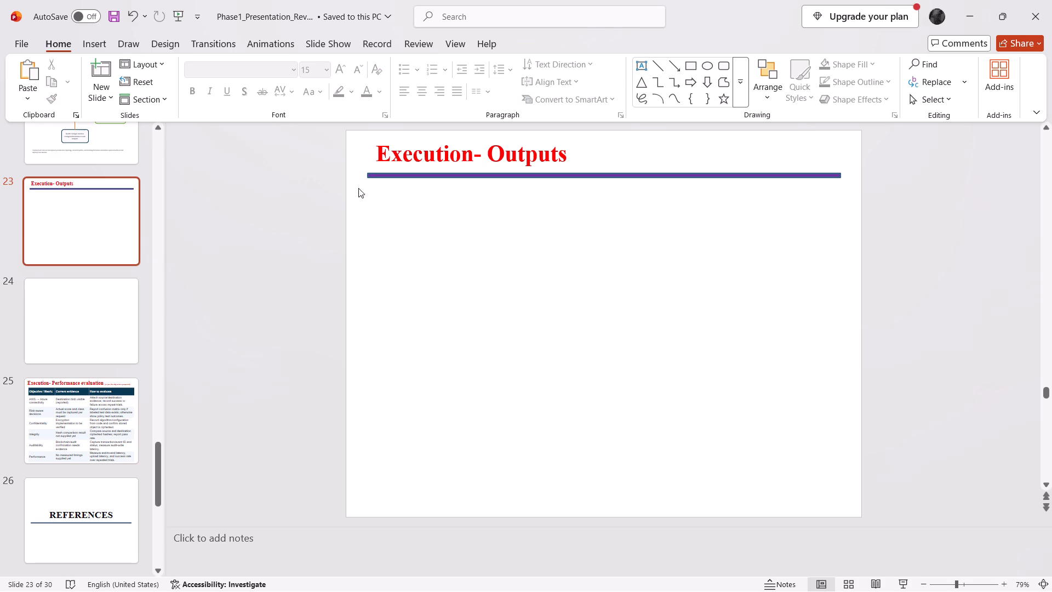
Review the presentation from the beginning, checking the title, Outline, ABSTRACT divider and Abstract text slides.
{"action": "scroll", "coordinate": [15, 259], "scroll_direction": "up", "scroll_amount": 3}
{"action": "scroll", "coordinate": [61, 370], "scroll_direction": "up", "scroll_amount": 5}
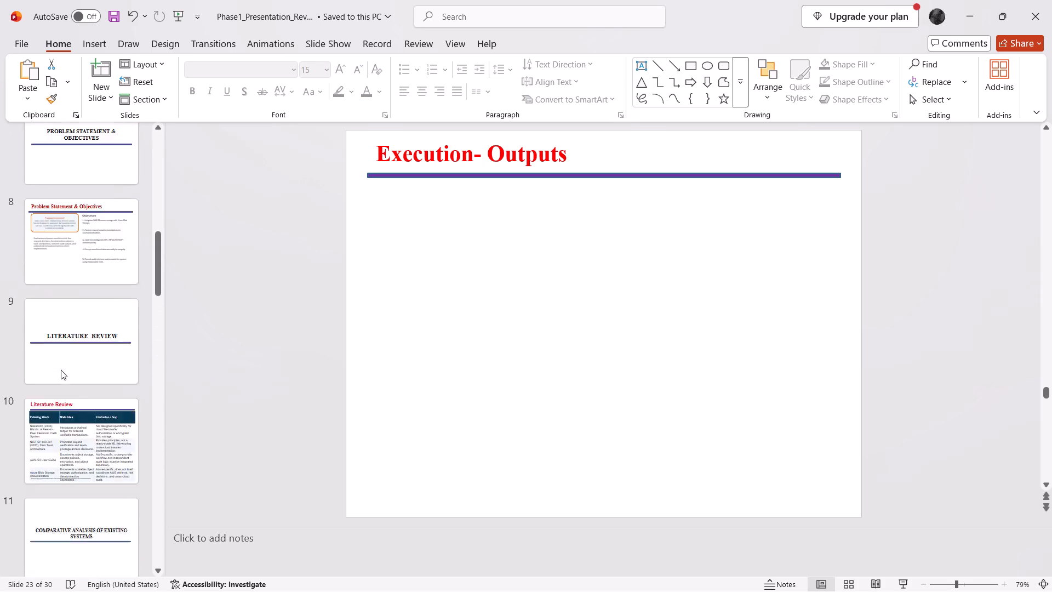
{"action": "scroll", "coordinate": [61, 370], "scroll_direction": "up", "scroll_amount": 10}
{"action": "scroll", "coordinate": [116, 192], "scroll_direction": "up", "scroll_amount": 4}
{"action": "left_click", "coordinate": [113, 202]}
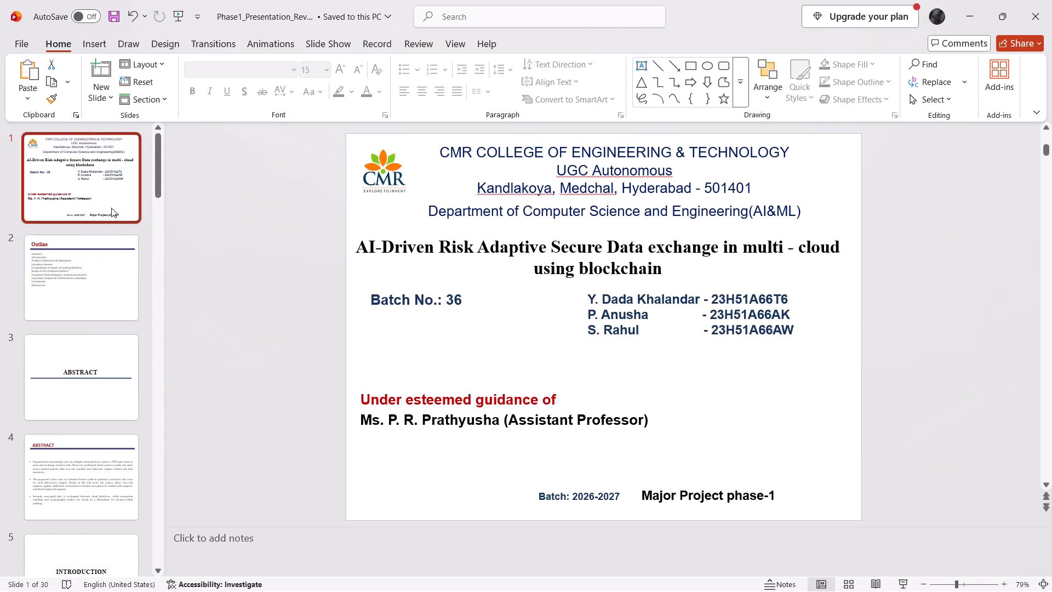
{"action": "left_click", "coordinate": [104, 306]}
{"action": "left_click", "coordinate": [95, 381]}
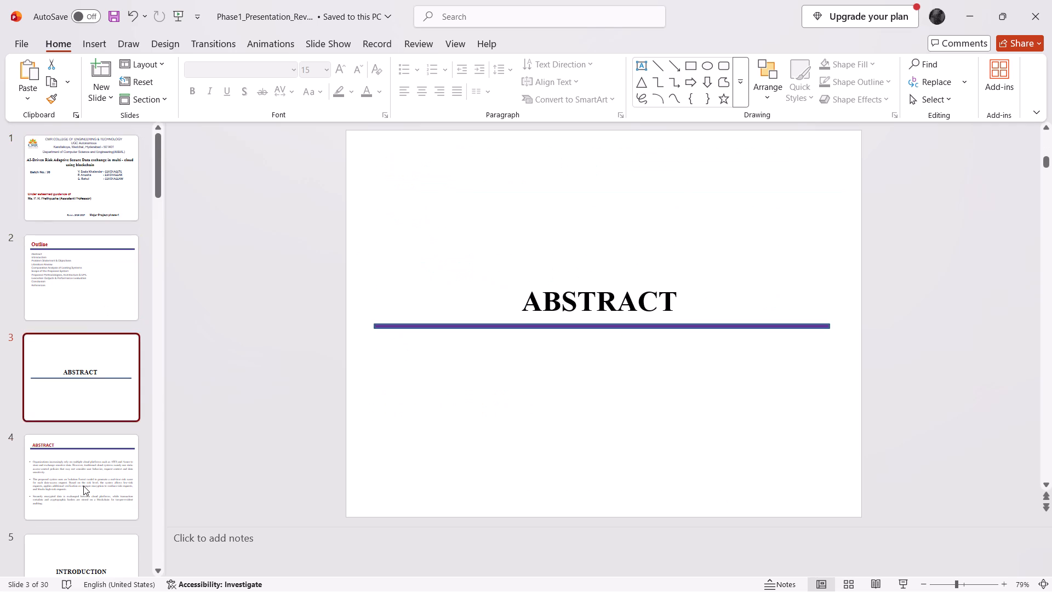
{"action": "left_click", "coordinate": [83, 486]}
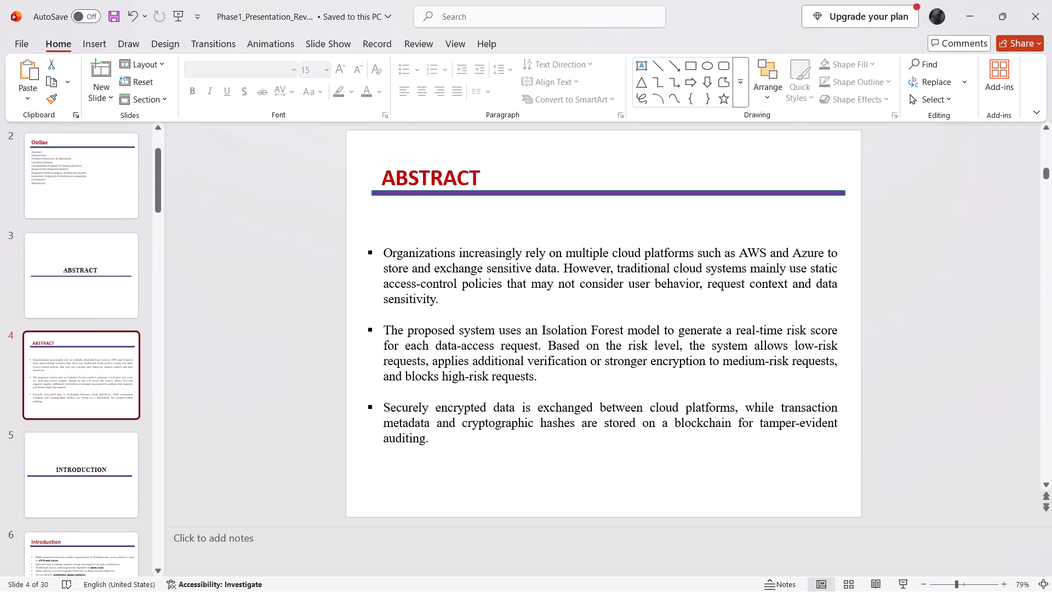
{"action": "left_click", "coordinate": [448, 282]}
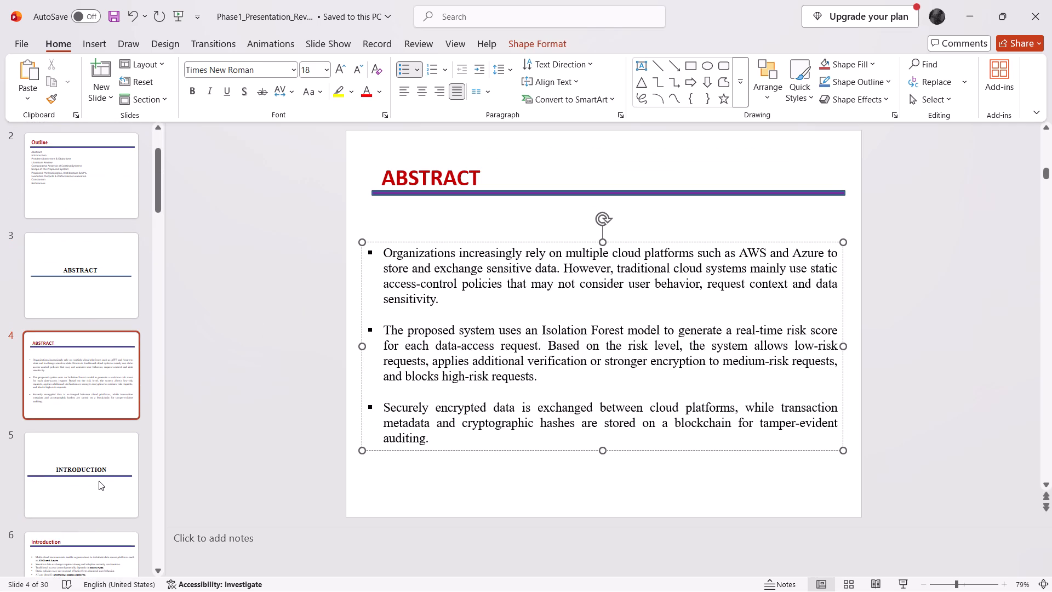
Review slides 5 to 8, covering the Introduction and Problem Statement & Objectives dividers and their content slides.
{"action": "left_click", "coordinate": [99, 481]}
{"action": "scroll", "coordinate": [99, 481], "scroll_direction": "down", "scroll_amount": 2}
{"action": "left_click", "coordinate": [80, 284]}
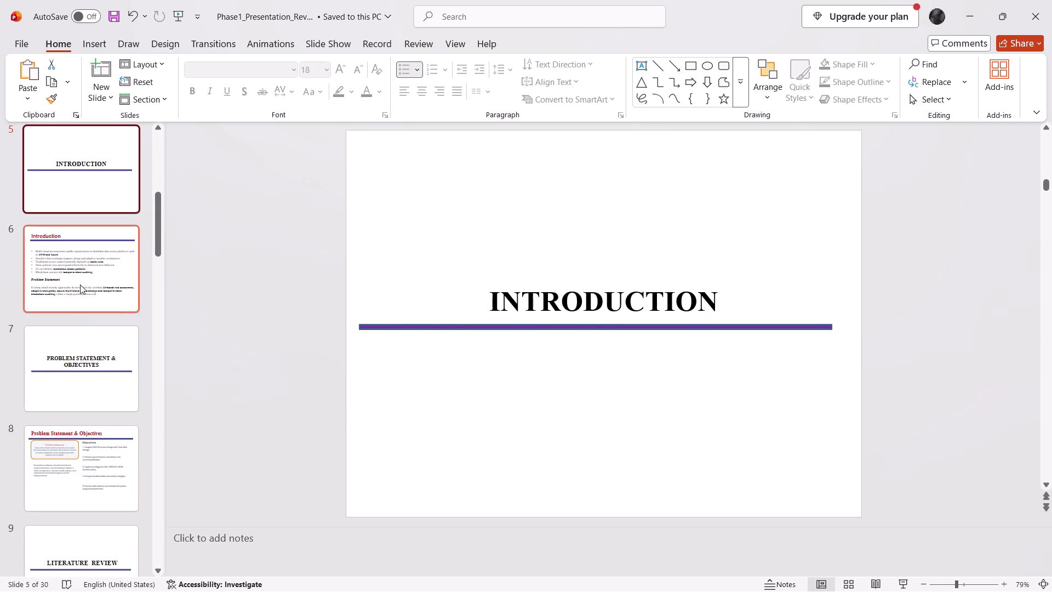
{"action": "left_click", "coordinate": [81, 342]}
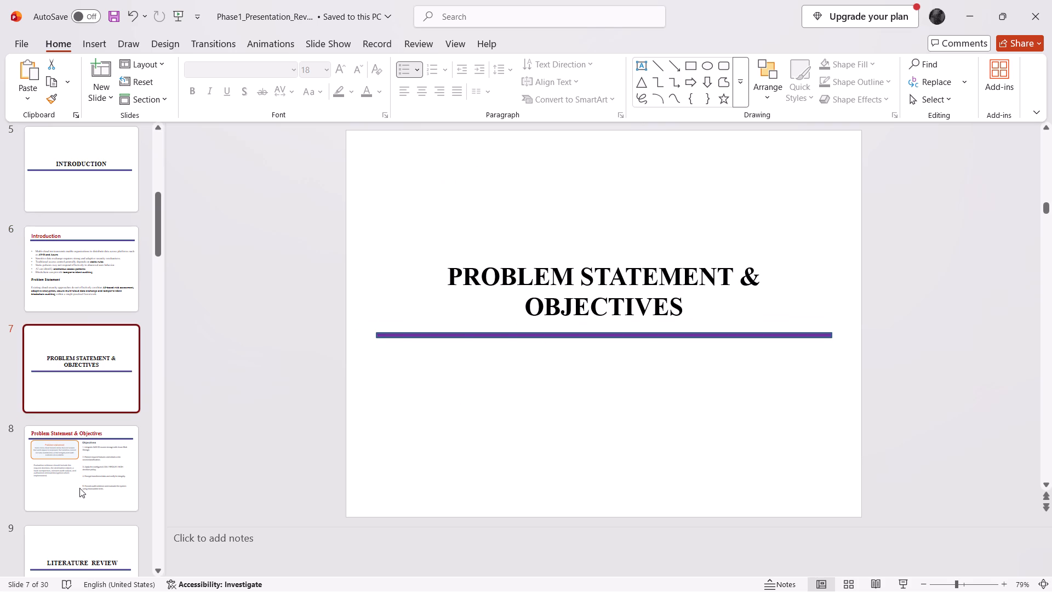
{"action": "left_click", "coordinate": [79, 488]}
{"action": "left_click", "coordinate": [76, 361]}
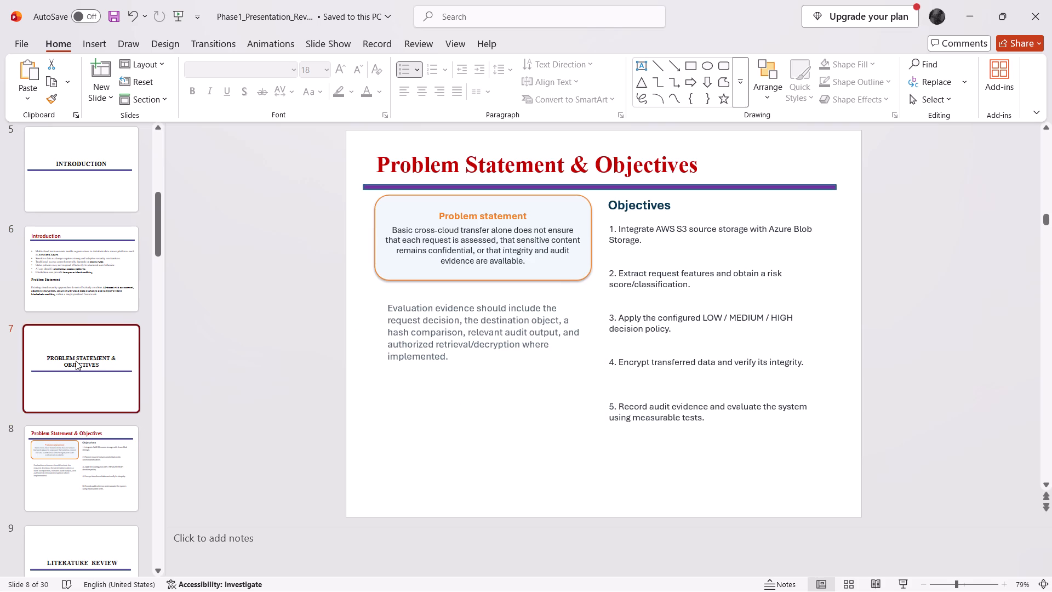
{"action": "left_click", "coordinate": [101, 280]}
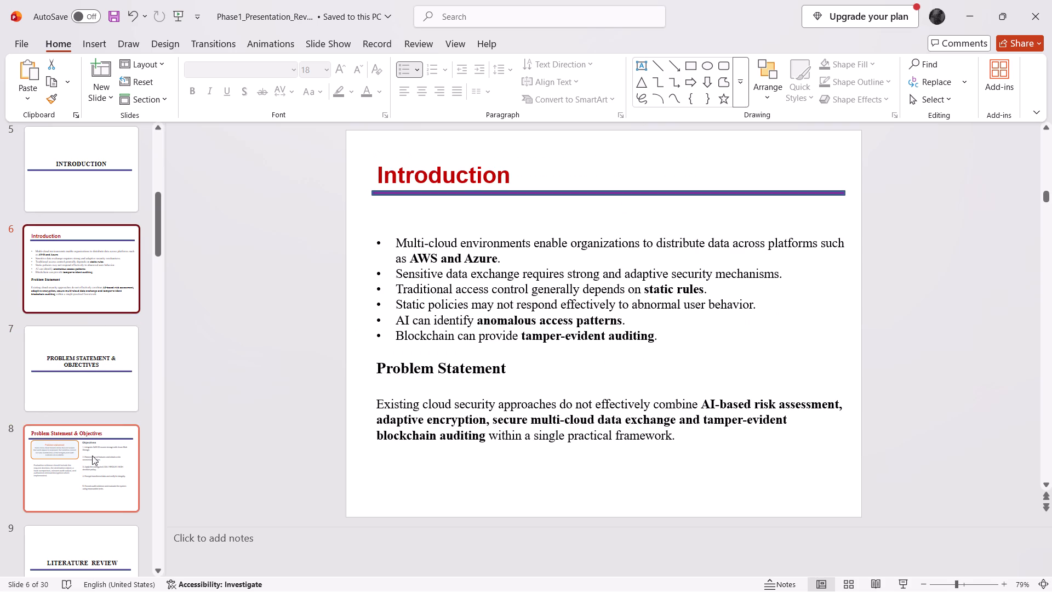
{"action": "left_click", "coordinate": [92, 460]}
{"action": "scroll", "coordinate": [92, 460], "scroll_direction": "down", "scroll_amount": 1}
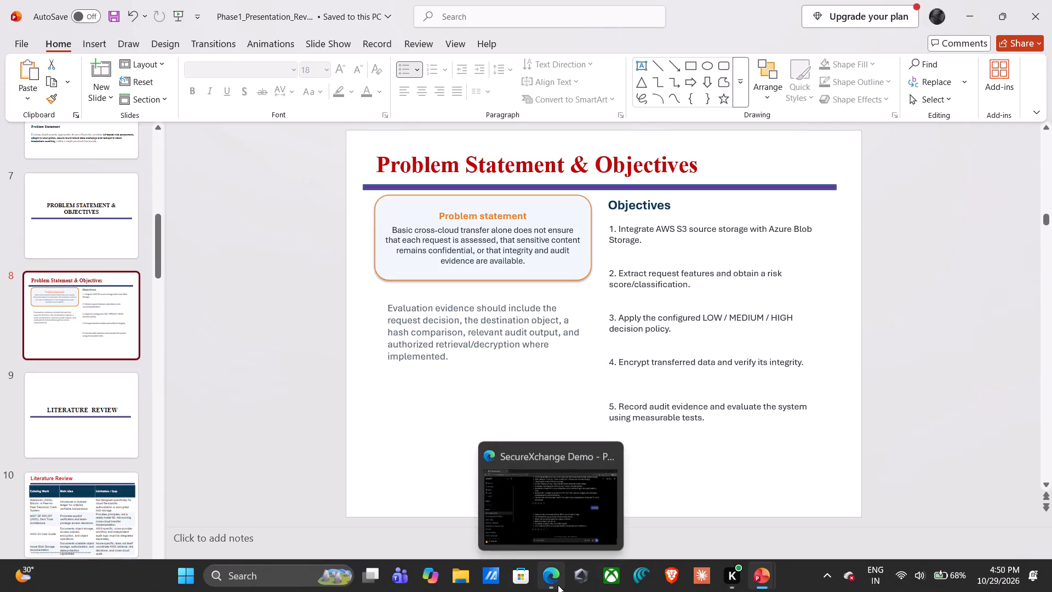
Switch to Google Chrome and open web.whatsapp.com.
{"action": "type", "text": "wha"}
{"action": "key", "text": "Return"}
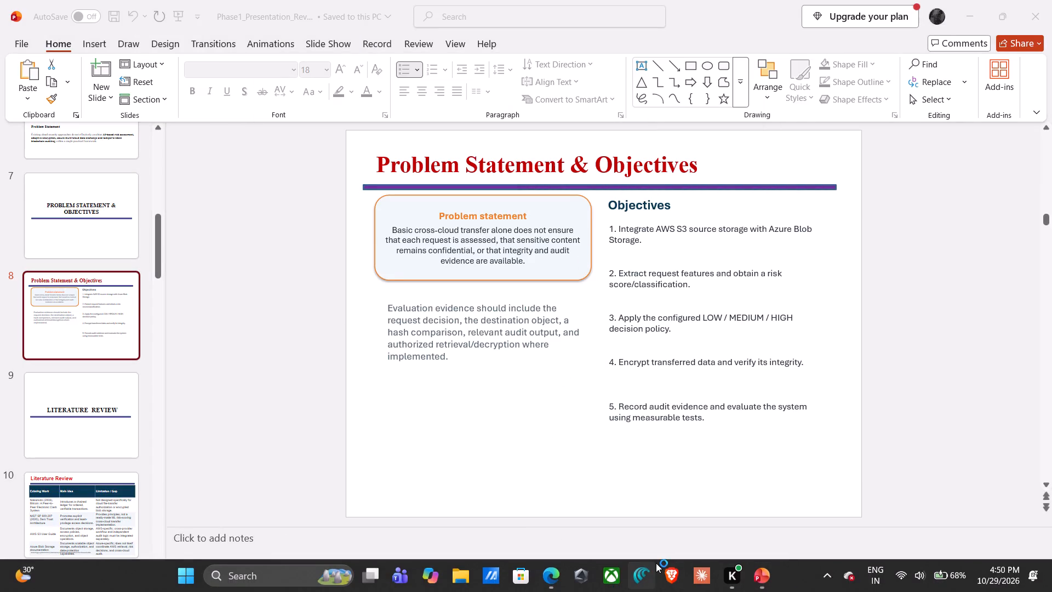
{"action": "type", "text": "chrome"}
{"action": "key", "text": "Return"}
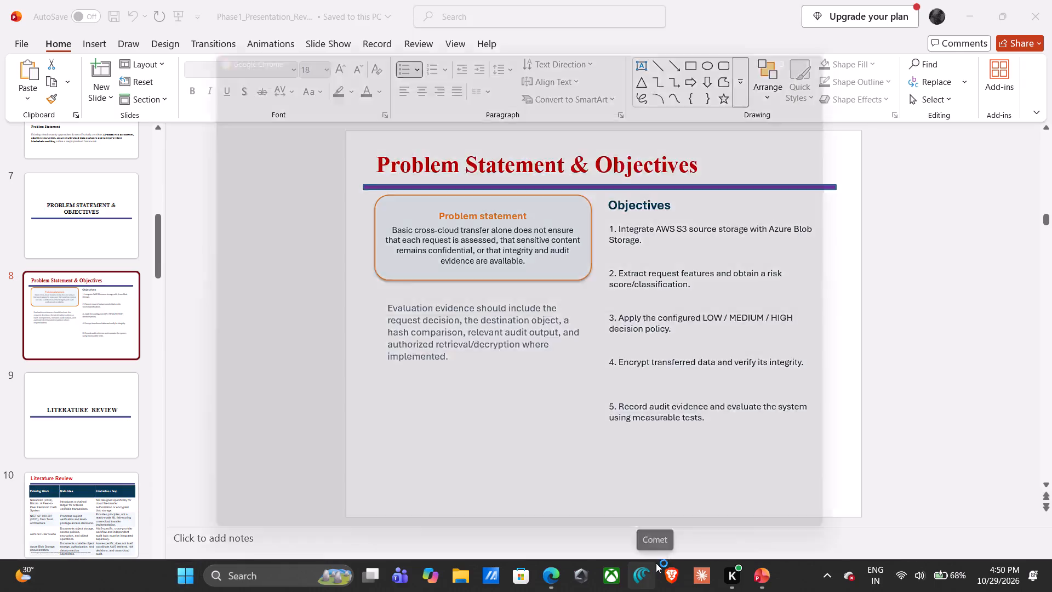
{"action": "left_click", "coordinate": [448, 301]}
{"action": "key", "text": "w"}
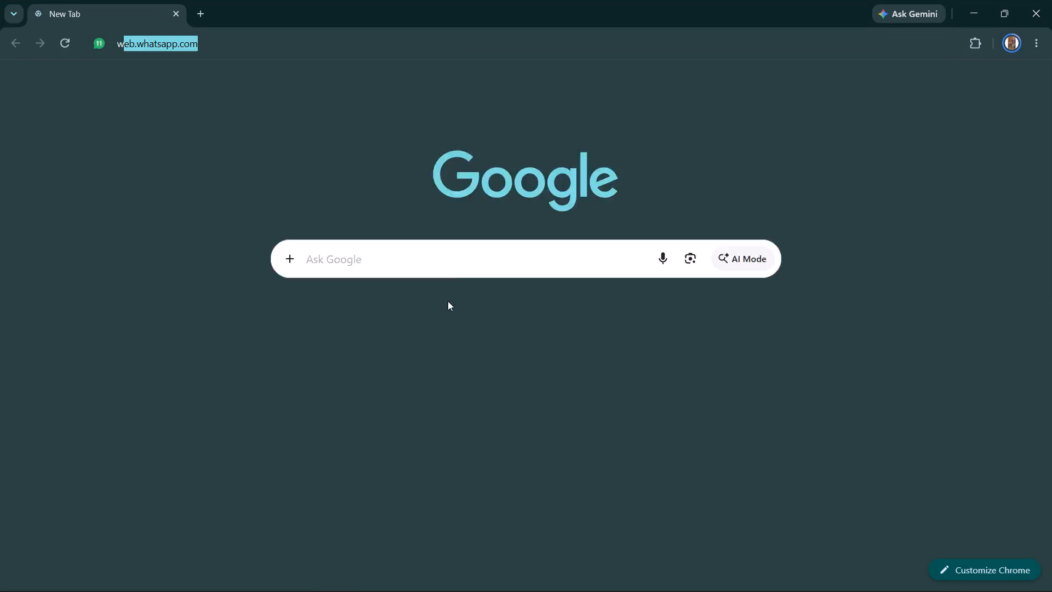
{"action": "key", "text": "Return"}
{"action": "key", "text": "alt+Tab"}
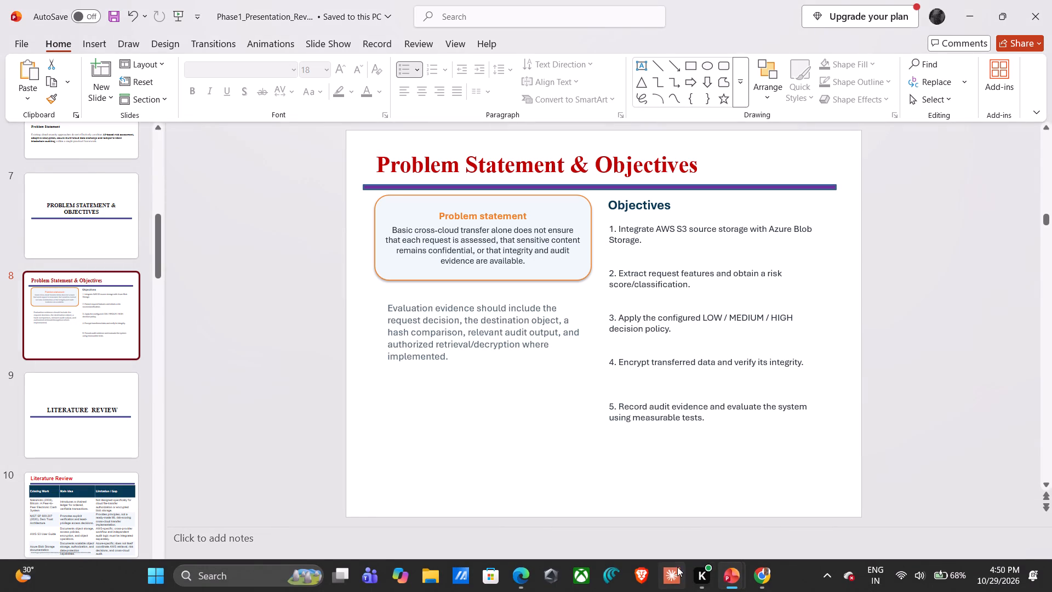
{"action": "left_click", "coordinate": [767, 570]}
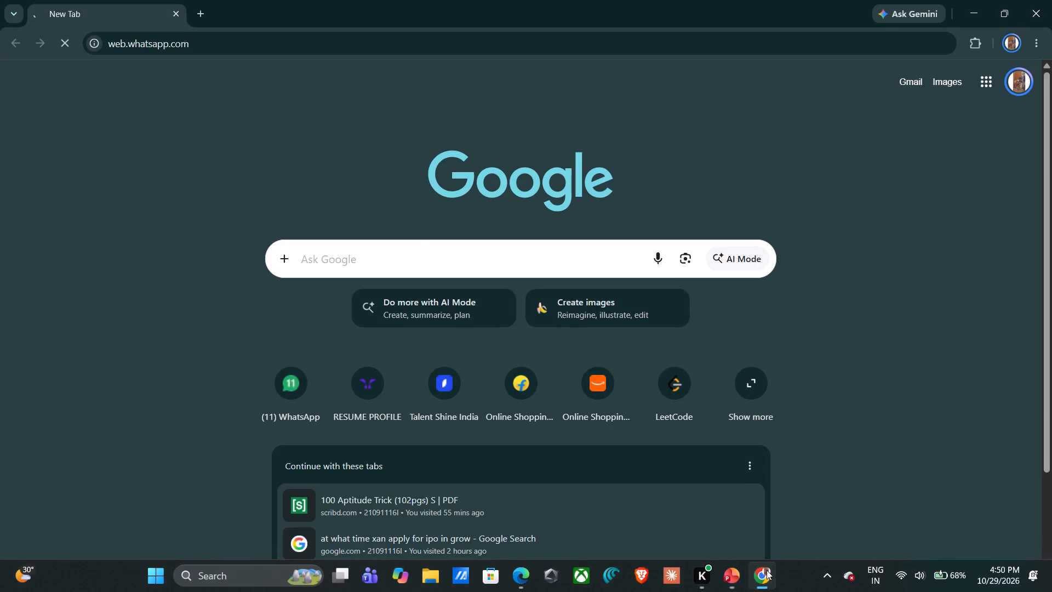
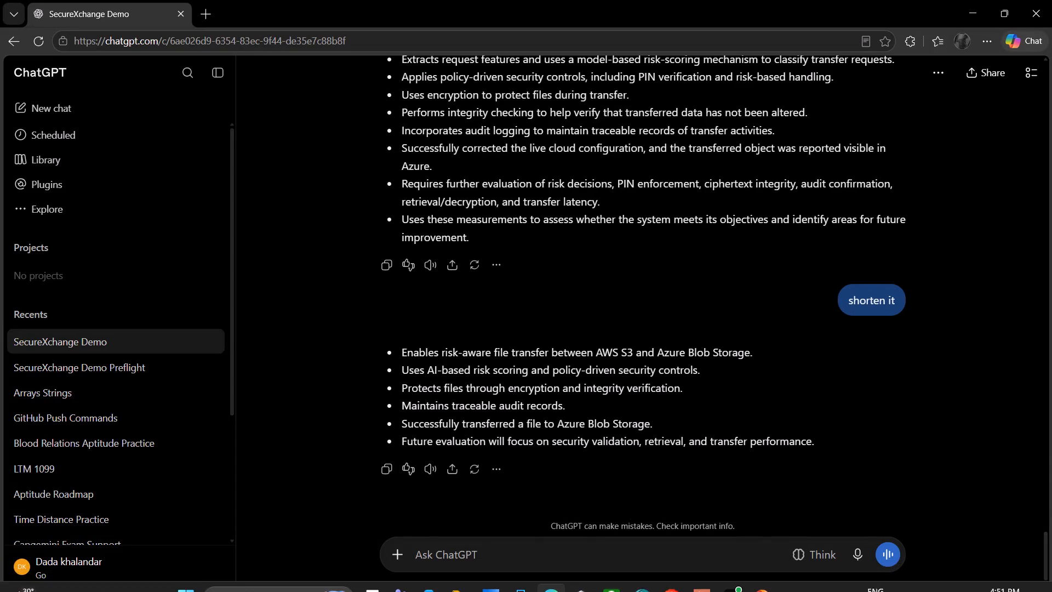
Switch to File Explorer and open the recent presentations Prc 2 -b36 and Prc 1 final b36.
{"action": "left_click", "coordinate": [460, 589]}
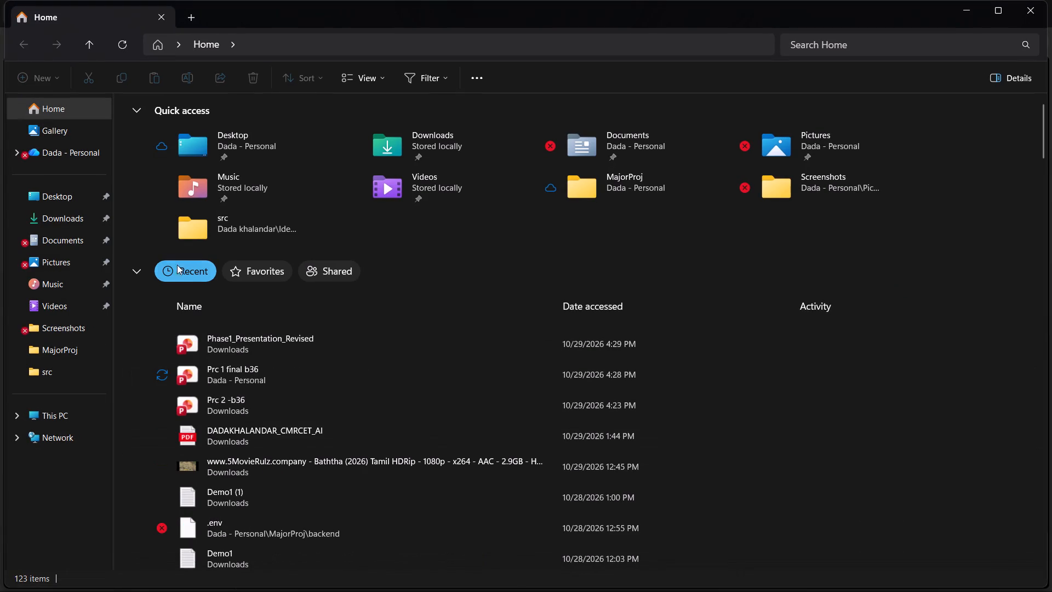
{"action": "double_click", "coordinate": [245, 411]}
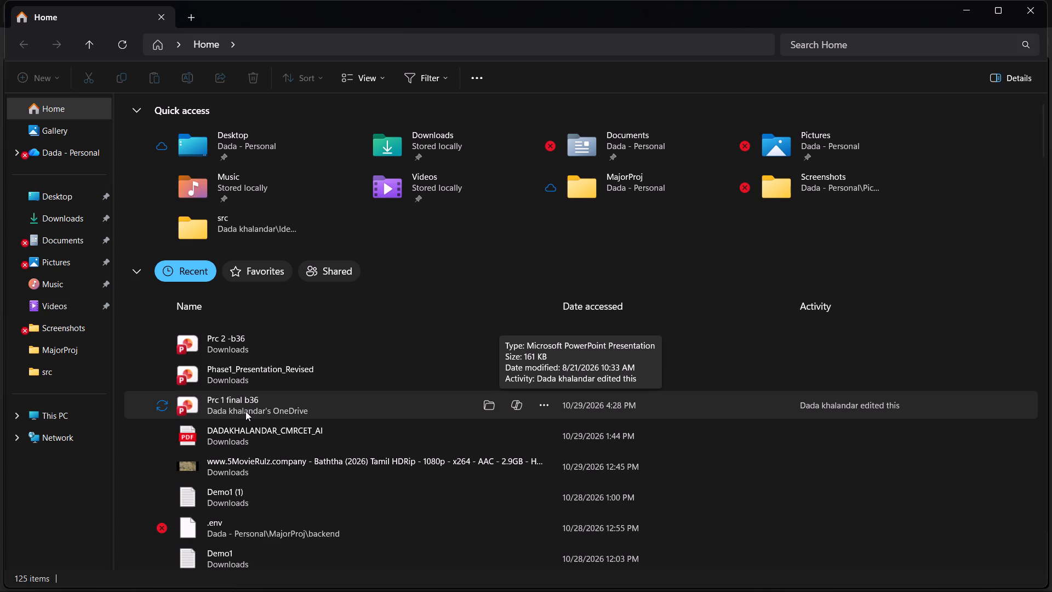
{"action": "double_click", "coordinate": [261, 406]}
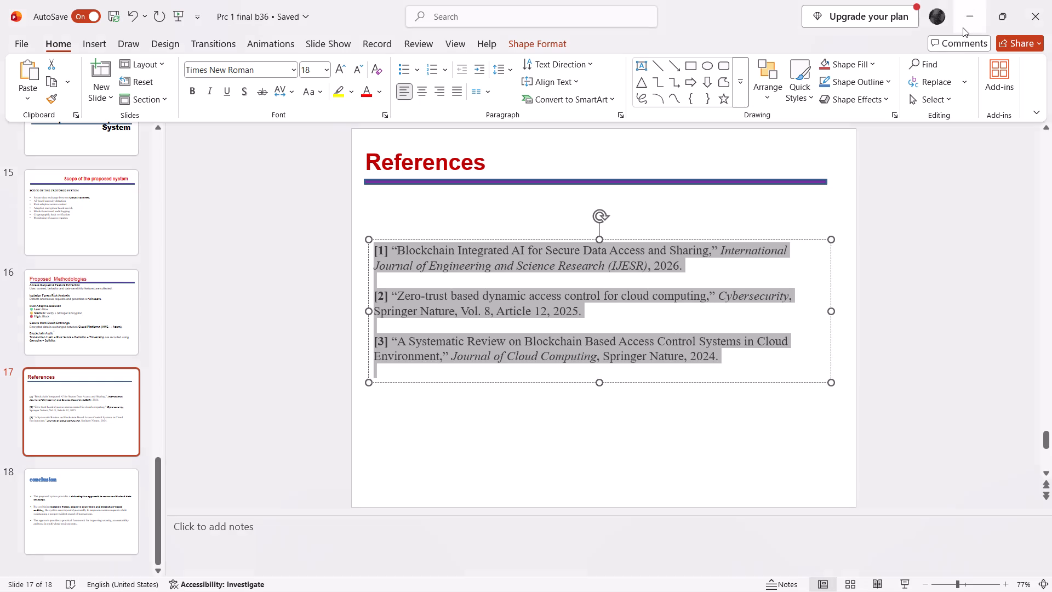
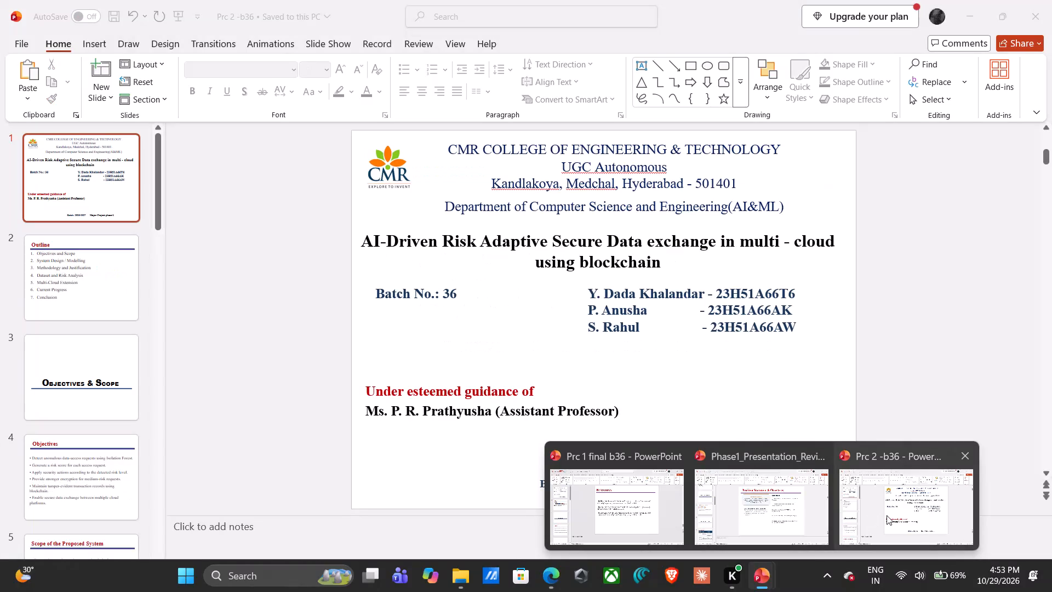
Switch to the Prc 2 presentation and examine its Proposed System – Main Idea, Scope of the Proposed System and Multi-Cloud Design slides.
{"action": "left_click", "coordinate": [887, 515]}
{"action": "scroll", "coordinate": [101, 496], "scroll_direction": "down", "scroll_amount": 2}
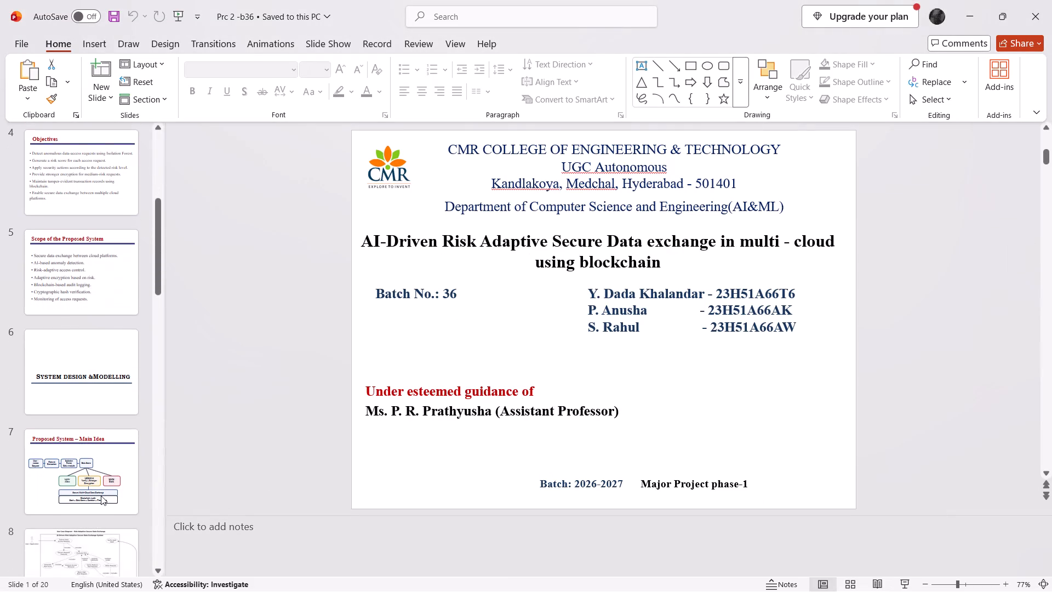
{"action": "scroll", "coordinate": [78, 441], "scroll_direction": "down", "scroll_amount": 1}
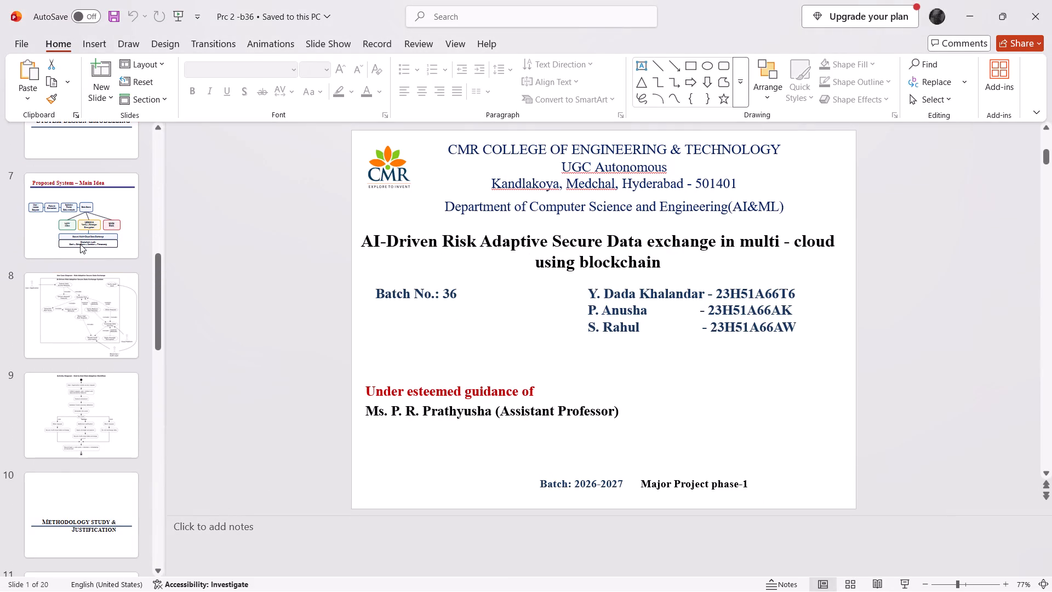
{"action": "left_click", "coordinate": [80, 244]}
{"action": "scroll", "coordinate": [83, 324], "scroll_direction": "up", "scroll_amount": 2}
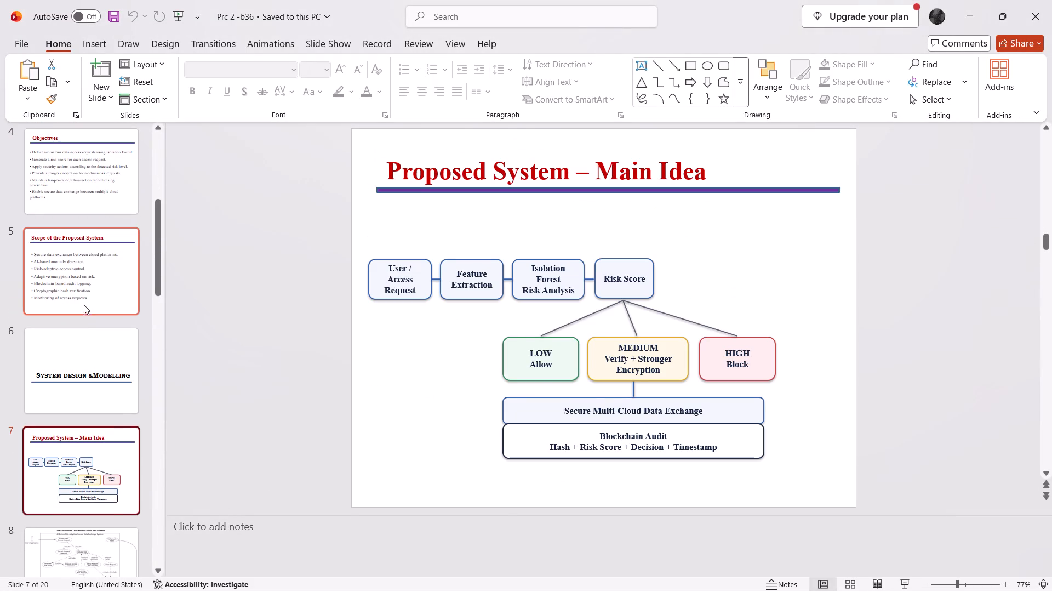
{"action": "left_click", "coordinate": [84, 303]}
{"action": "scroll", "coordinate": [84, 303], "scroll_direction": "down", "scroll_amount": 7}
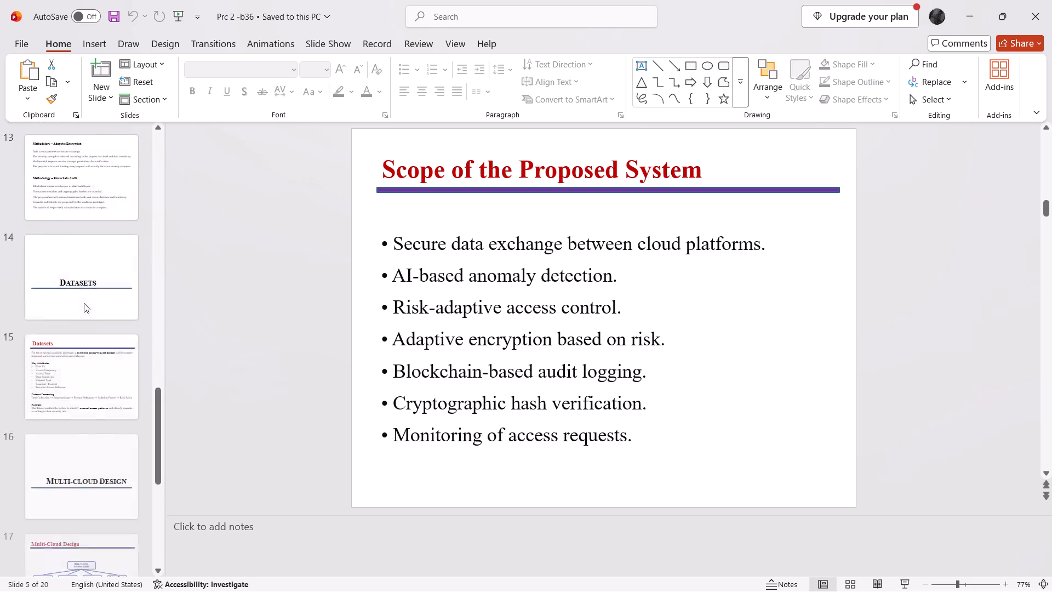
{"action": "scroll", "coordinate": [84, 303], "scroll_direction": "down", "scroll_amount": 2}
{"action": "left_click", "coordinate": [72, 212]}
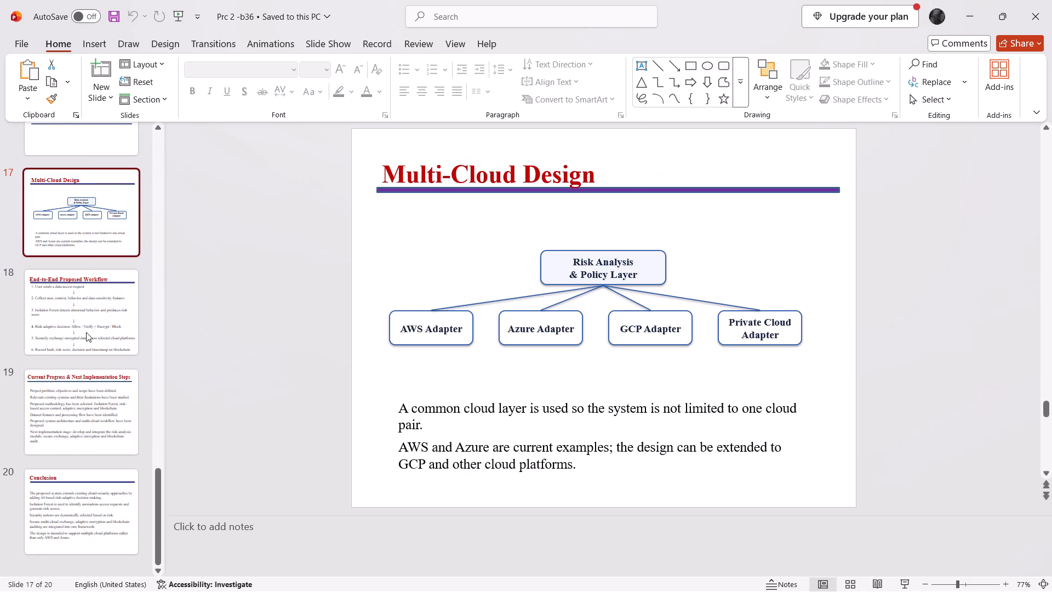
Replace the Conclusion body text on slide 29 of the Phase 1 presentation with the Conclusion text copied from slide 20 of Prc 2 -b36.
{"action": "scroll", "coordinate": [86, 332], "scroll_direction": "down", "scroll_amount": 7}
{"action": "left_click", "coordinate": [93, 342]}
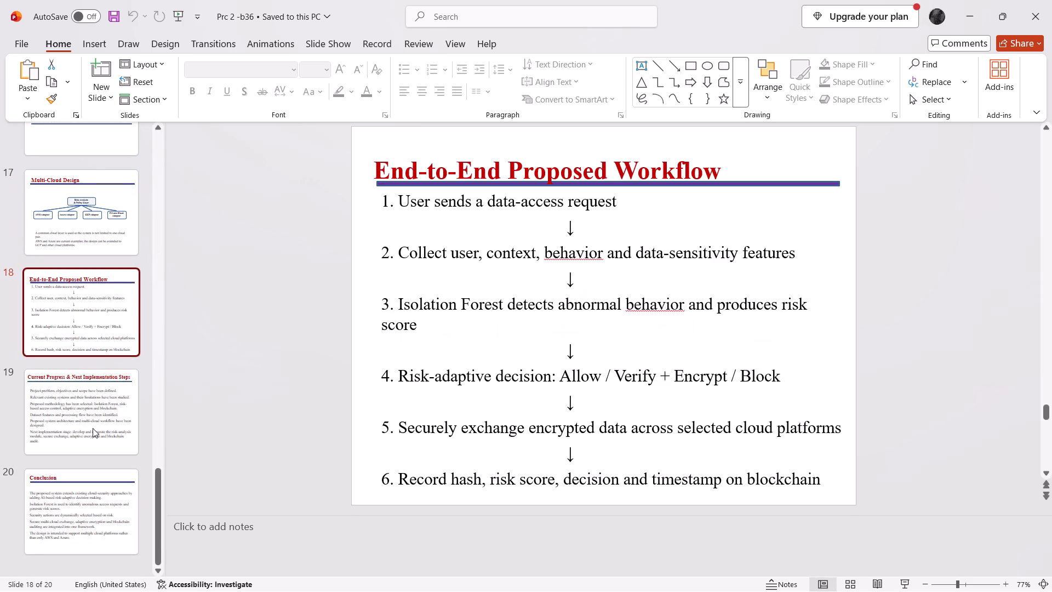
{"action": "left_click", "coordinate": [93, 428]}
{"action": "left_click", "coordinate": [93, 508]}
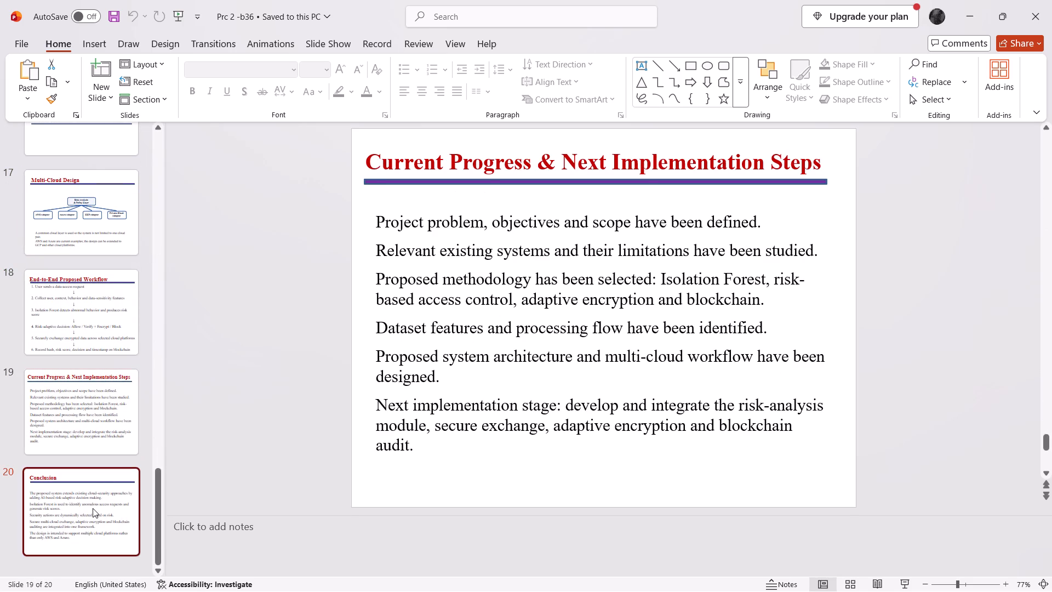
{"action": "left_click", "coordinate": [503, 396]}
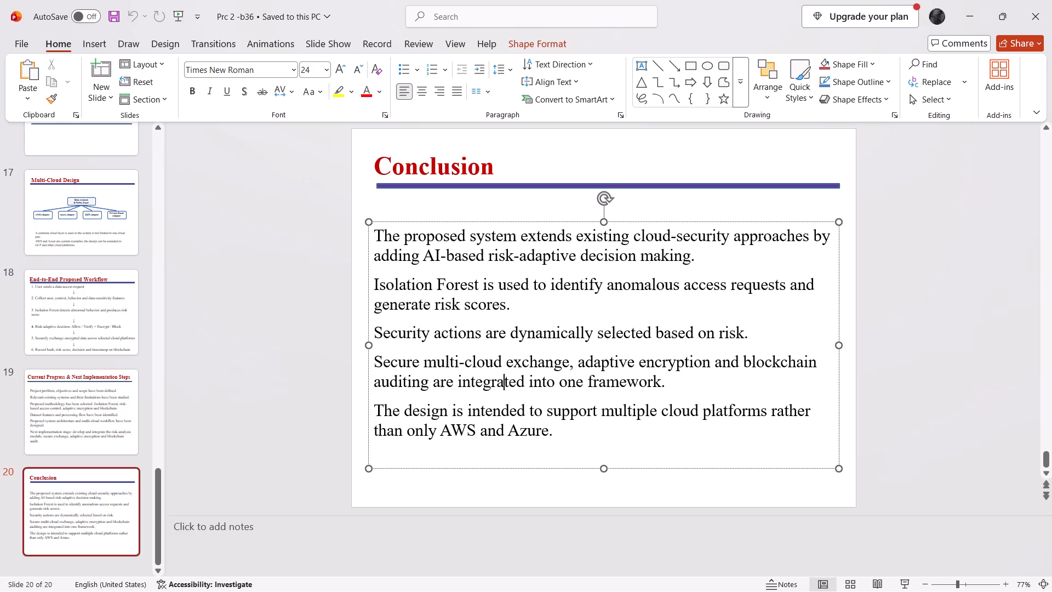
{"action": "key", "text": "ctrl+a"}
{"action": "key", "text": "ctrl+c"}
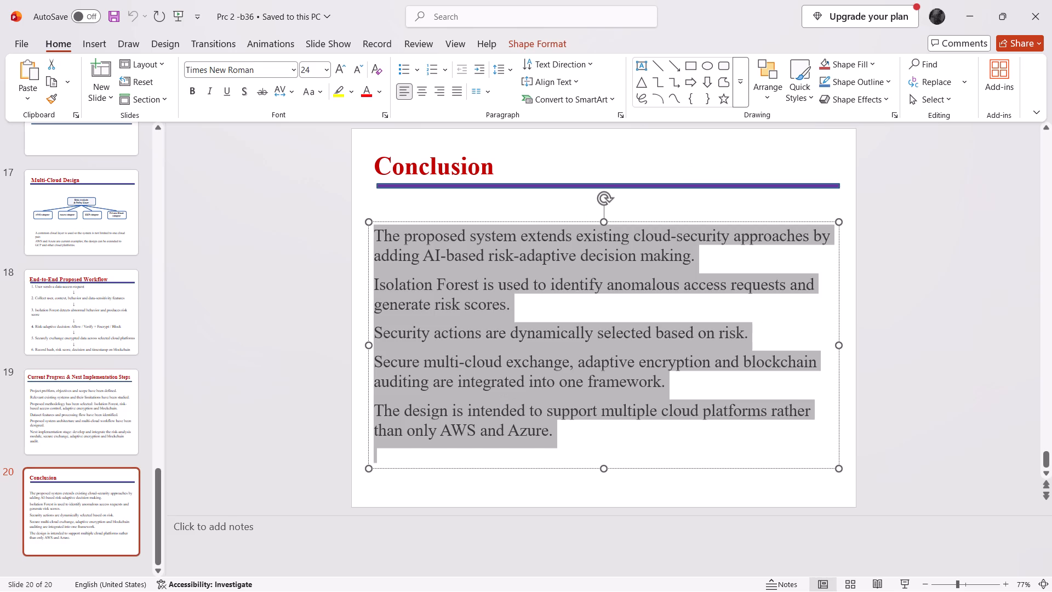
{"action": "left_click", "coordinate": [593, 454]}
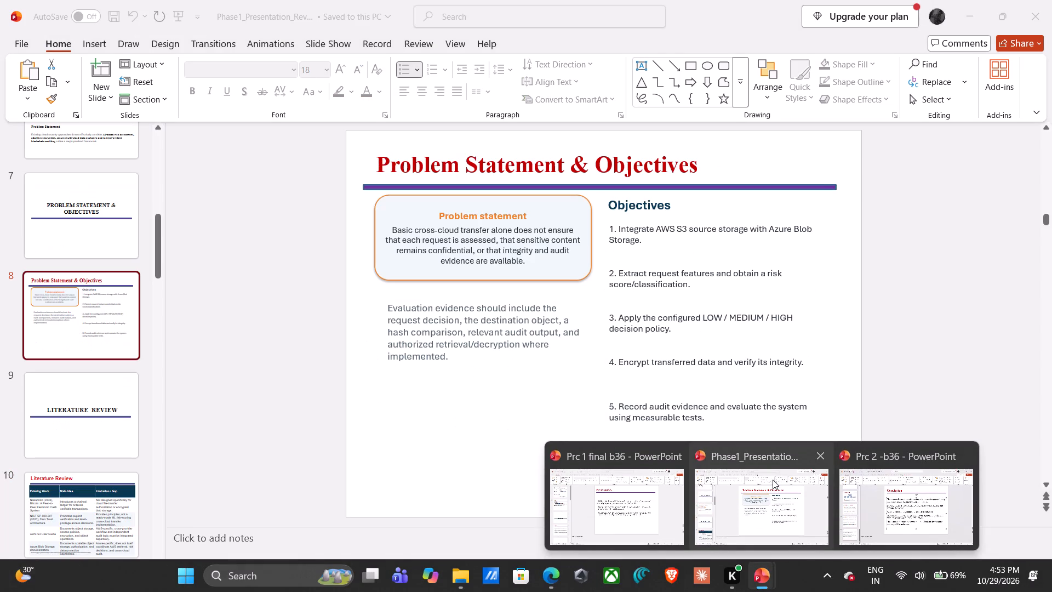
{"action": "left_click", "coordinate": [770, 481]}
{"action": "scroll", "coordinate": [105, 392], "scroll_direction": "down", "scroll_amount": 11}
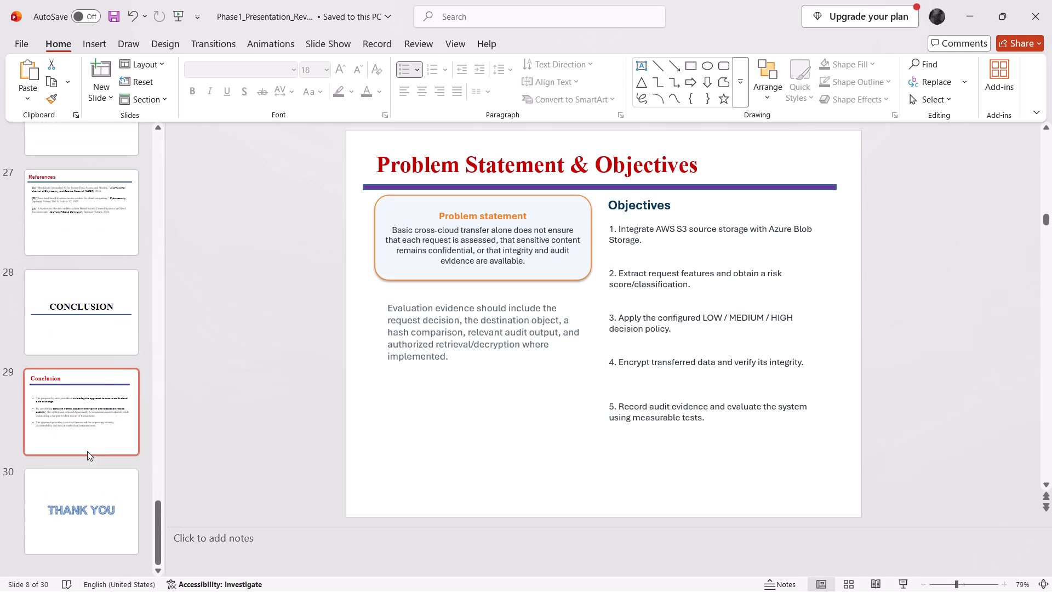
{"action": "left_click", "coordinate": [89, 376]}
{"action": "left_click", "coordinate": [470, 350]}
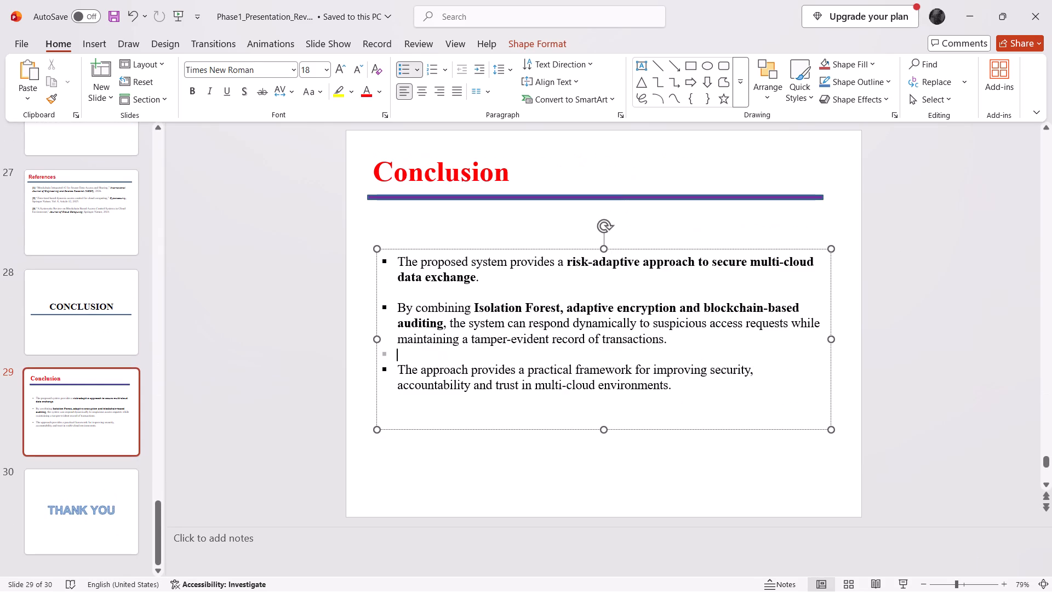
{"action": "key", "text": "ctrl+a"}
{"action": "key", "text": "ctrl+v"}
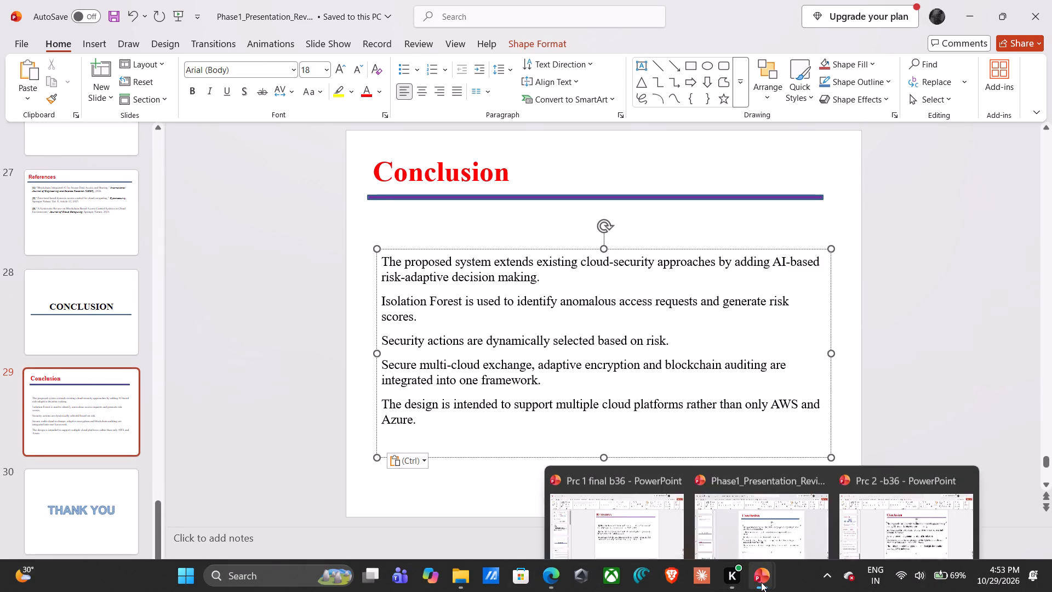
Switch to the Prc 1 final b36 presentation and look through its slides, including Introduction and Proposed Methodologies.
{"action": "left_click", "coordinate": [656, 520]}
{"action": "scroll", "coordinate": [195, 324], "scroll_direction": "up", "scroll_amount": 12}
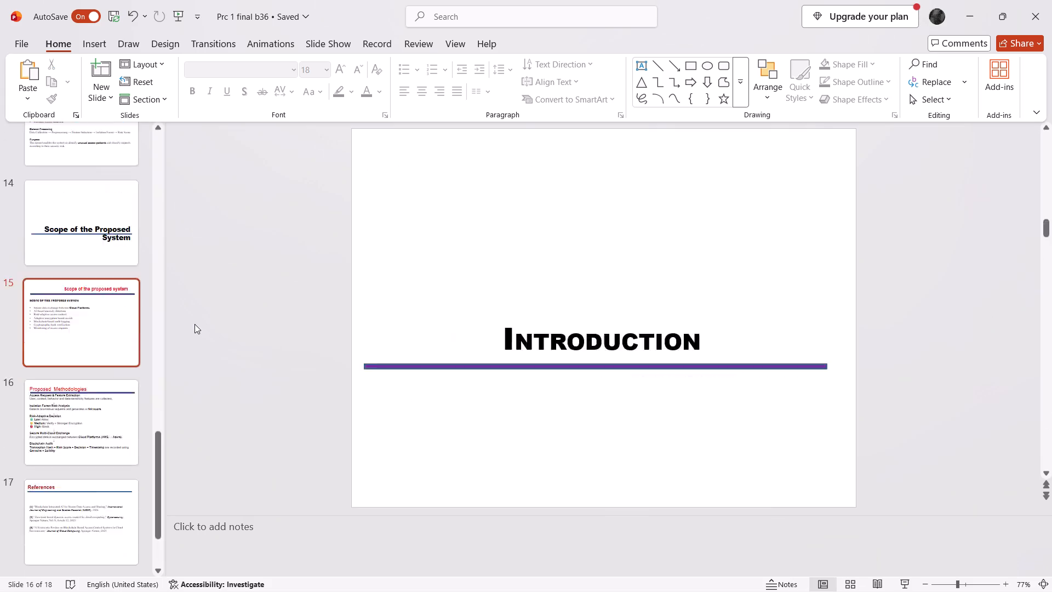
{"action": "left_click", "coordinate": [87, 477]}
{"action": "scroll", "coordinate": [87, 477], "scroll_direction": "down", "scroll_amount": 1}
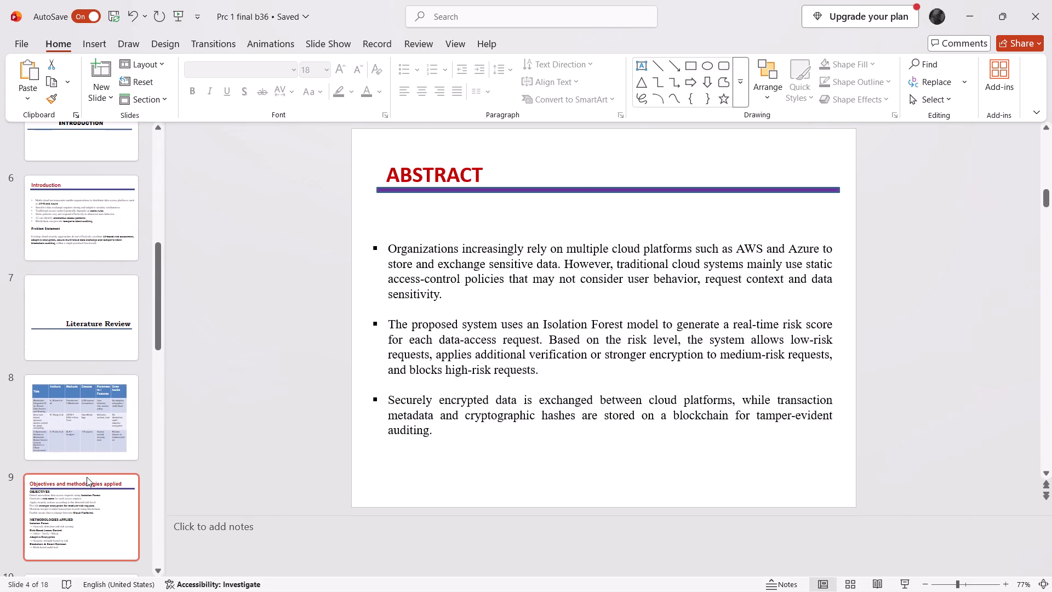
{"action": "scroll", "coordinate": [87, 477], "scroll_direction": "down", "scroll_amount": 1}
{"action": "left_click", "coordinate": [99, 232]}
{"action": "scroll", "coordinate": [99, 232], "scroll_direction": "down", "scroll_amount": 1}
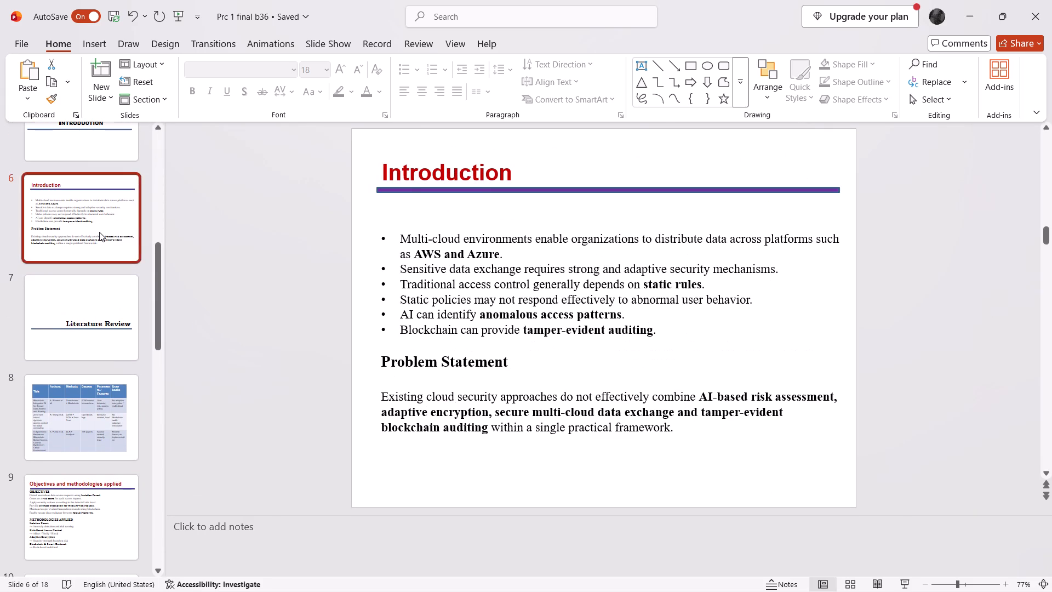
{"action": "scroll", "coordinate": [99, 232], "scroll_direction": "down", "scroll_amount": 1}
{"action": "scroll", "coordinate": [96, 344], "scroll_direction": "down", "scroll_amount": 8}
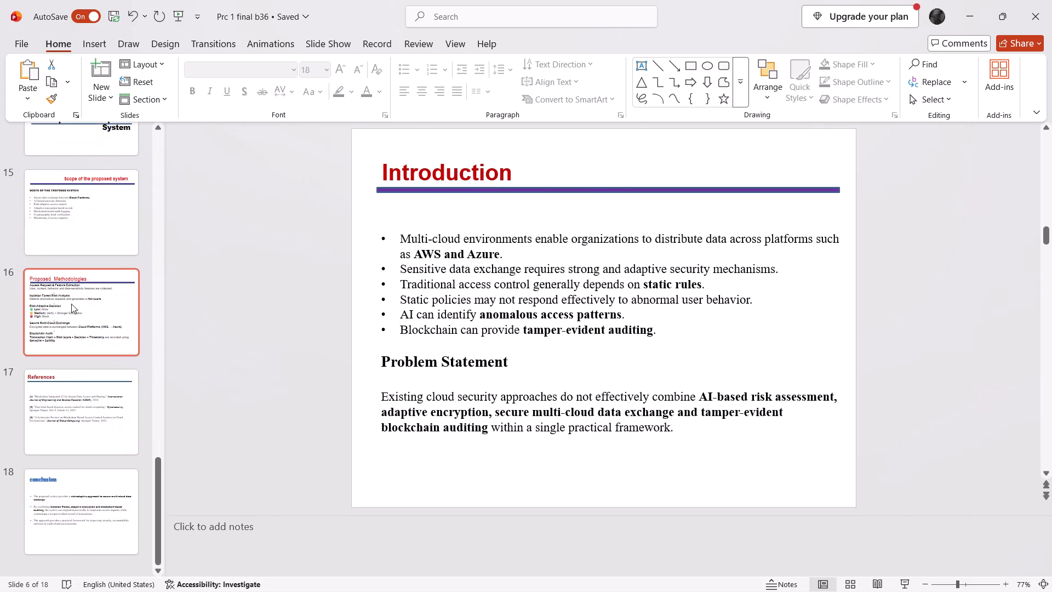
{"action": "left_click", "coordinate": [52, 280]}
{"action": "scroll", "coordinate": [56, 371], "scroll_direction": "down", "scroll_amount": 1}
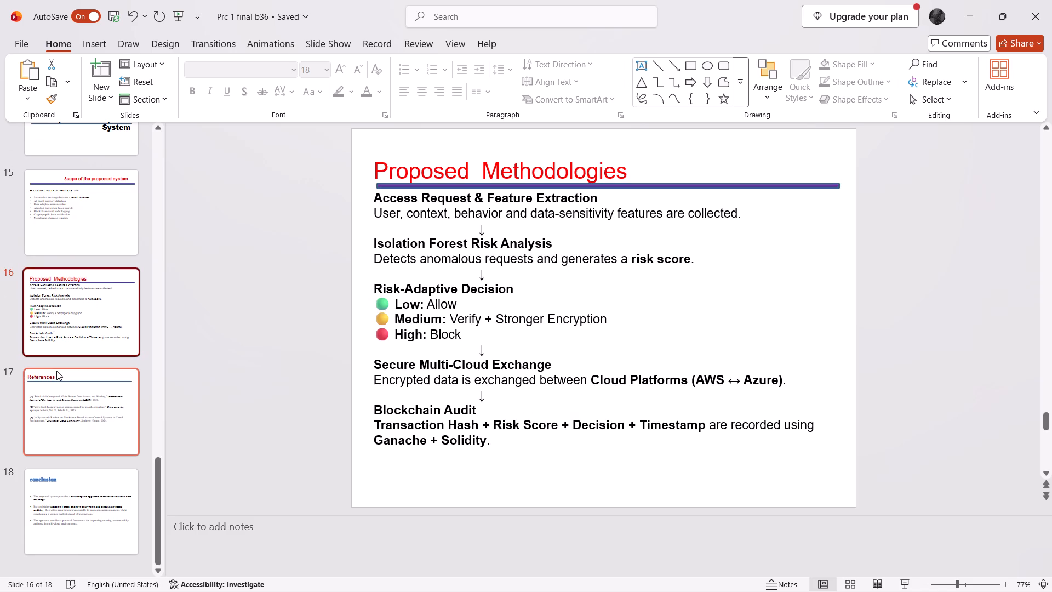
{"action": "scroll", "coordinate": [56, 371], "scroll_direction": "down", "scroll_amount": 2}
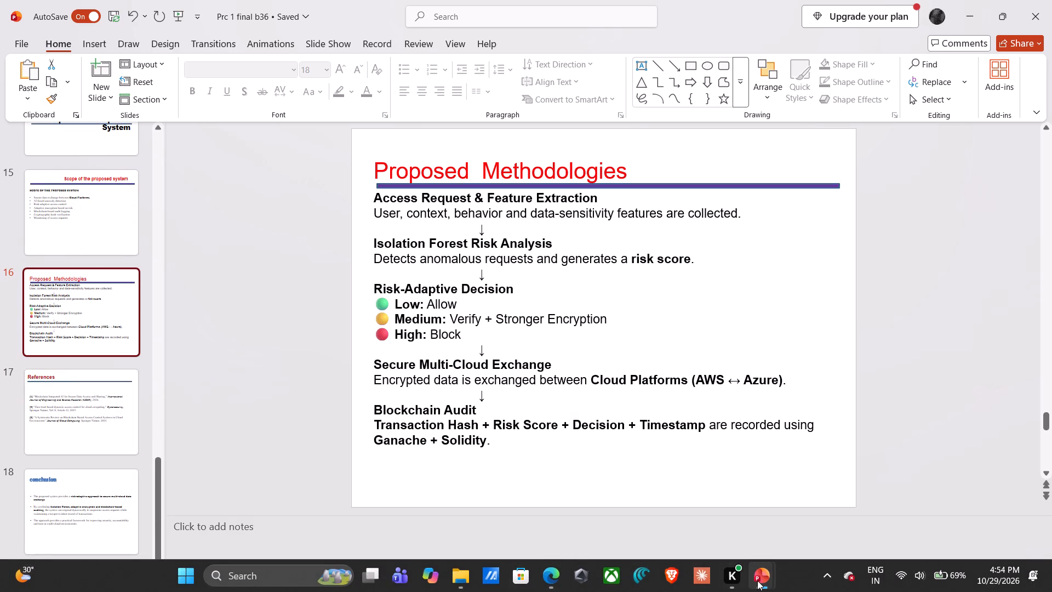
Switch to the Prc 2 -b36 presentation and examine its Outline and Objectives slides.
{"action": "left_click", "coordinate": [907, 508]}
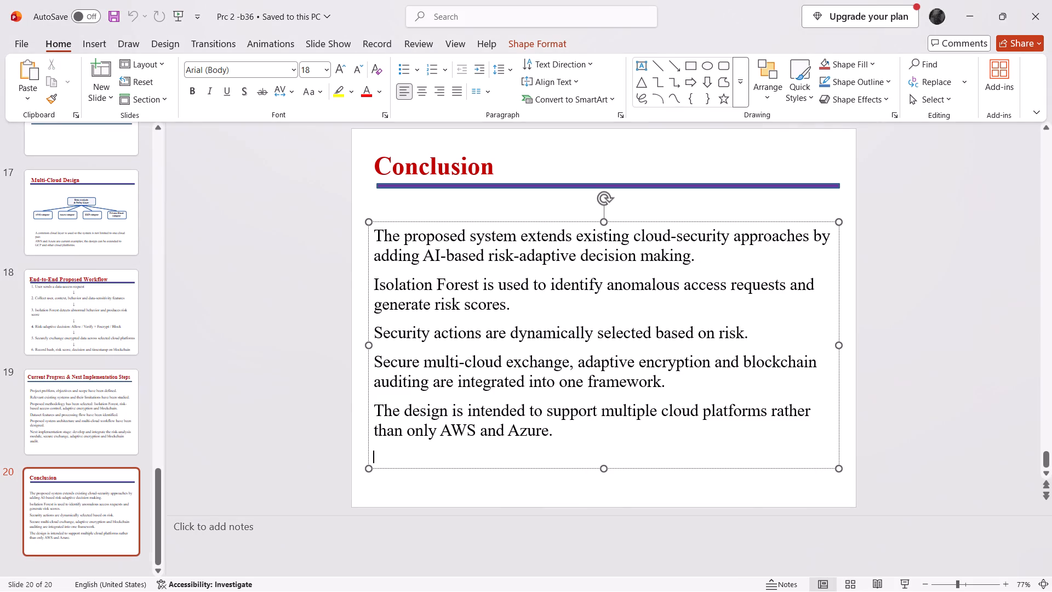
{"action": "scroll", "coordinate": [64, 255], "scroll_direction": "up", "scroll_amount": 7}
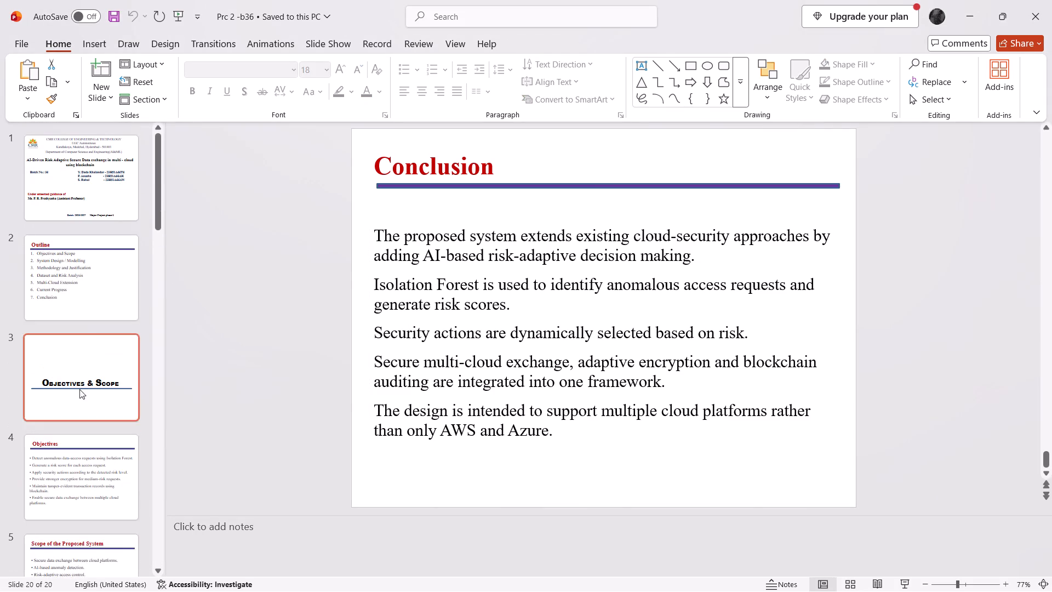
{"action": "scroll", "coordinate": [77, 453], "scroll_direction": "up", "scroll_amount": 2}
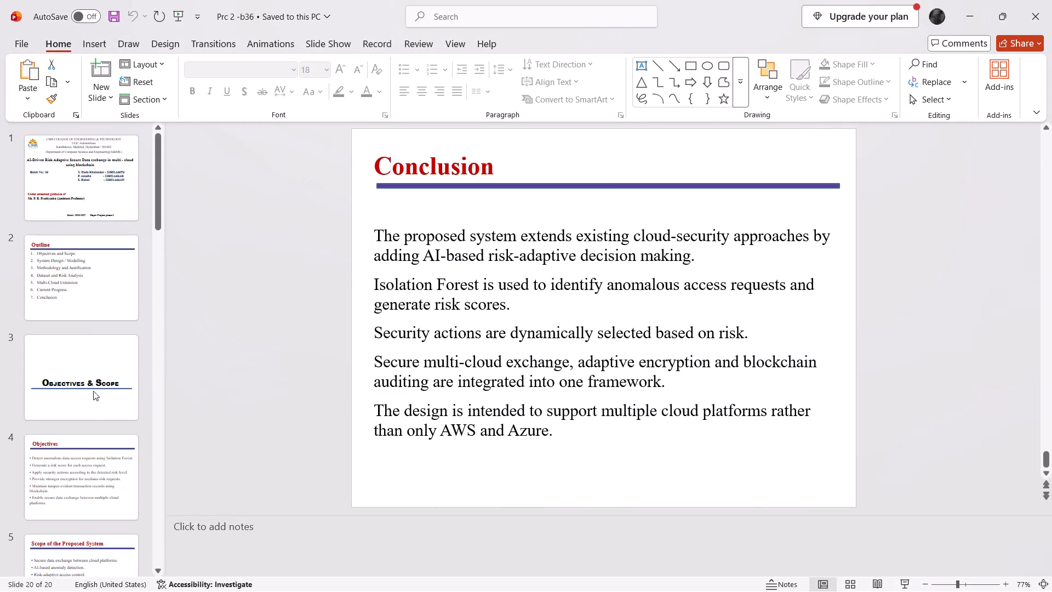
{"action": "left_click", "coordinate": [87, 299]}
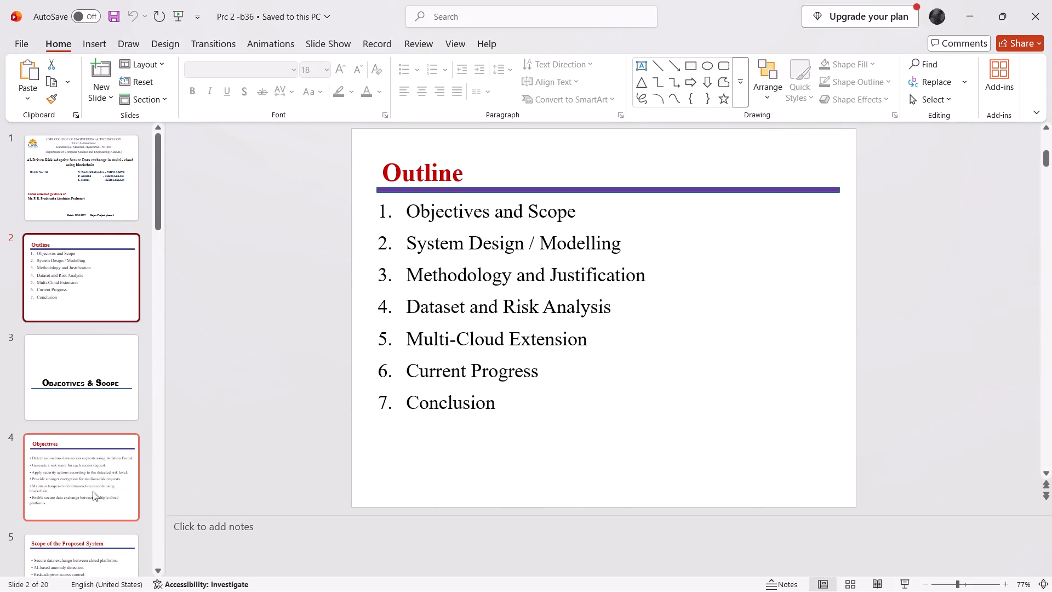
{"action": "left_click", "coordinate": [92, 499]}
{"action": "scroll", "coordinate": [92, 499], "scroll_direction": "up", "scroll_amount": 1}
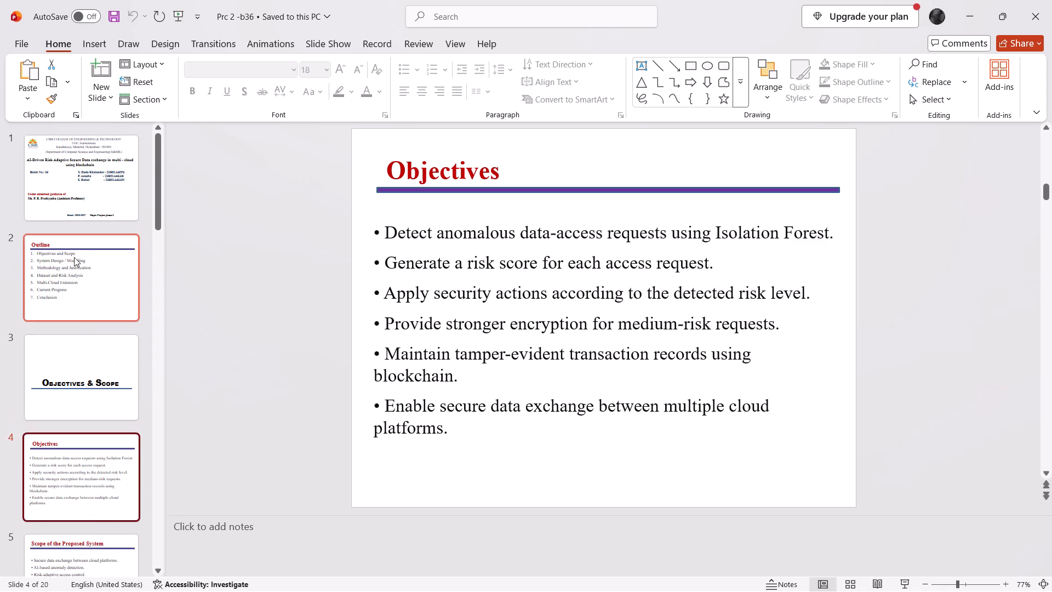
{"action": "left_click", "coordinate": [79, 369]}
{"action": "left_click", "coordinate": [77, 472]}
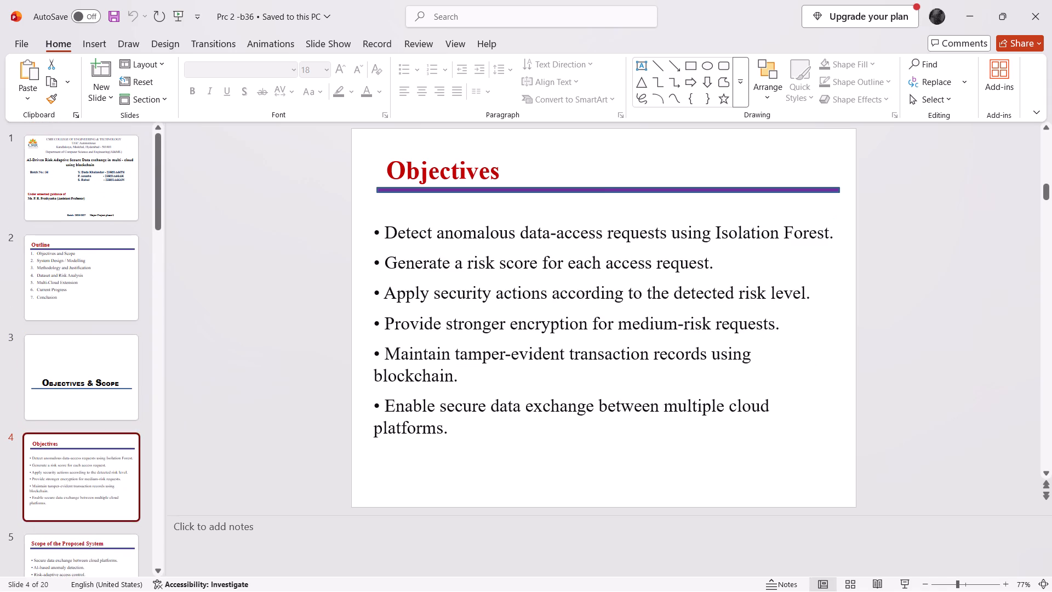
{"action": "left_click", "coordinate": [424, 406]}
{"action": "left_click", "coordinate": [410, 425]}
{"action": "left_click", "coordinate": [429, 439]}
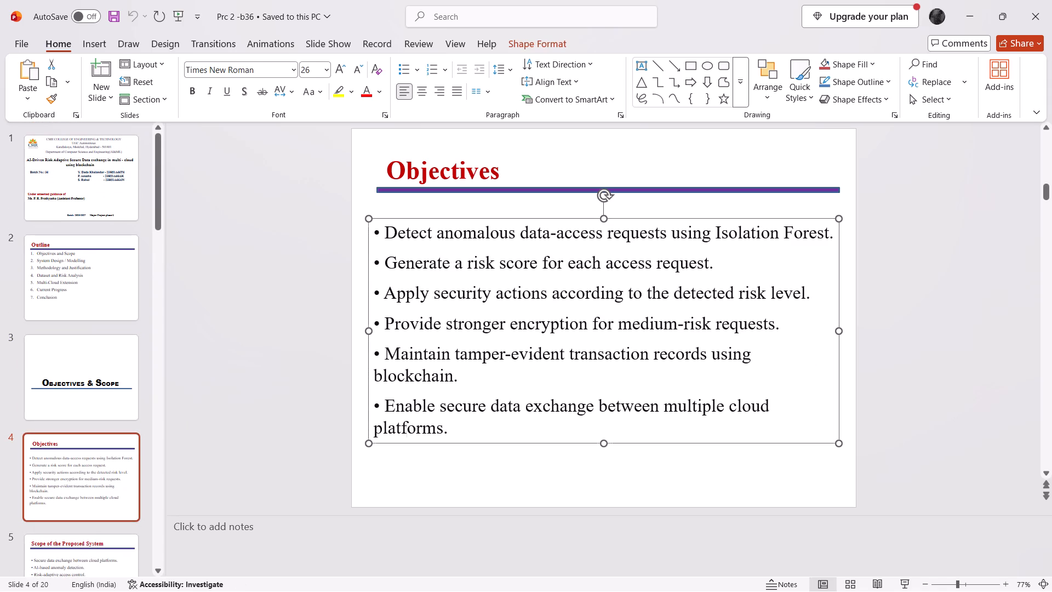
{"action": "left_click", "coordinate": [466, 431]}
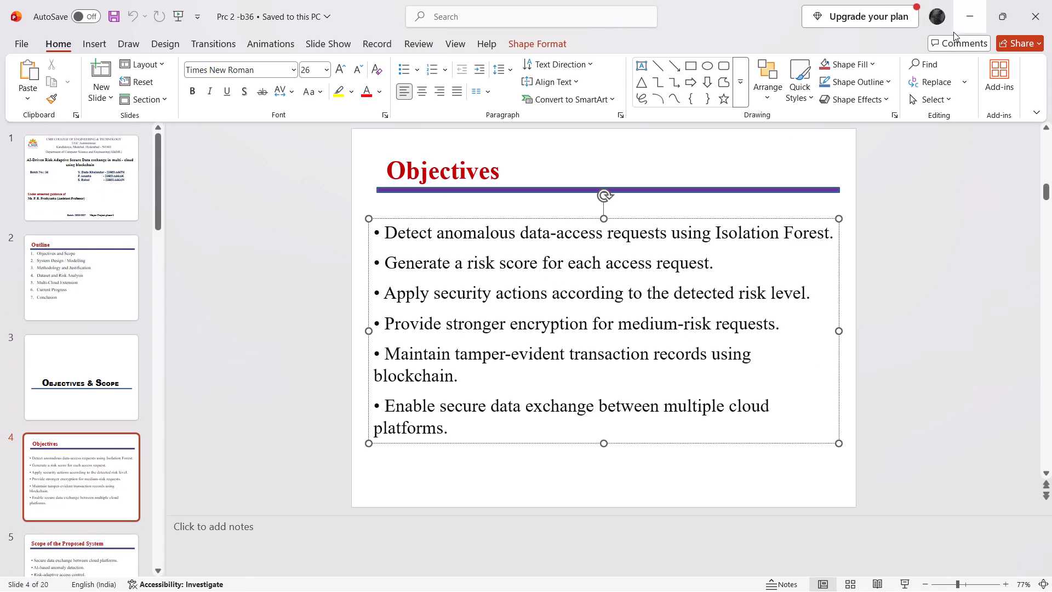
Return to Prc 1 final b36 and examine its Scope, Objectives and methodologies, and Comparative analysis slides.
{"action": "left_click", "coordinate": [964, 27]}
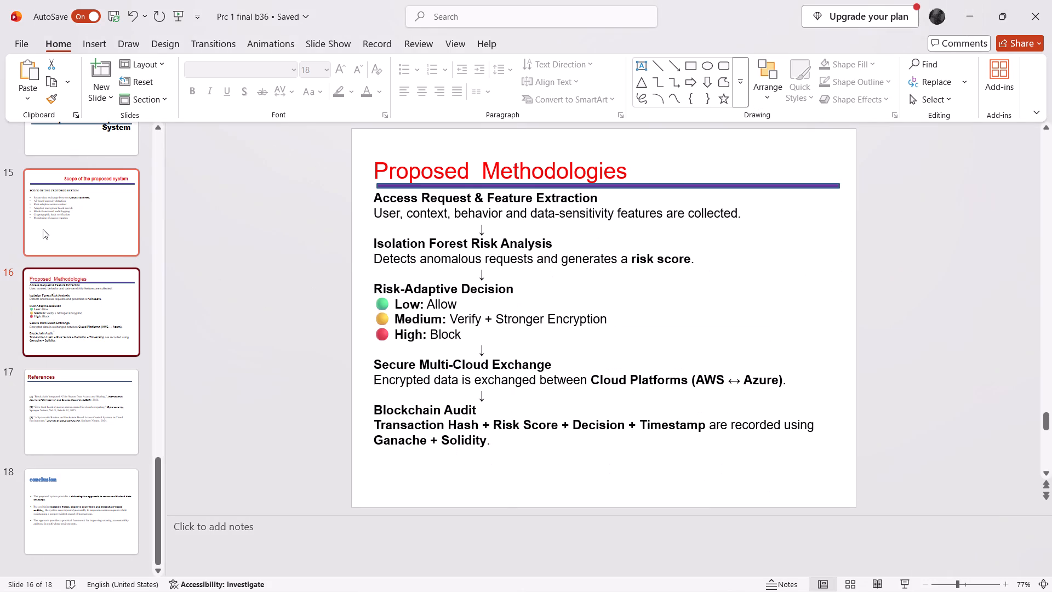
{"action": "left_click", "coordinate": [43, 229]}
{"action": "scroll", "coordinate": [43, 229], "scroll_direction": "up", "scroll_amount": 2}
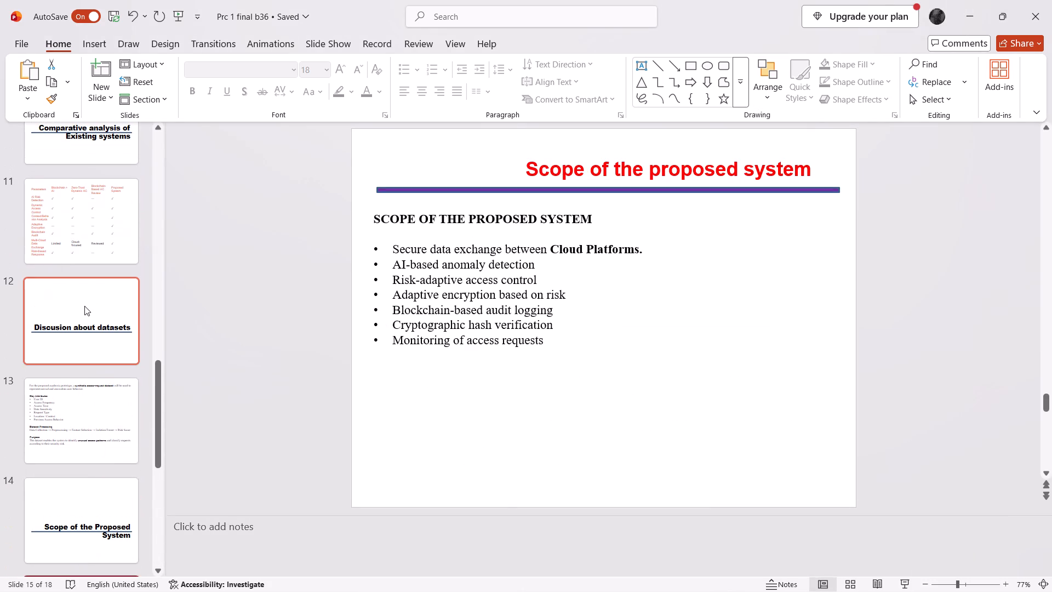
{"action": "scroll", "coordinate": [84, 306], "scroll_direction": "down", "scroll_amount": 6}
{"action": "scroll", "coordinate": [84, 306], "scroll_direction": "up", "scroll_amount": 2}
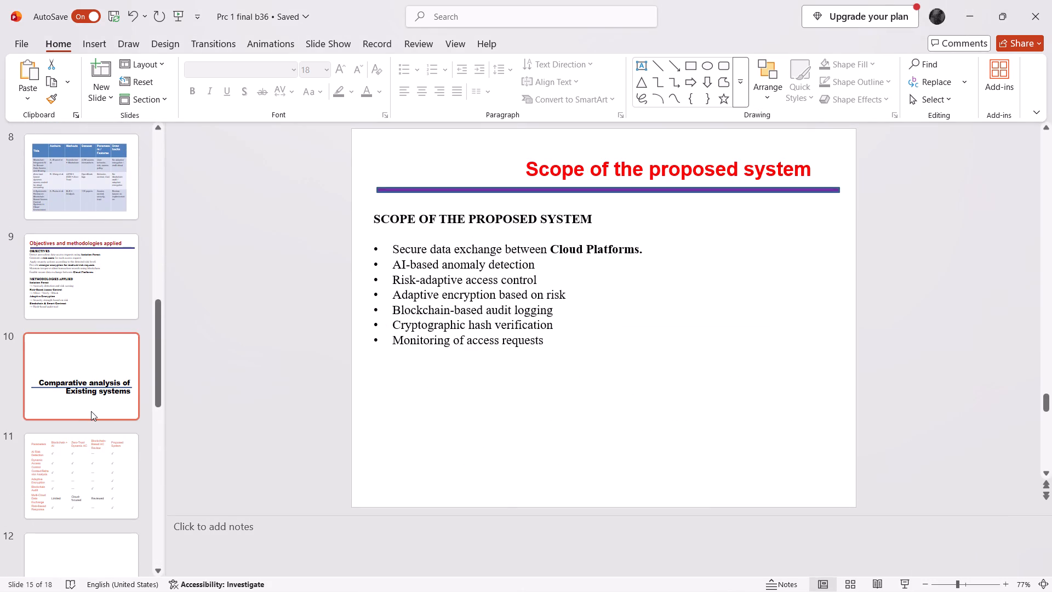
{"action": "left_click", "coordinate": [91, 411]}
{"action": "left_click", "coordinate": [103, 311]}
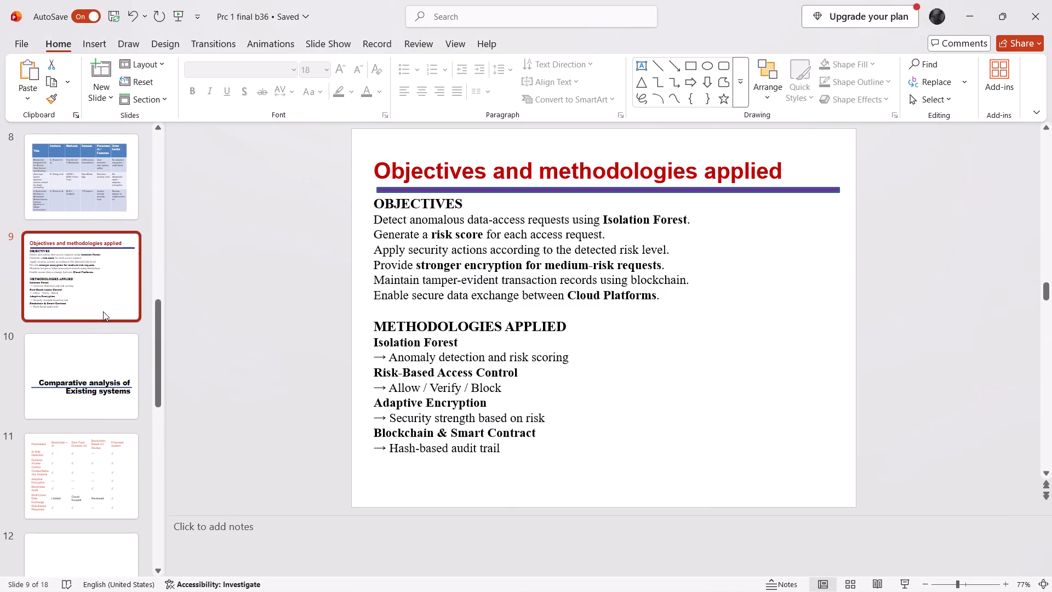
{"action": "scroll", "coordinate": [103, 311], "scroll_direction": "up", "scroll_amount": 14}
{"action": "scroll", "coordinate": [103, 311], "scroll_direction": "down", "scroll_amount": 12}
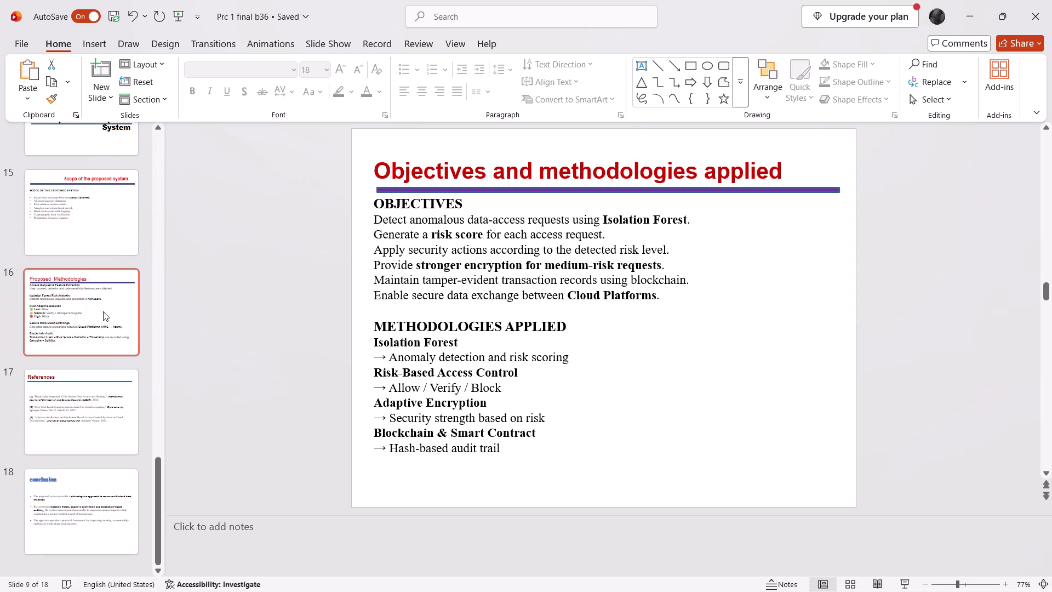
{"action": "scroll", "coordinate": [103, 311], "scroll_direction": "down", "scroll_amount": 5}
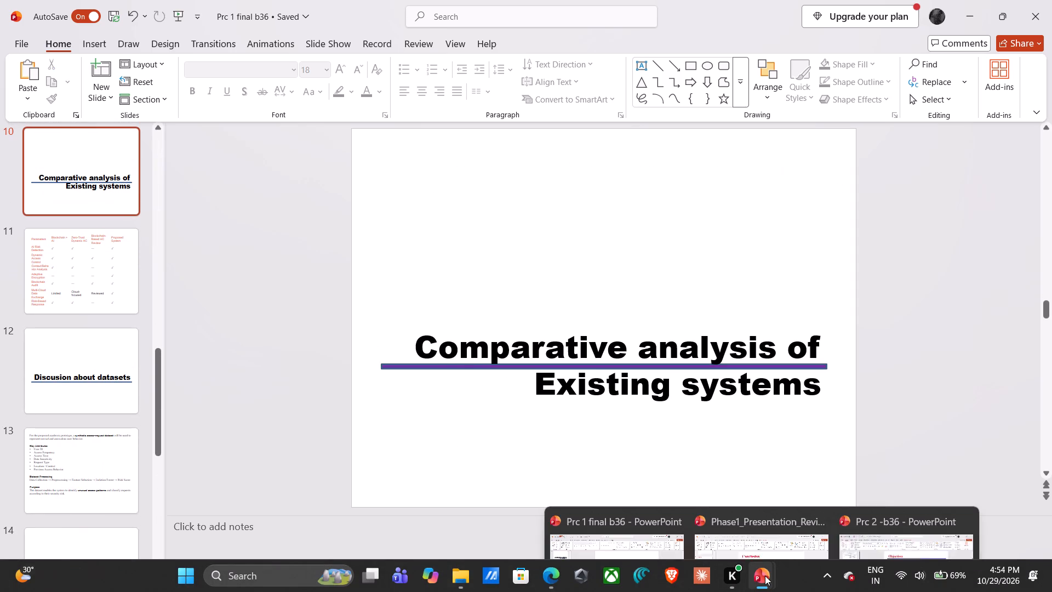
Switch to the Phase 1 presentation and review its slides backwards from the Conclusion title slide to Scope of the proposed system.
{"action": "left_click", "coordinate": [780, 515]}
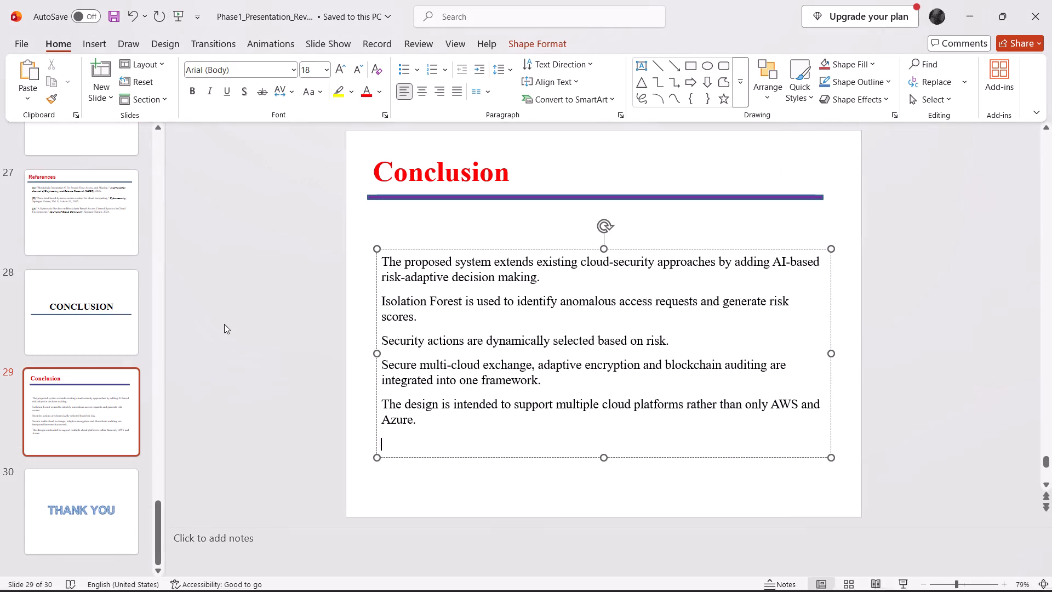
{"action": "left_click", "coordinate": [82, 301]}
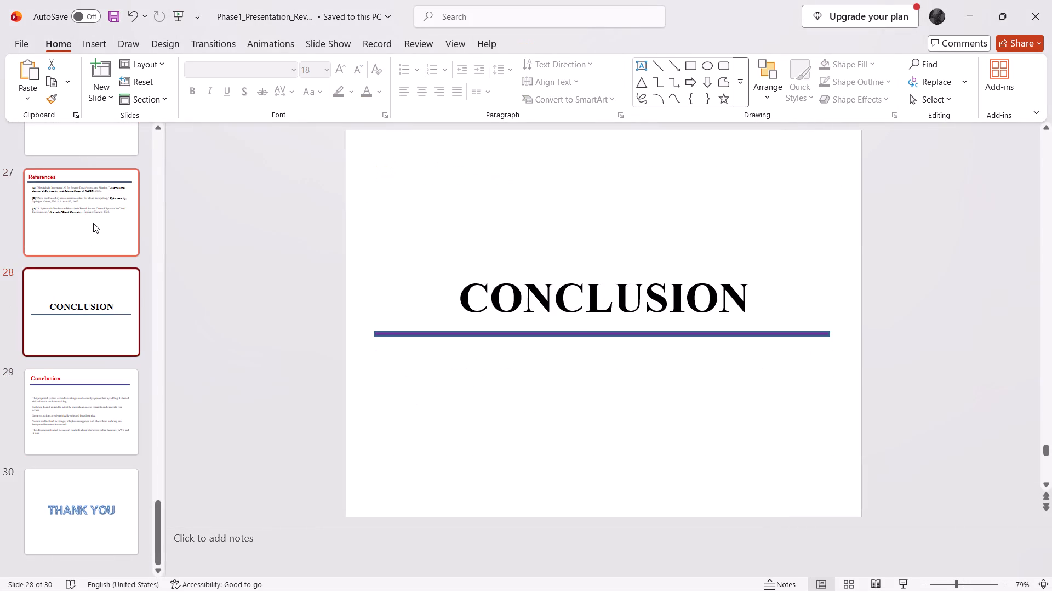
{"action": "left_click", "coordinate": [93, 223]}
{"action": "scroll", "coordinate": [93, 223], "scroll_direction": "up", "scroll_amount": 1}
{"action": "left_click", "coordinate": [85, 304]}
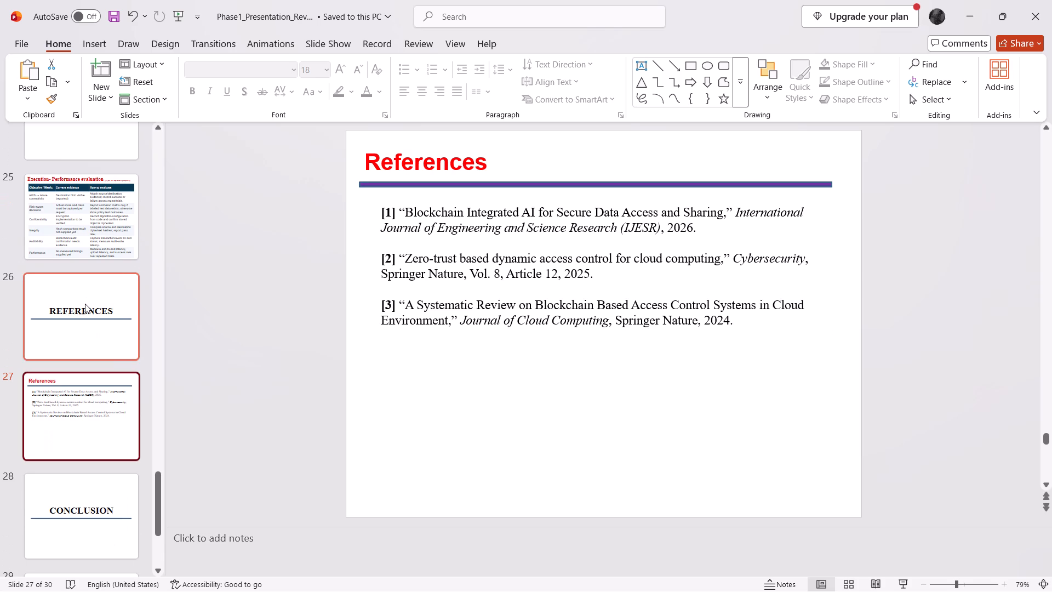
{"action": "left_click", "coordinate": [100, 241]}
{"action": "scroll", "coordinate": [100, 241], "scroll_direction": "up", "scroll_amount": 1}
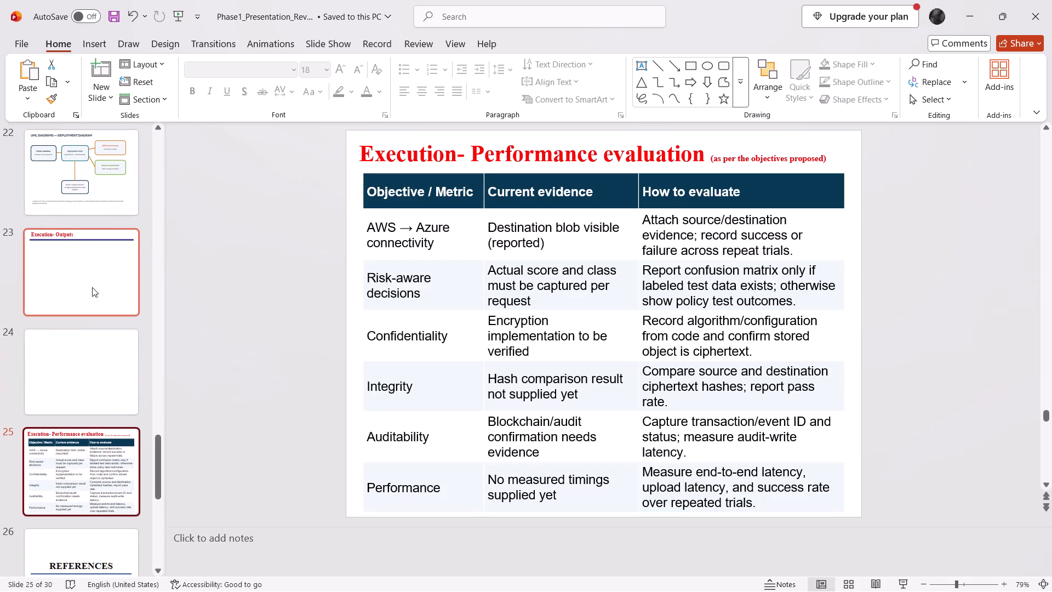
{"action": "left_click", "coordinate": [78, 177]}
{"action": "scroll", "coordinate": [78, 177], "scroll_direction": "up", "scroll_amount": 4}
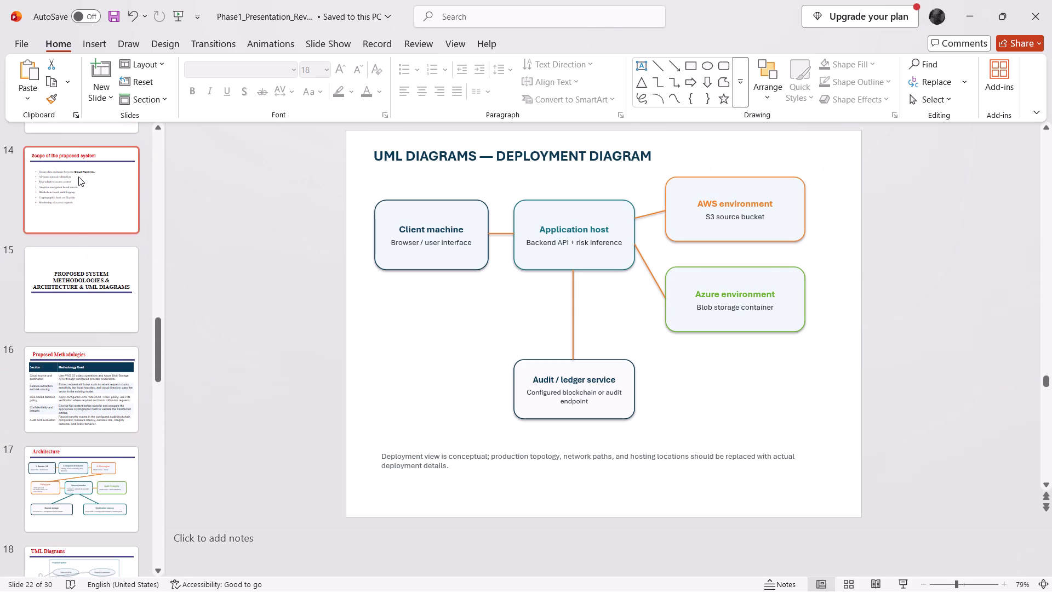
{"action": "left_click", "coordinate": [67, 286]}
{"action": "left_click", "coordinate": [83, 394]}
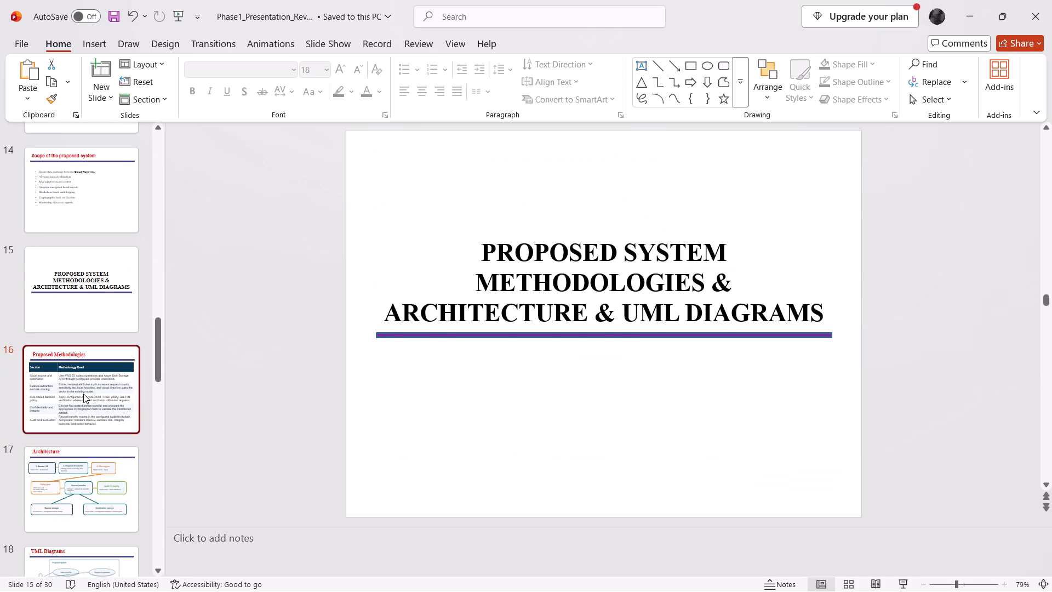
{"action": "left_click", "coordinate": [95, 215]}
{"action": "scroll", "coordinate": [95, 215], "scroll_direction": "up", "scroll_amount": 1}
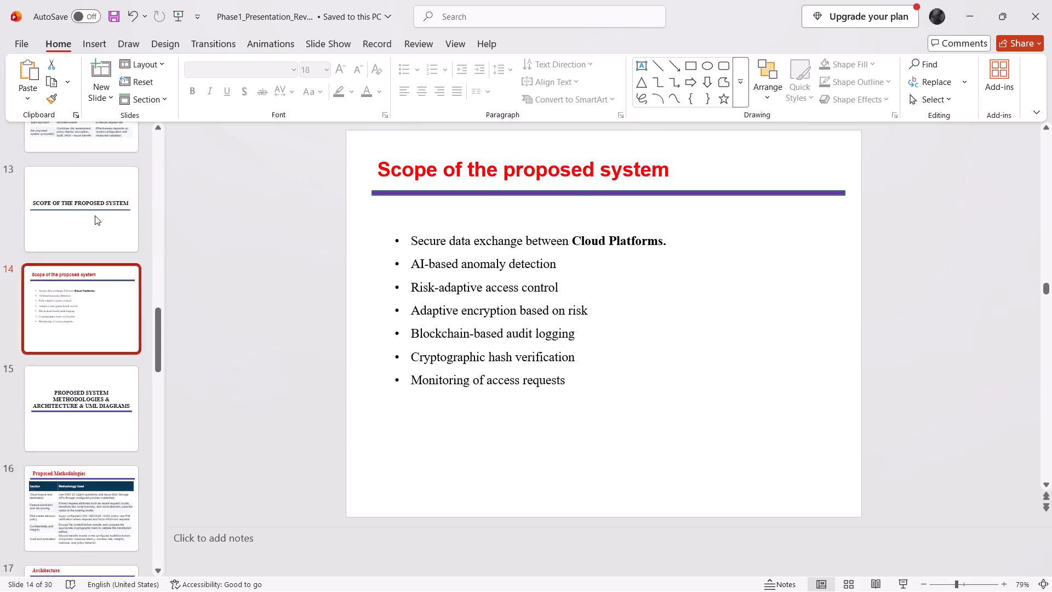
{"action": "scroll", "coordinate": [95, 215], "scroll_direction": "up", "scroll_amount": 1}
{"action": "left_click", "coordinate": [83, 425]}
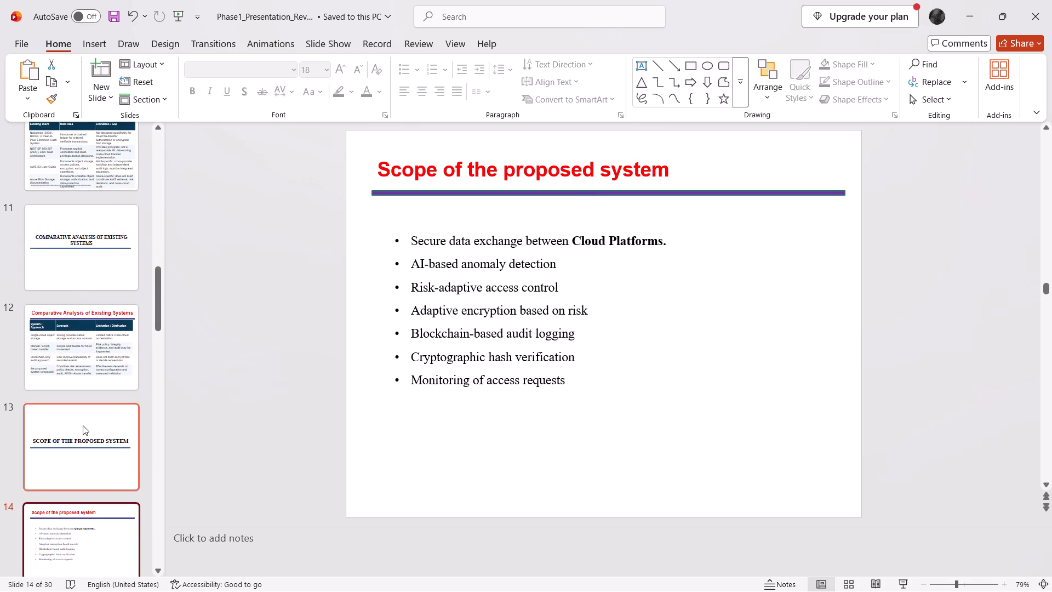
{"action": "left_click", "coordinate": [102, 373]}
{"action": "left_click", "coordinate": [96, 276]}
{"action": "scroll", "coordinate": [96, 276], "scroll_direction": "up", "scroll_amount": 1}
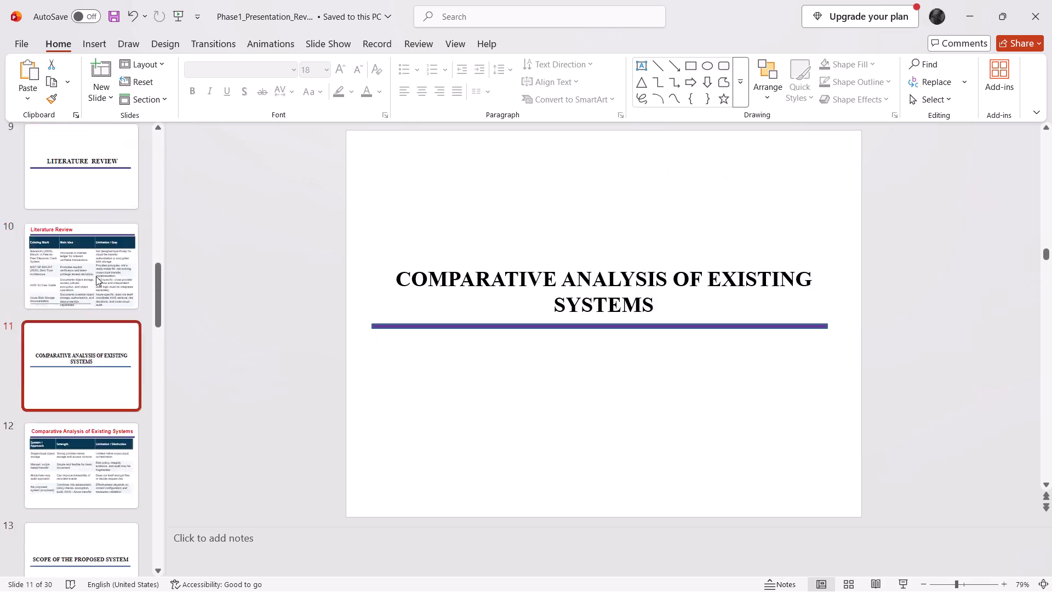
{"action": "scroll", "coordinate": [96, 276], "scroll_direction": "up", "scroll_amount": 1}
{"action": "left_click", "coordinate": [83, 435]}
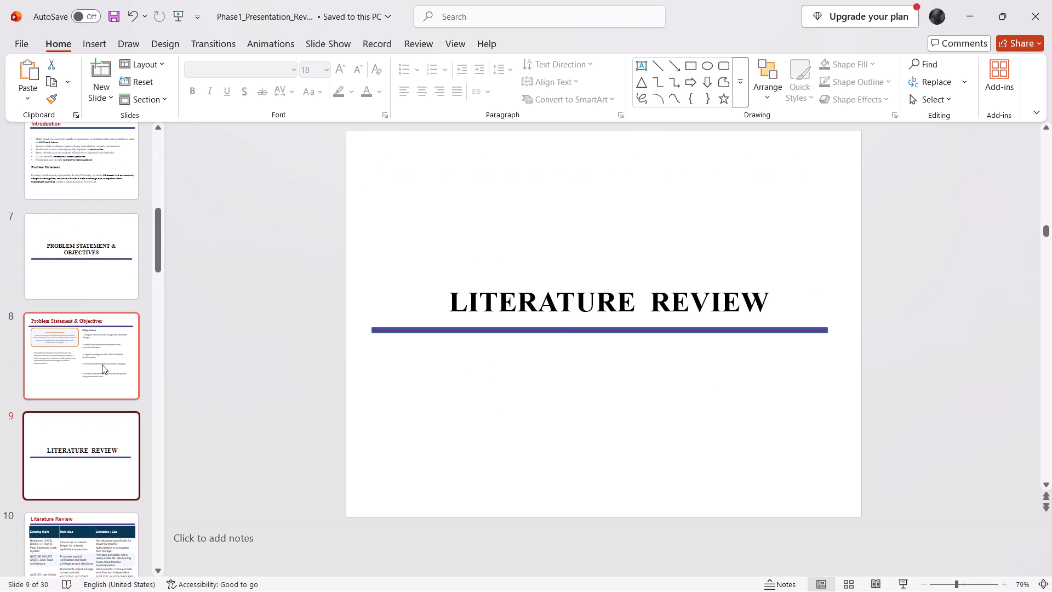
{"action": "left_click", "coordinate": [102, 365]}
{"action": "left_click", "coordinate": [482, 430]}
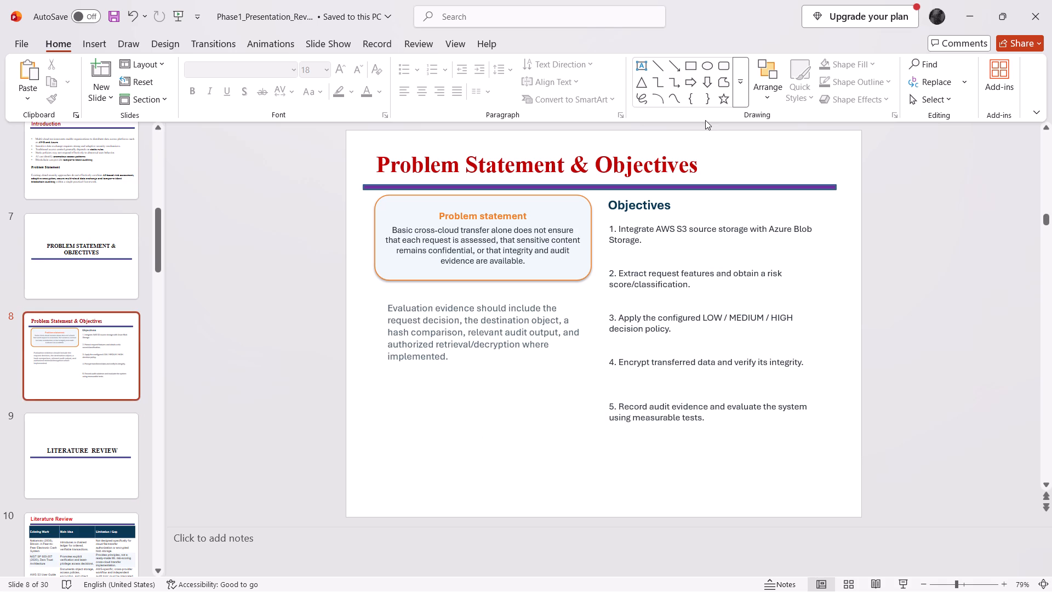
{"action": "left_click", "coordinate": [706, 168]}
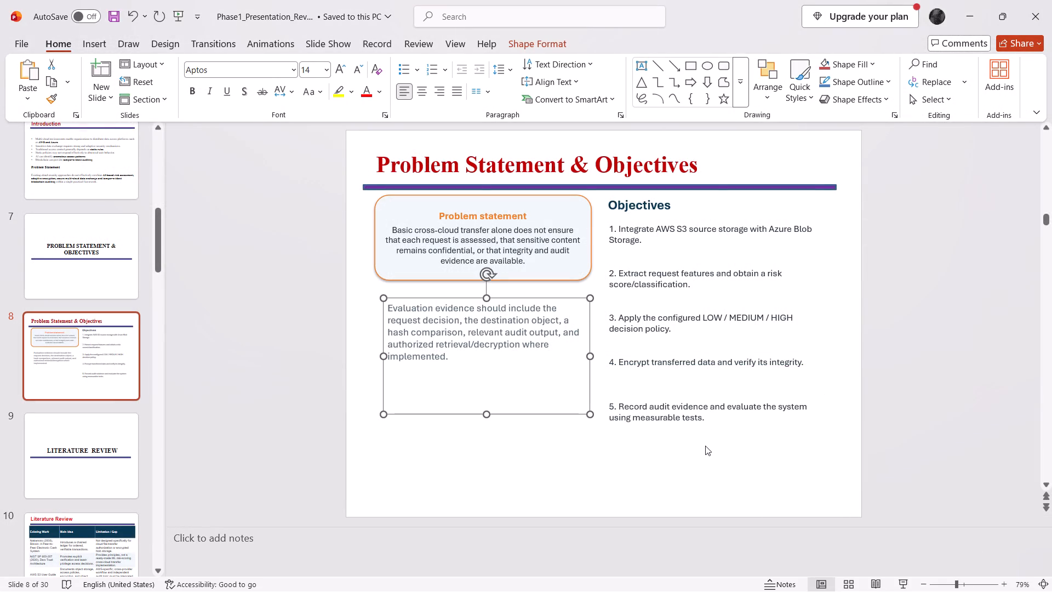
{"action": "left_click", "coordinate": [705, 446]}
{"action": "key", "text": "ctrl+a"}
{"action": "left_click", "coordinate": [705, 446]}
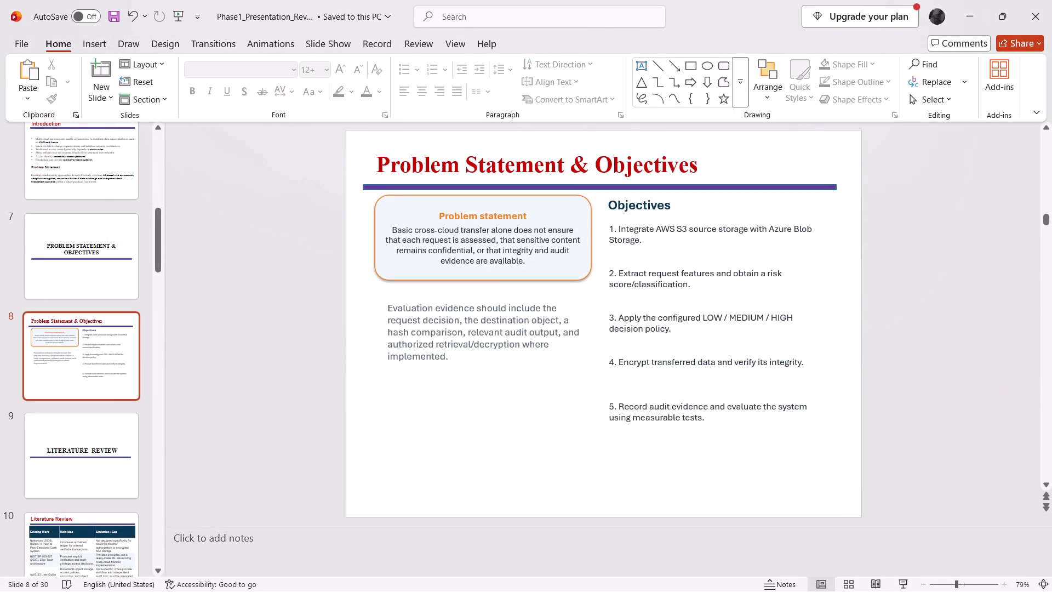
{"action": "left_click", "coordinate": [782, 494]}
{"action": "left_click", "coordinate": [811, 494]}
{"action": "left_click_drag", "start_coordinate": [843, 487], "coordinate": [367, 203]}
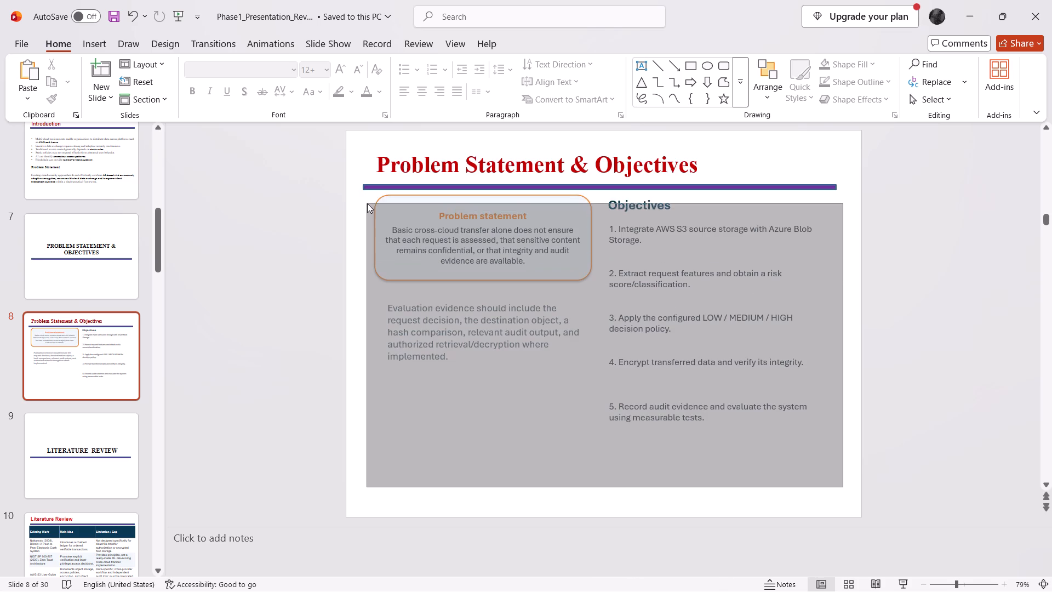
{"action": "left_click_drag", "start_coordinate": [367, 203], "coordinate": [367, 201]}
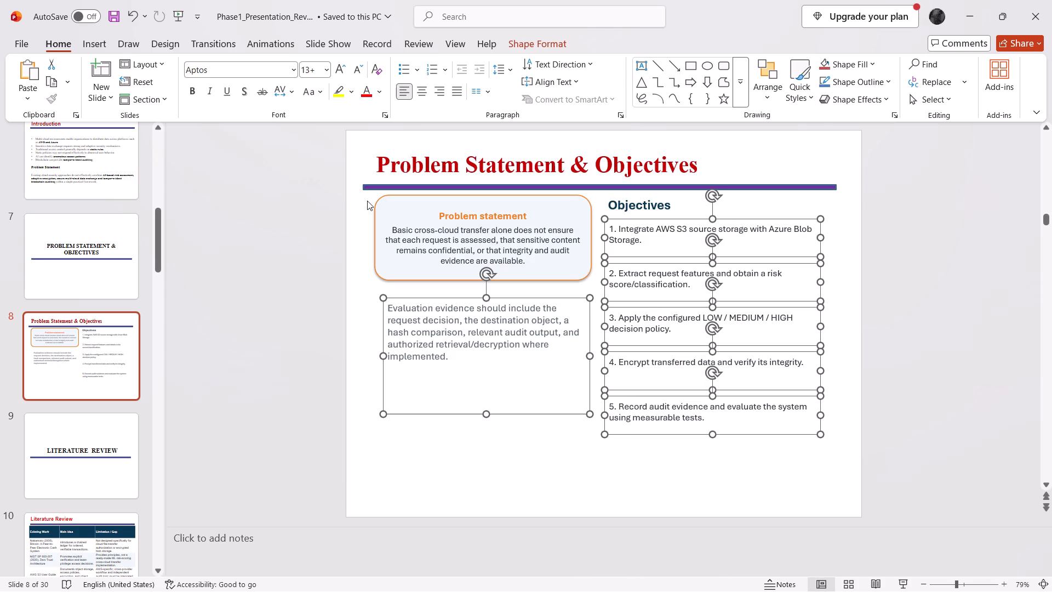
{"action": "key", "text": "BackSpace"}
Delete the Objectives heading and the rounded Problem statement box from slide 8, keeping only the slide title and line.
{"action": "left_click_drag", "start_coordinate": [714, 218], "coordinate": [578, 206]}
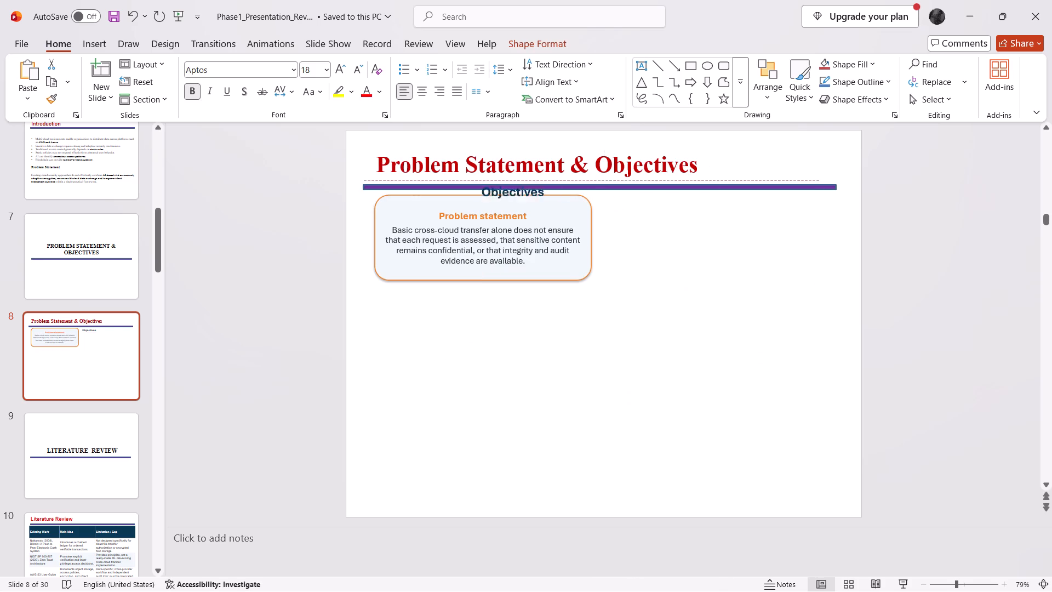
{"action": "left_click_drag", "start_coordinate": [578, 206], "coordinate": [519, 240]}
{"action": "key", "text": "Delete"}
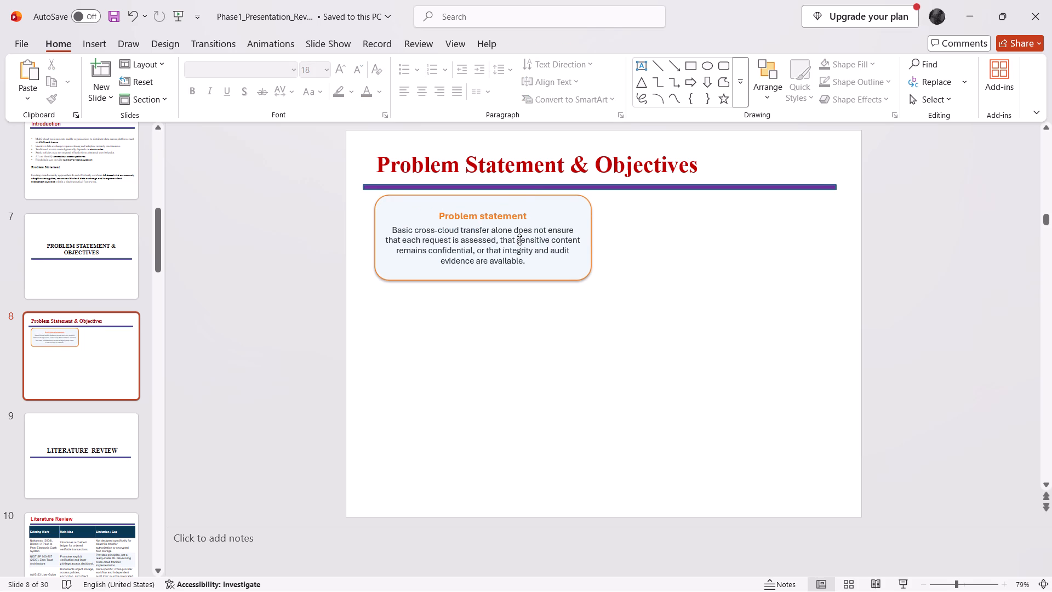
{"action": "left_click", "coordinate": [584, 195]}
{"action": "key", "text": "Delete"}
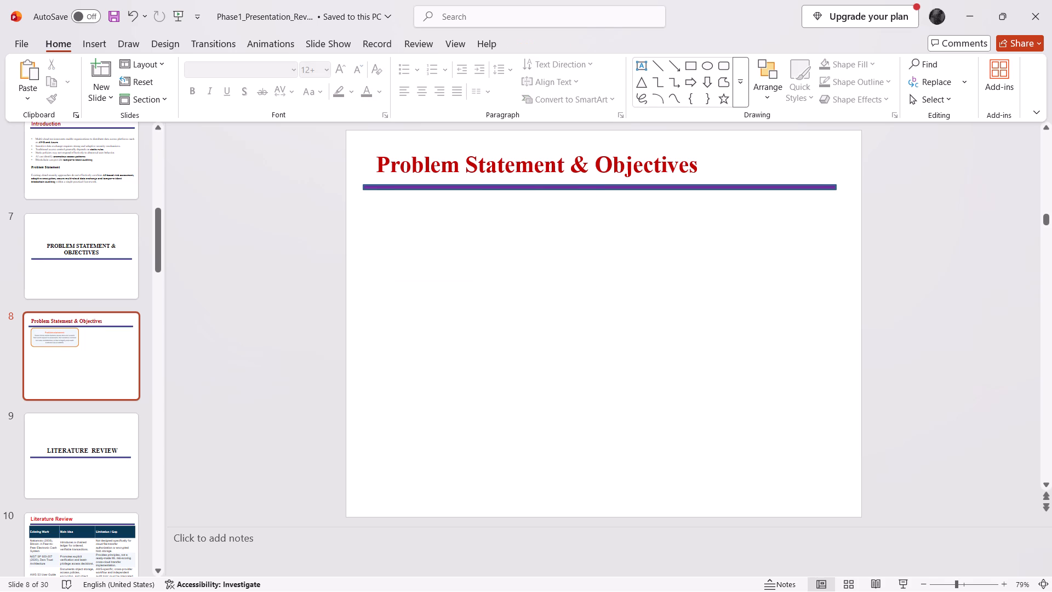
Paste the copied problem statement onto slide 8 and set all its text to Times New Roman.
{"action": "left_click", "coordinate": [542, 214]}
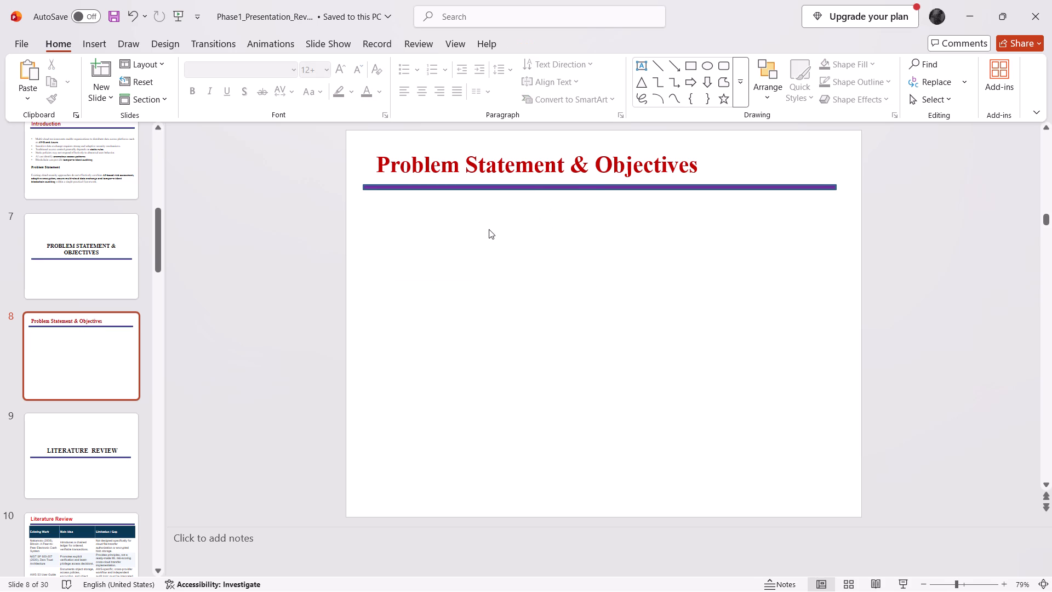
{"action": "key", "text": "ctrl+v"}
{"action": "left_click", "coordinate": [541, 331]}
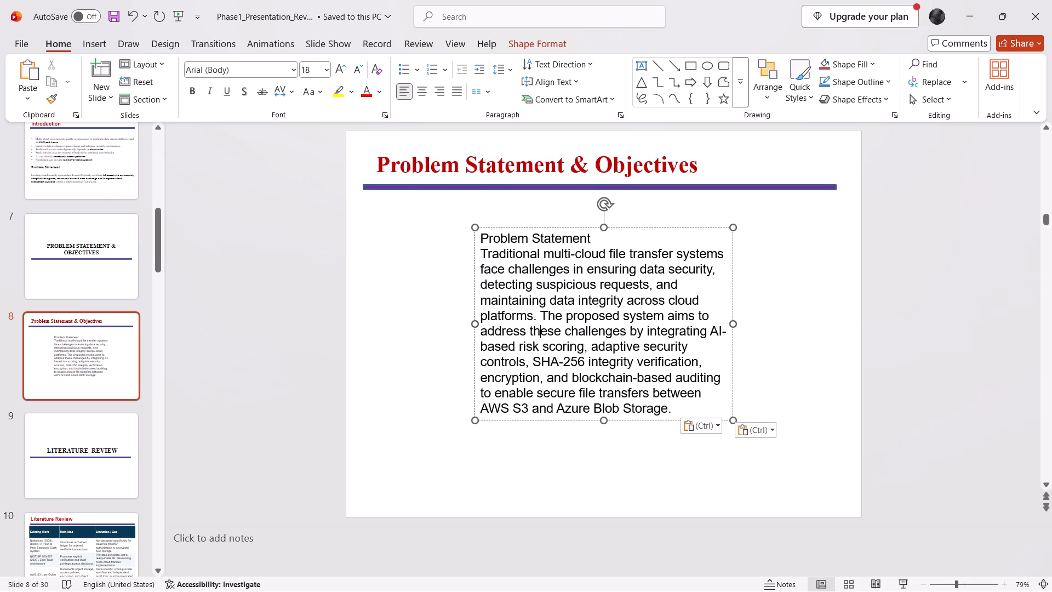
{"action": "key", "text": "ctrl+a"}
{"action": "left_click", "coordinate": [245, 65]}
{"action": "type", "text": "times"}
{"action": "key", "text": "Return"}
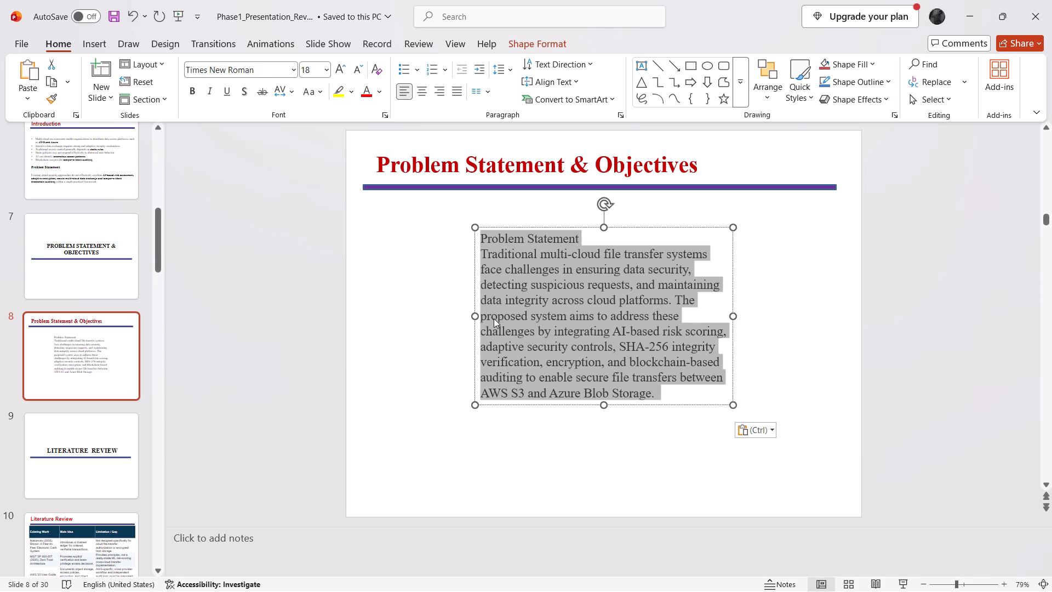
Widen the problem statement text box on both sides so it spans nearly the full width of the title line.
{"action": "left_click_drag", "start_coordinate": [474, 317], "coordinate": [365, 310]}
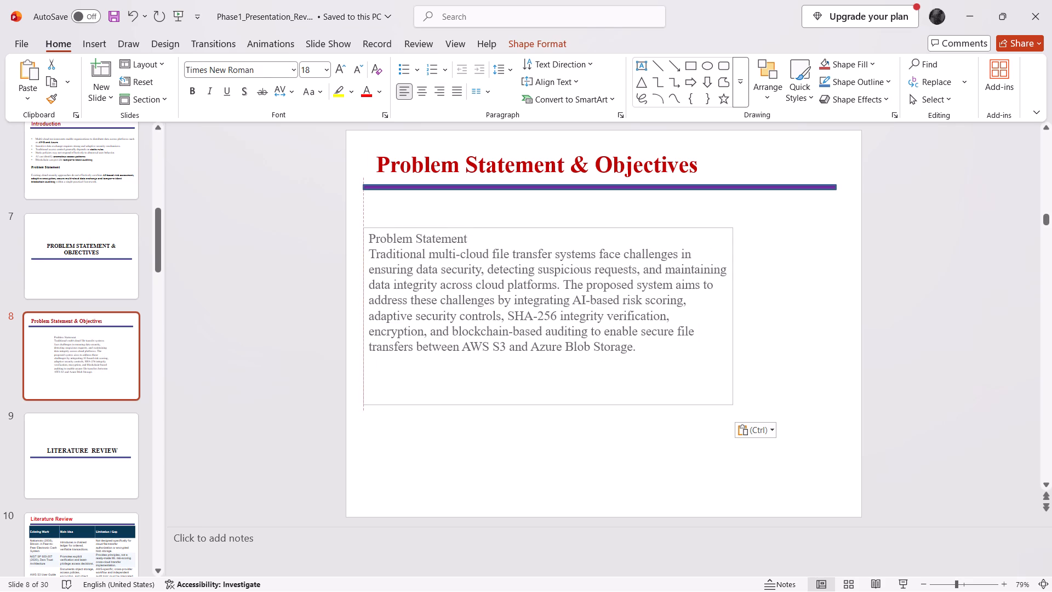
{"action": "left_click_drag", "start_coordinate": [365, 310], "coordinate": [379, 321]}
{"action": "left_click_drag", "start_coordinate": [731, 293], "coordinate": [807, 294]}
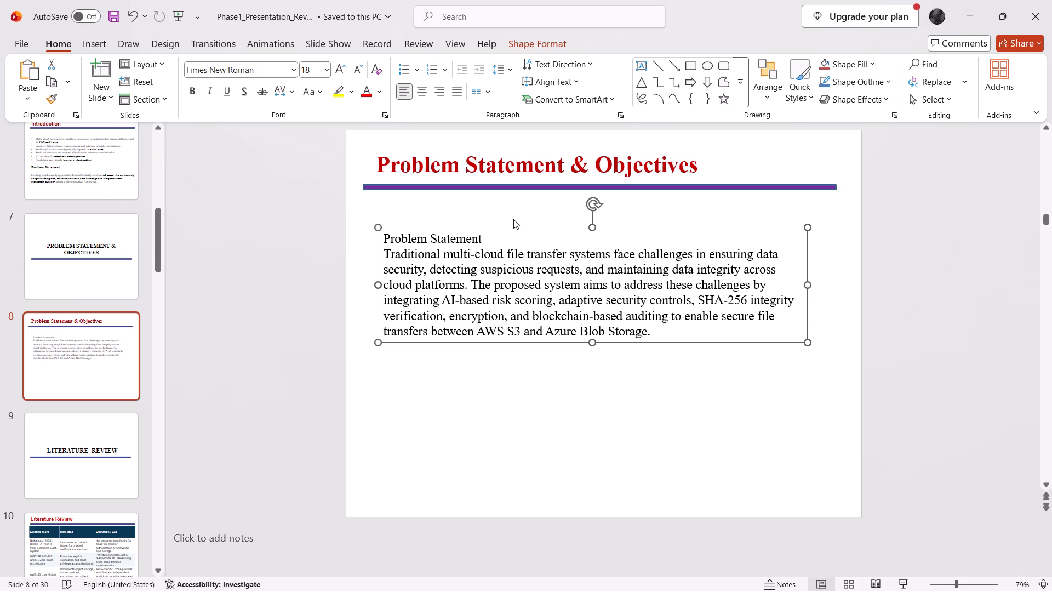
Make the Problem Statement heading in slide 8's text box bold and set its font size to 22.
{"action": "left_click", "coordinate": [496, 241]}
{"action": "left_click_drag", "start_coordinate": [490, 239], "coordinate": [408, 236]}
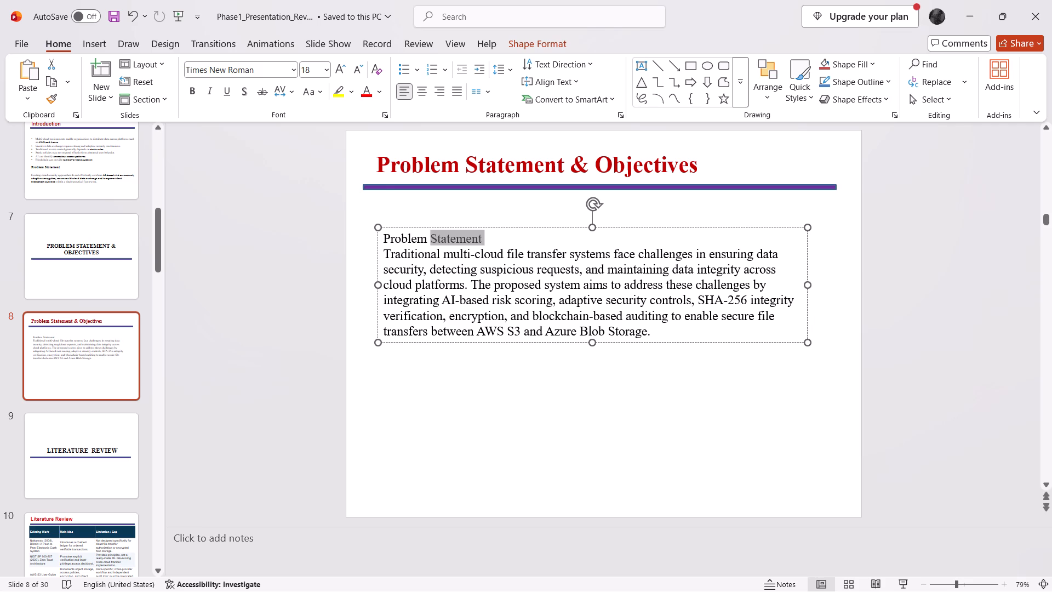
{"action": "left_click_drag", "start_coordinate": [408, 236], "coordinate": [385, 234]}
{"action": "left_click", "coordinate": [398, 217]}
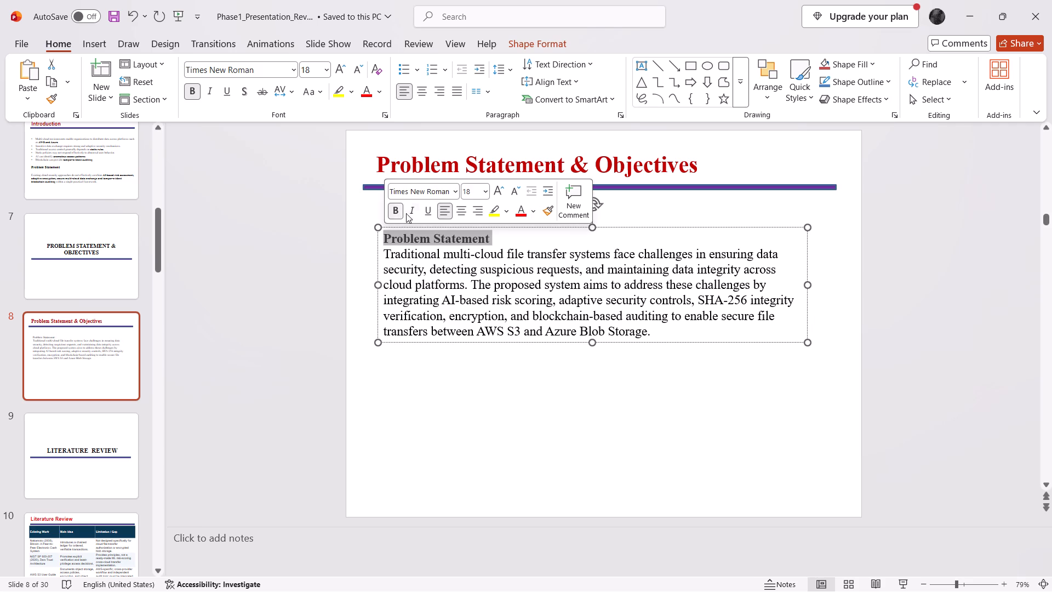
{"action": "left_click", "coordinate": [470, 191]}
{"action": "type", "text": "22"}
{"action": "key", "text": "Return"}
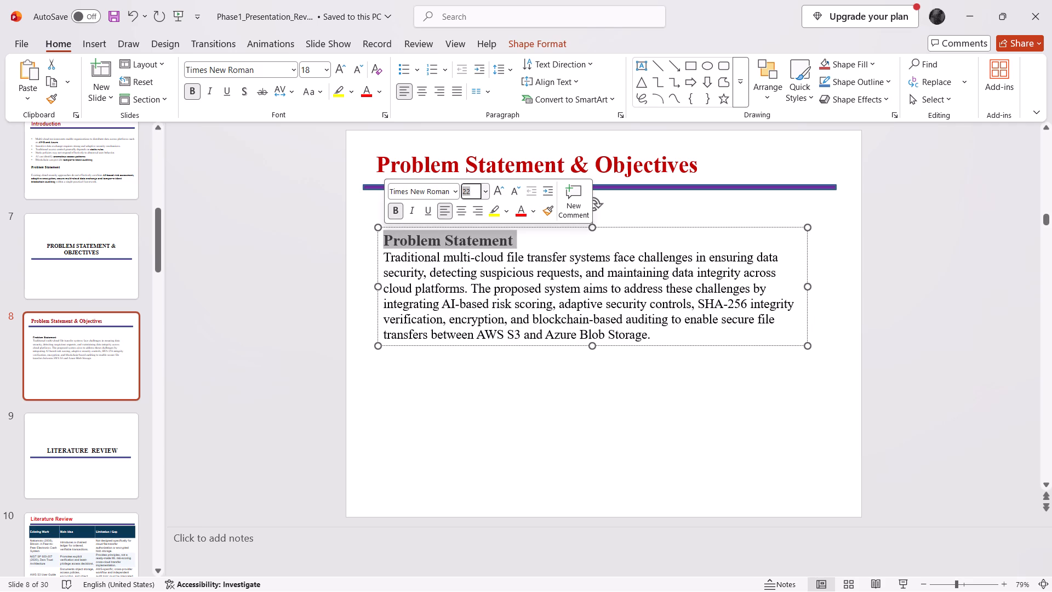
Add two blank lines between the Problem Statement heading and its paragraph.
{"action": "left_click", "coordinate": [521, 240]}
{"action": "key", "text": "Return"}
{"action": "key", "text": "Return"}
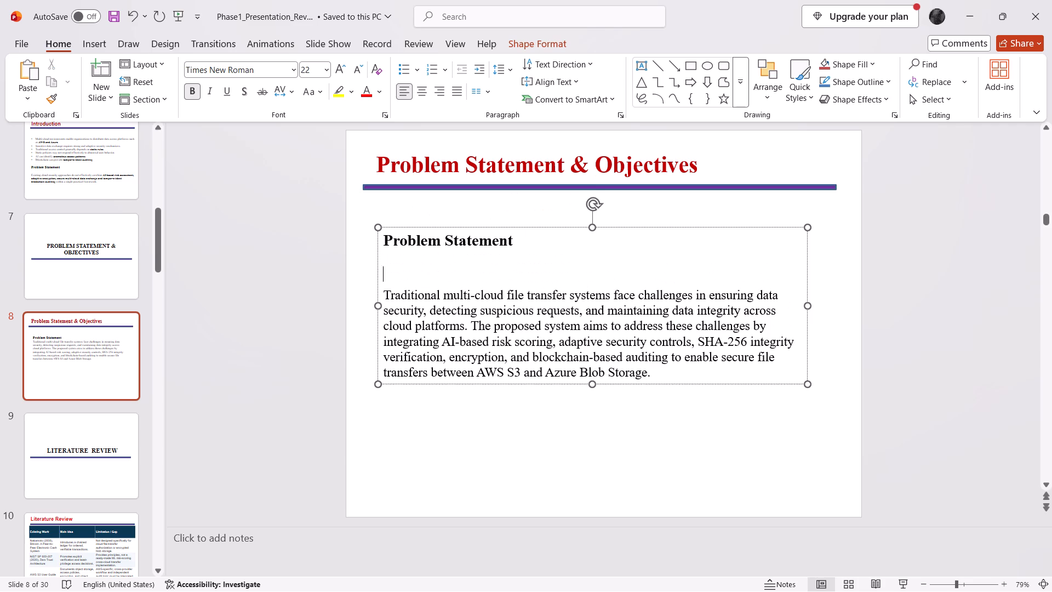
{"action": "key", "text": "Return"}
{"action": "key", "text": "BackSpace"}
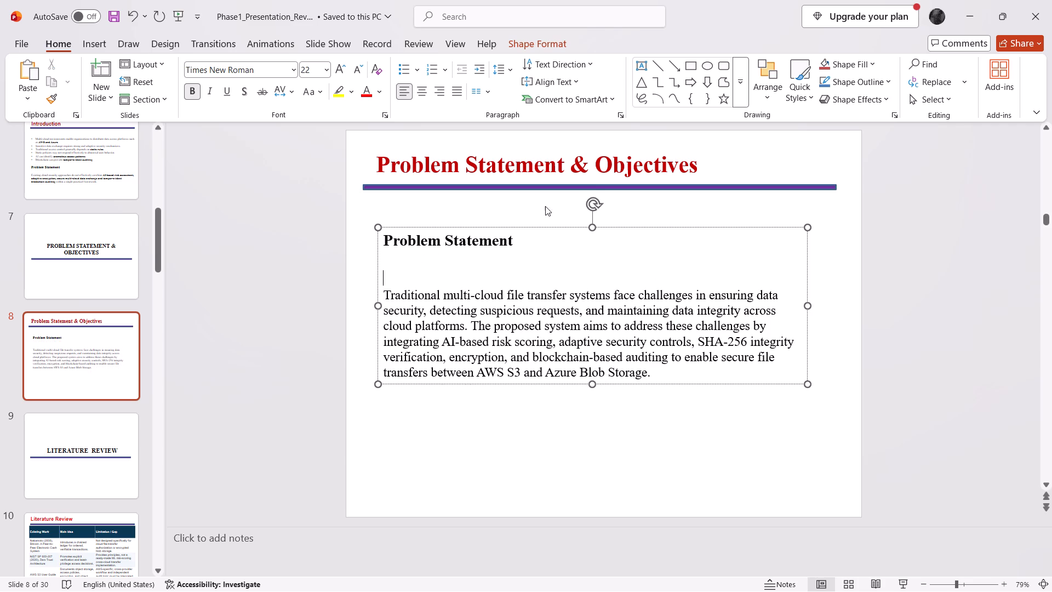
Move the problem statement text box up toward the title line and widen it to the line's far end.
{"action": "left_click_drag", "start_coordinate": [537, 228], "coordinate": [533, 216]}
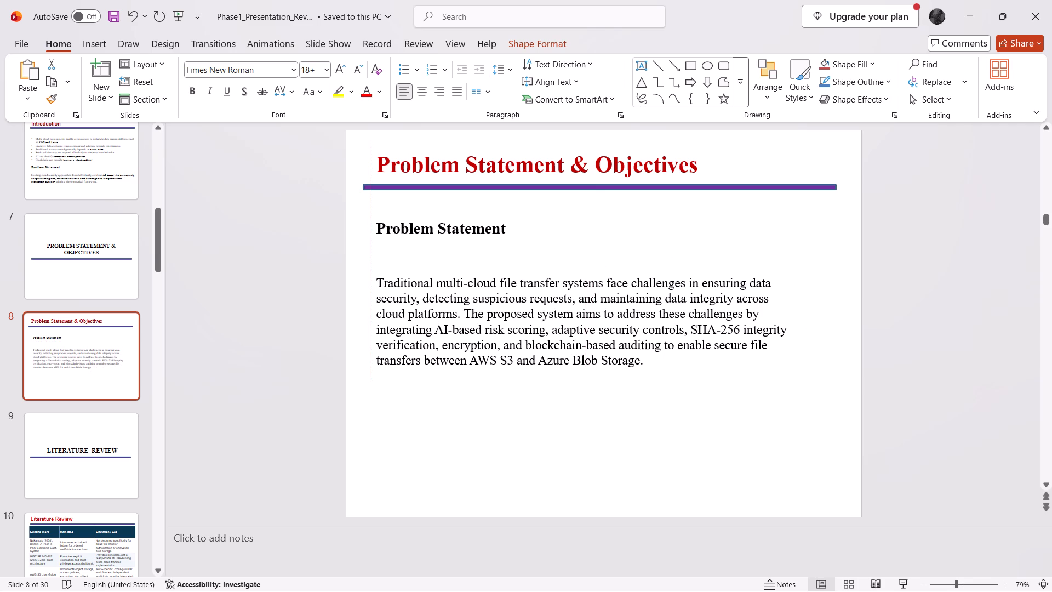
{"action": "left_click_drag", "start_coordinate": [533, 216], "coordinate": [537, 213]}
{"action": "left_click", "coordinate": [660, 355]}
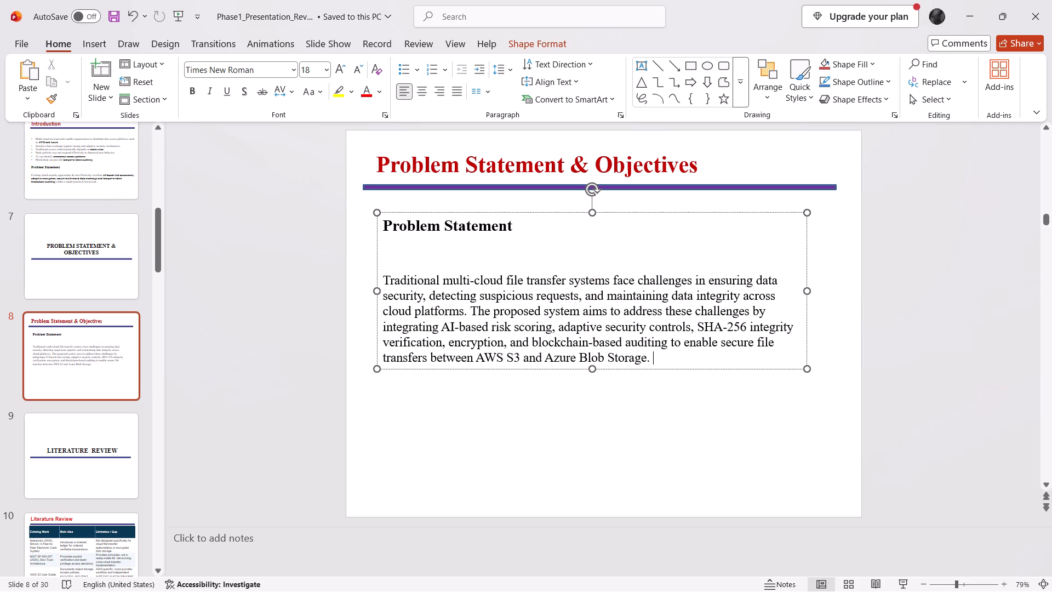
{"action": "left_click", "coordinate": [660, 355]}
{"action": "left_click_drag", "start_coordinate": [808, 290], "coordinate": [839, 292]}
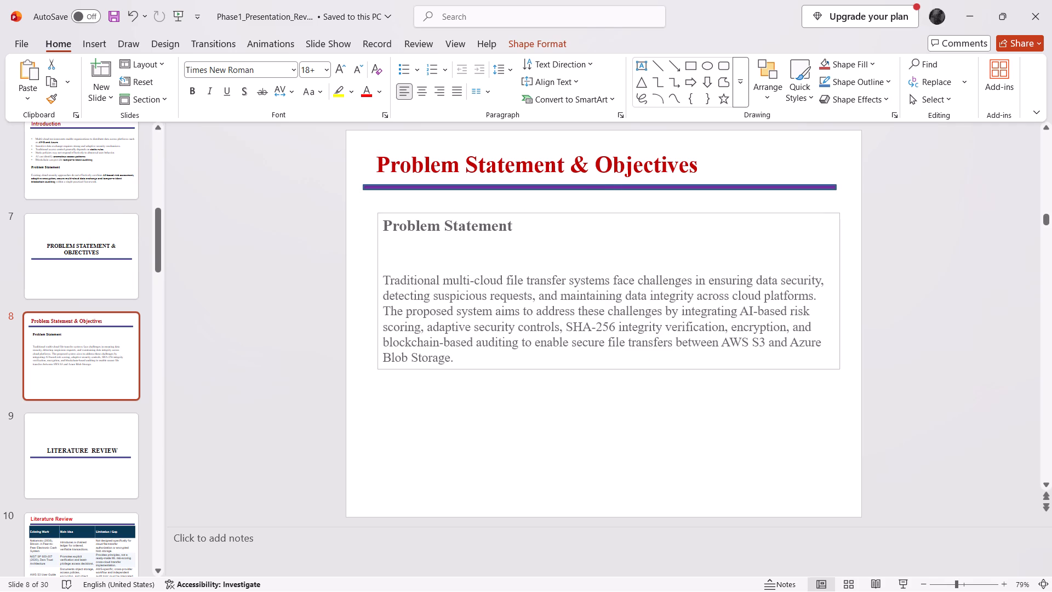
{"action": "left_click_drag", "start_coordinate": [839, 292], "coordinate": [838, 298]}
Justify all the text in the problem statement text box.
{"action": "left_click", "coordinate": [603, 346]}
{"action": "key", "text": "ctrl+a"}
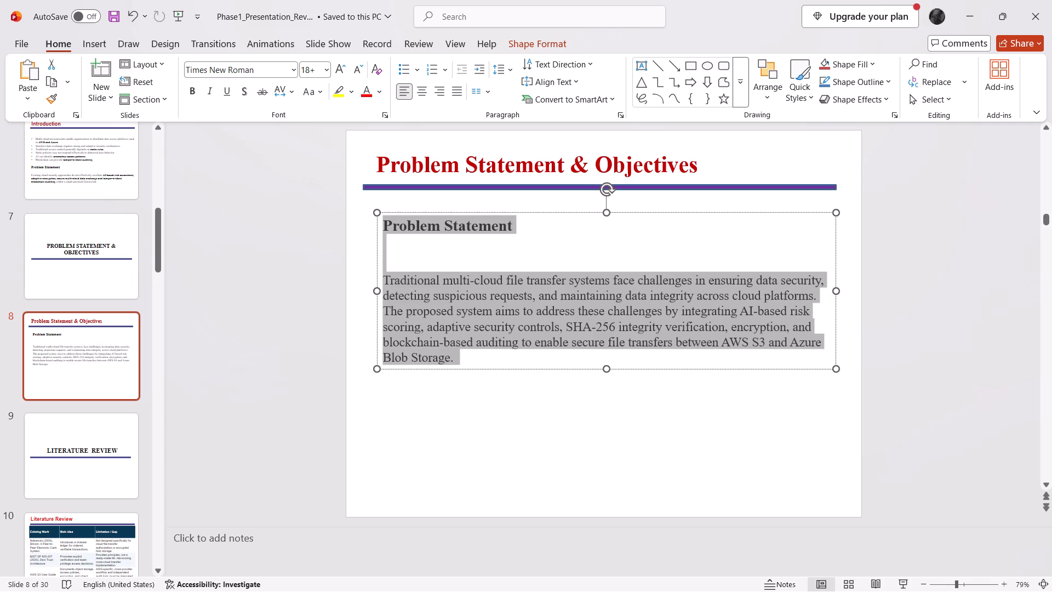
{"action": "left_click", "coordinate": [465, 96]}
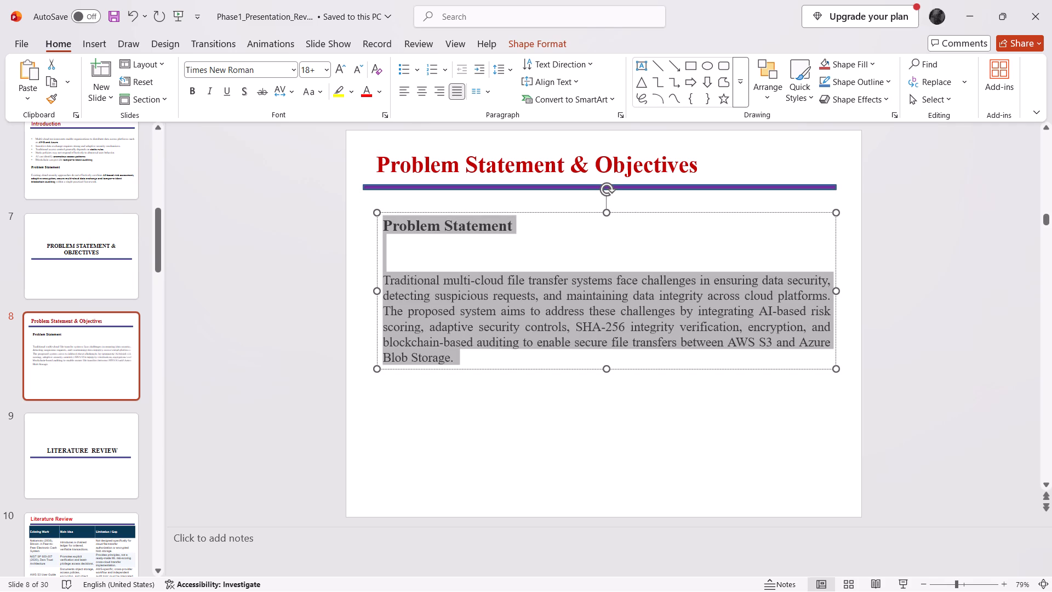
{"action": "left_click", "coordinate": [562, 418]}
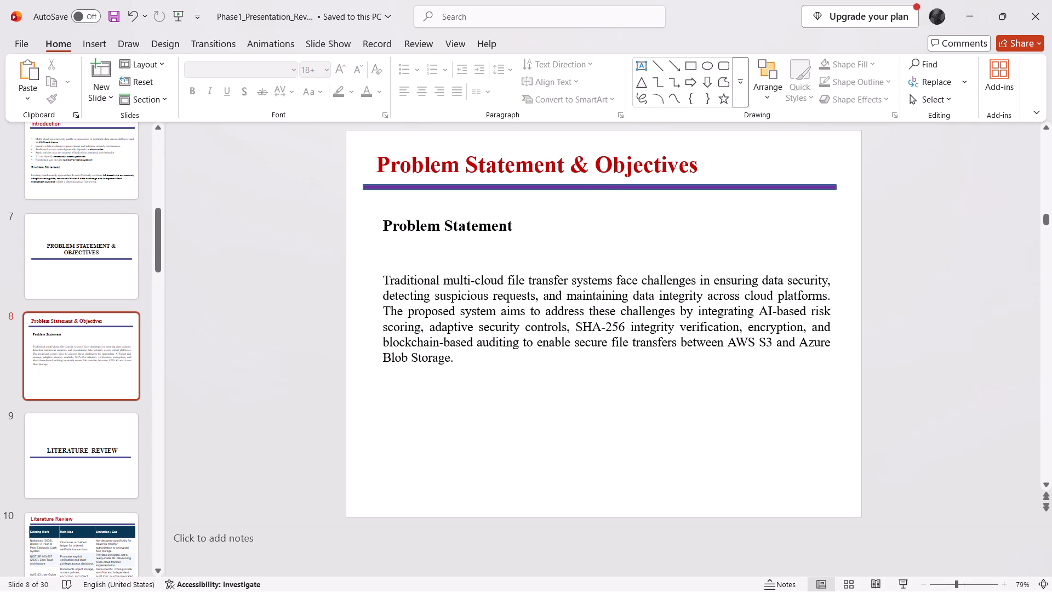
Reduce the gap between the Problem Statement heading and its paragraph to a single blank line.
{"action": "left_click", "coordinate": [455, 264]}
{"action": "key", "text": "BackSpace"}
{"action": "key", "text": "BackSpace"}
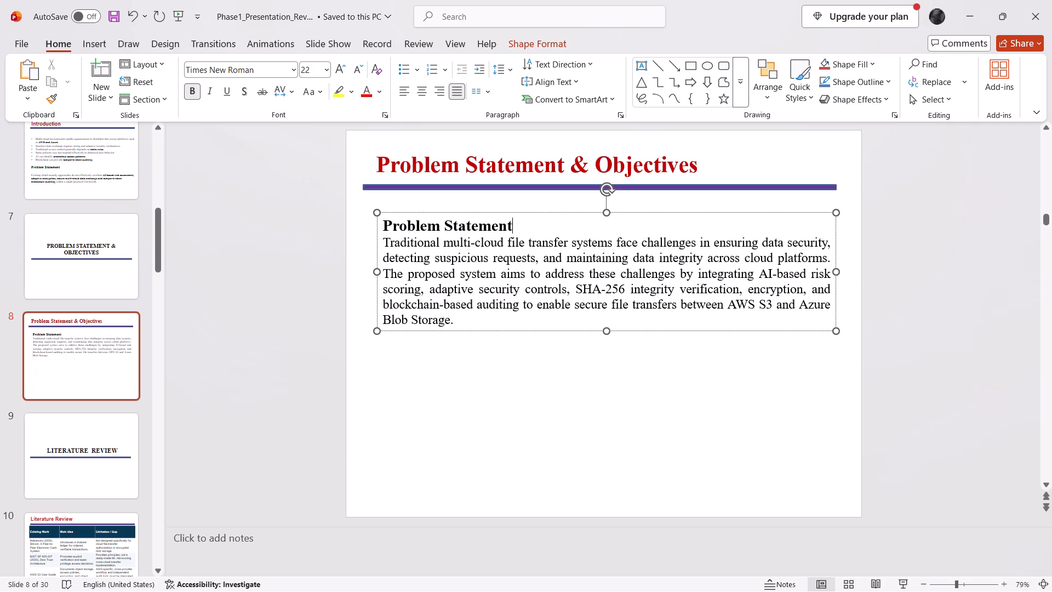
{"action": "key", "text": "Return"}
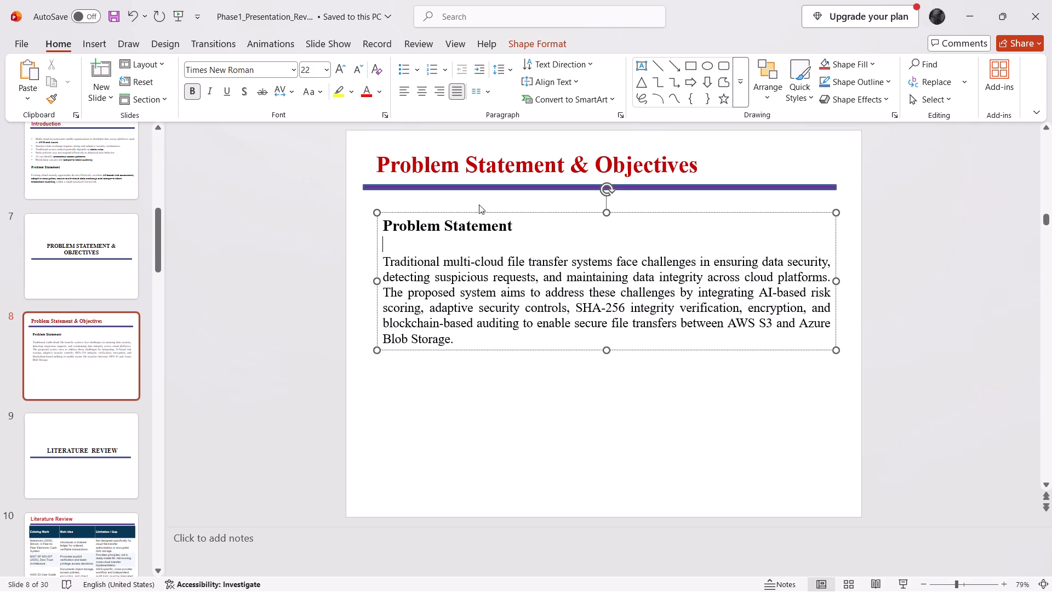
Move the problem statement text box up directly beneath the title line, with its edge aligned to the line's start.
{"action": "left_click_drag", "start_coordinate": [465, 211], "coordinate": [445, 192]}
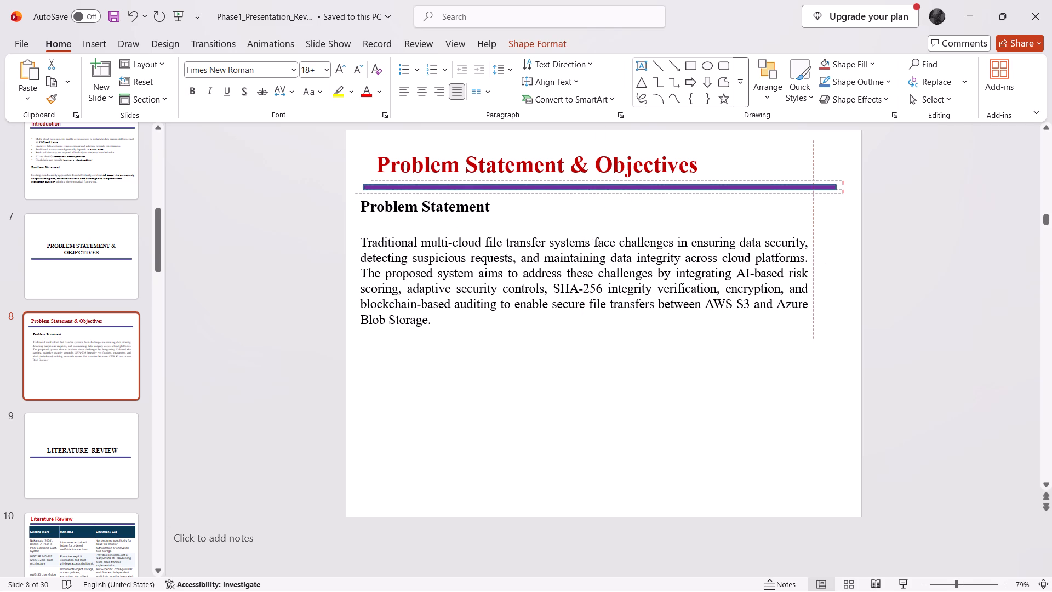
{"action": "left_click_drag", "start_coordinate": [445, 192], "coordinate": [450, 164]}
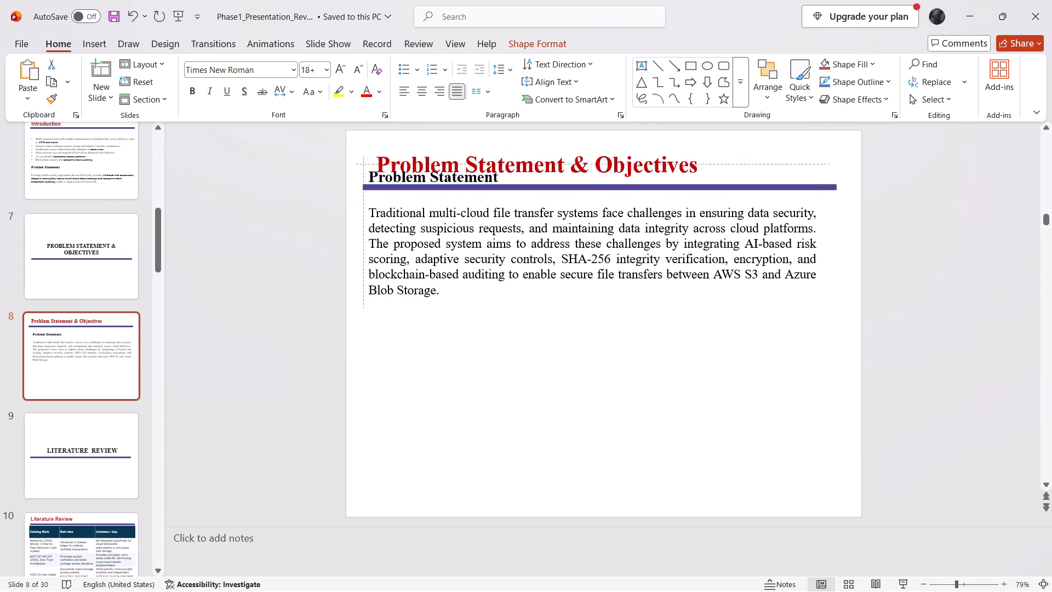
{"action": "left_click_drag", "start_coordinate": [450, 164], "coordinate": [454, 190]}
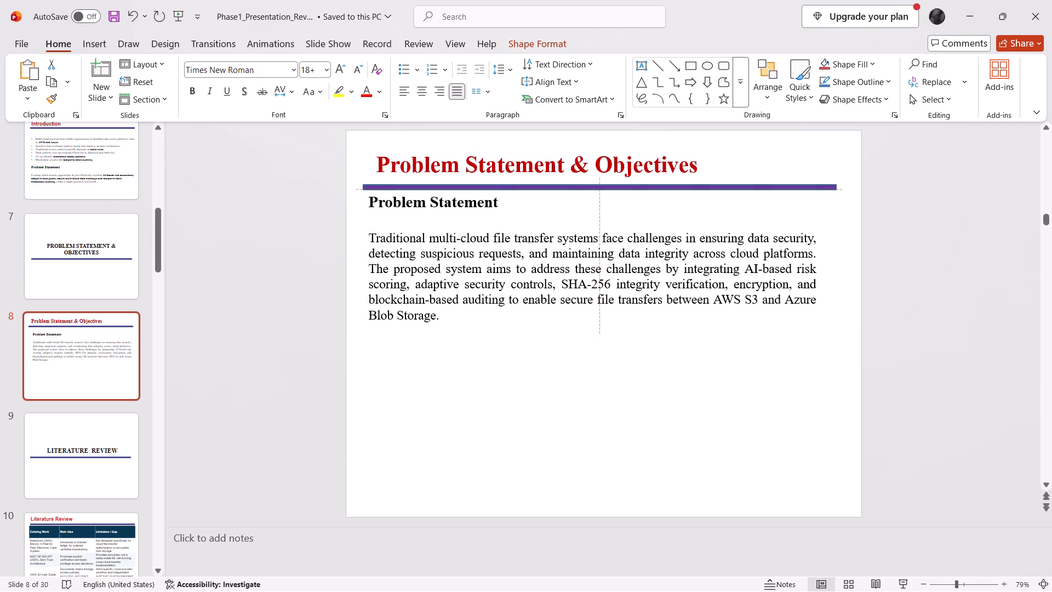
{"action": "left_click_drag", "start_coordinate": [454, 190], "coordinate": [454, 190]}
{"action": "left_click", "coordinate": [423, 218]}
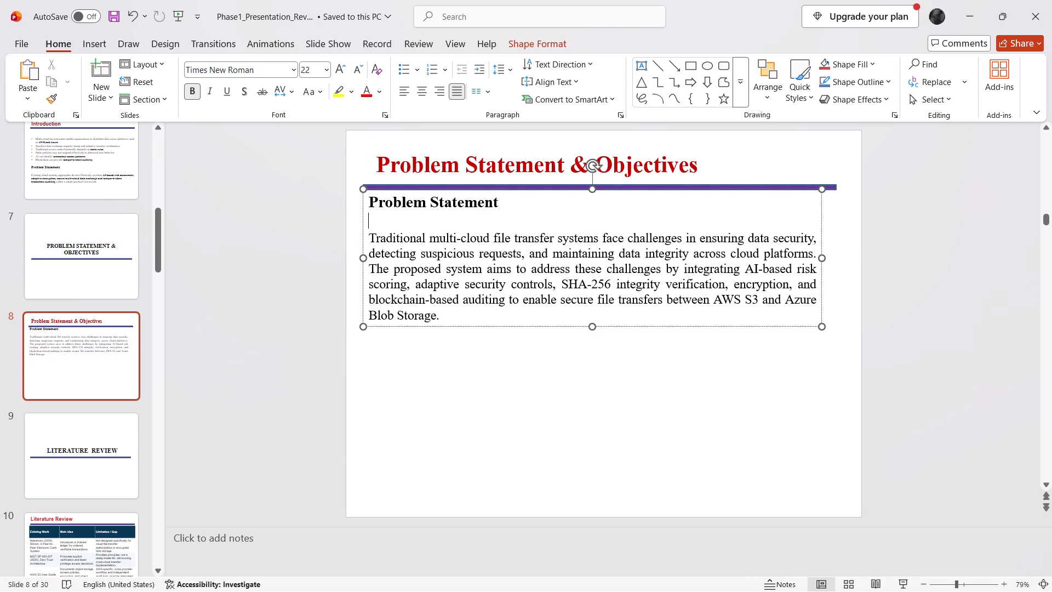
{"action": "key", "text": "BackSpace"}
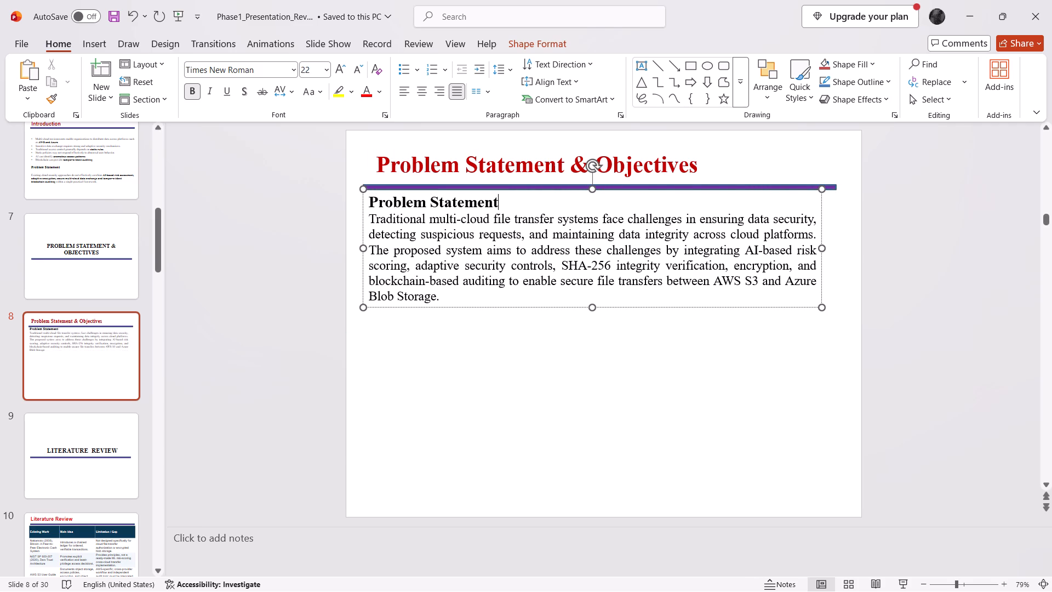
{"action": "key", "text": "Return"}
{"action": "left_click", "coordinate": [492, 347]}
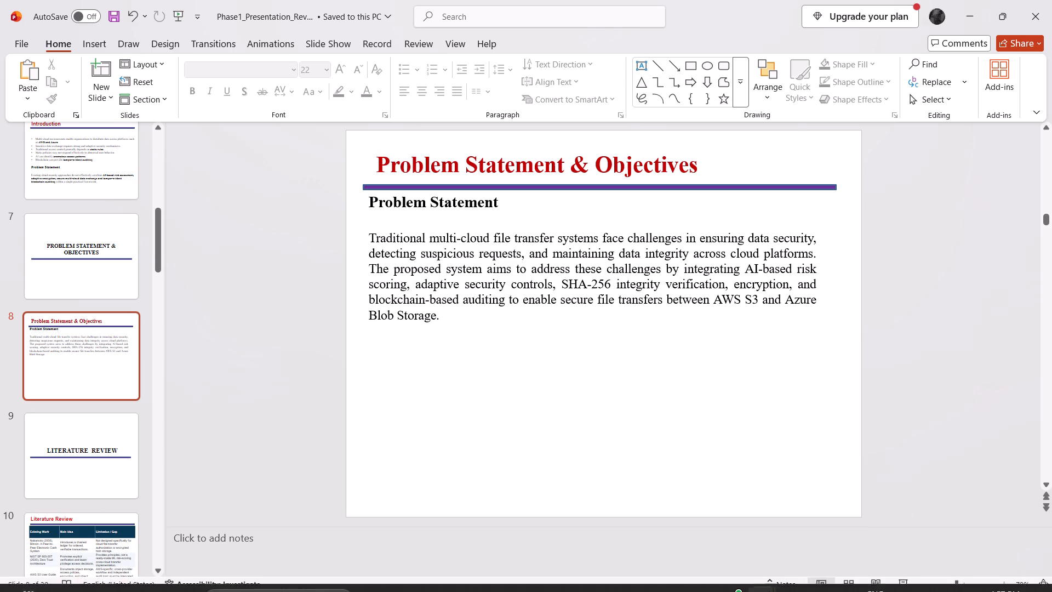
Switch to the Prc 2 -b36 presentation and examine the text on its Objectives slide.
{"action": "left_click", "coordinate": [913, 494]}
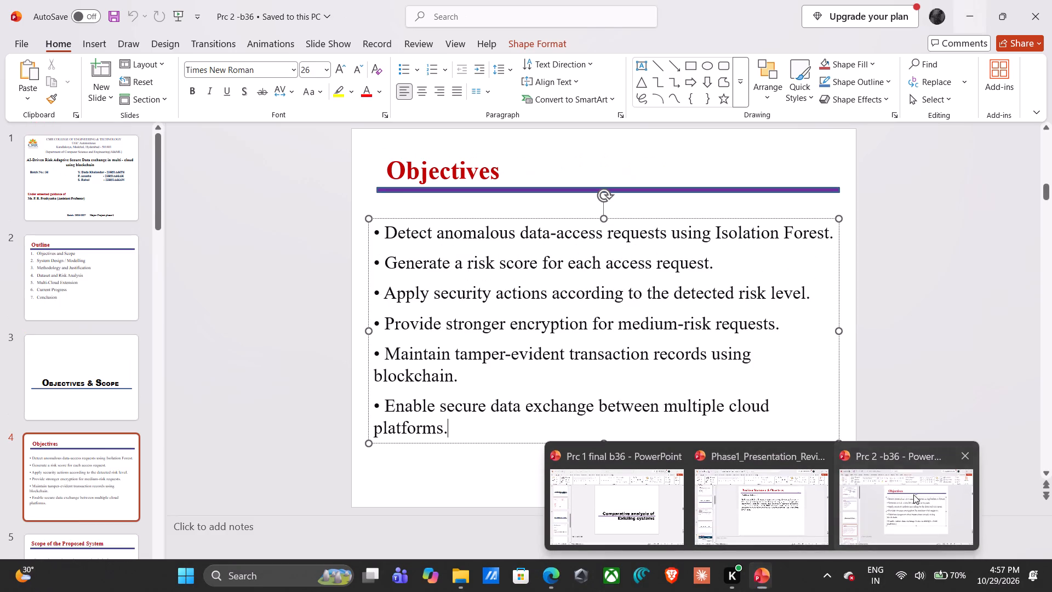
{"action": "left_click", "coordinate": [79, 449]}
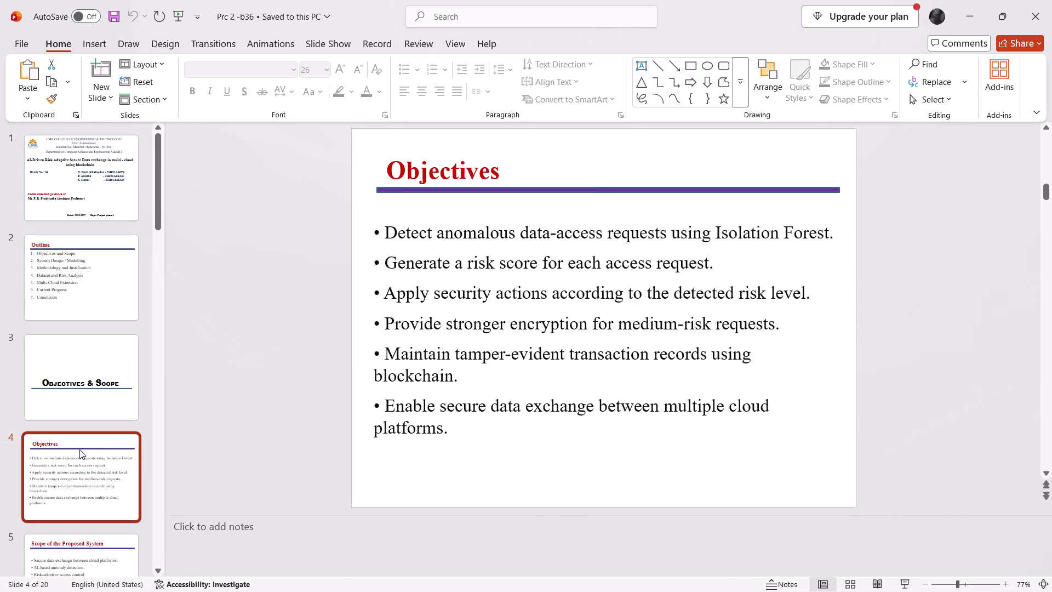
{"action": "left_click", "coordinate": [493, 403]}
{"action": "left_click", "coordinate": [455, 434]}
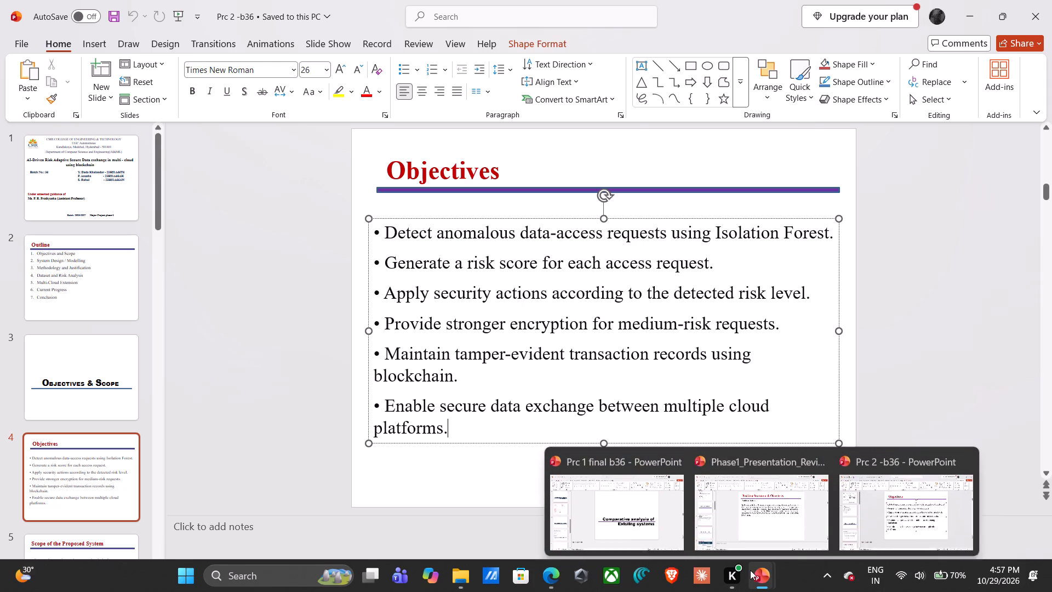
In the Prc 1 final b36 presentation, copy the OBJECTIVES heading and its six items from slide 9.
{"action": "left_click", "coordinate": [611, 493]}
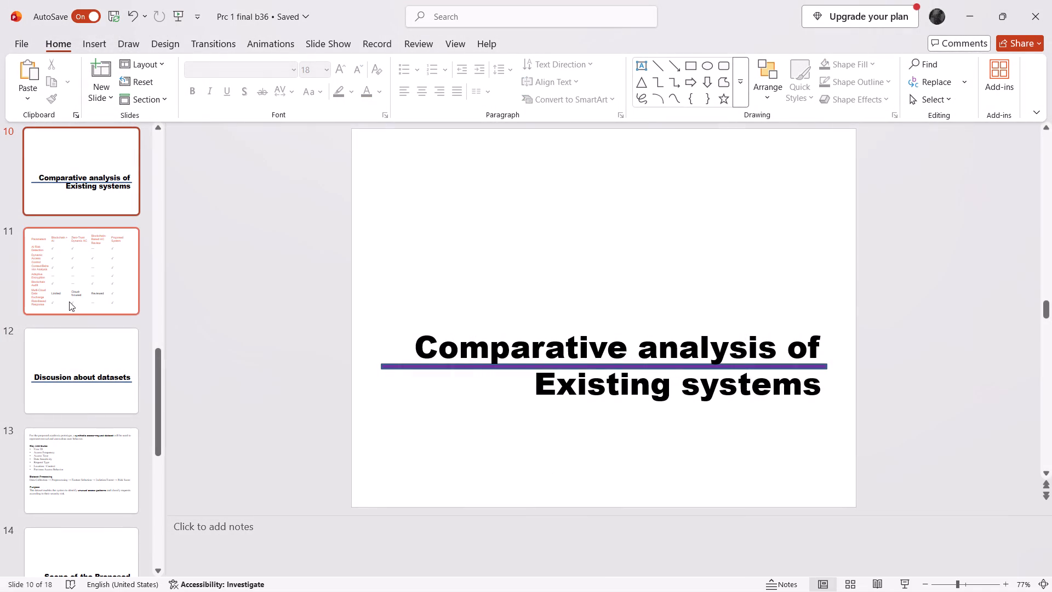
{"action": "scroll", "coordinate": [65, 413], "scroll_direction": "up", "scroll_amount": 6}
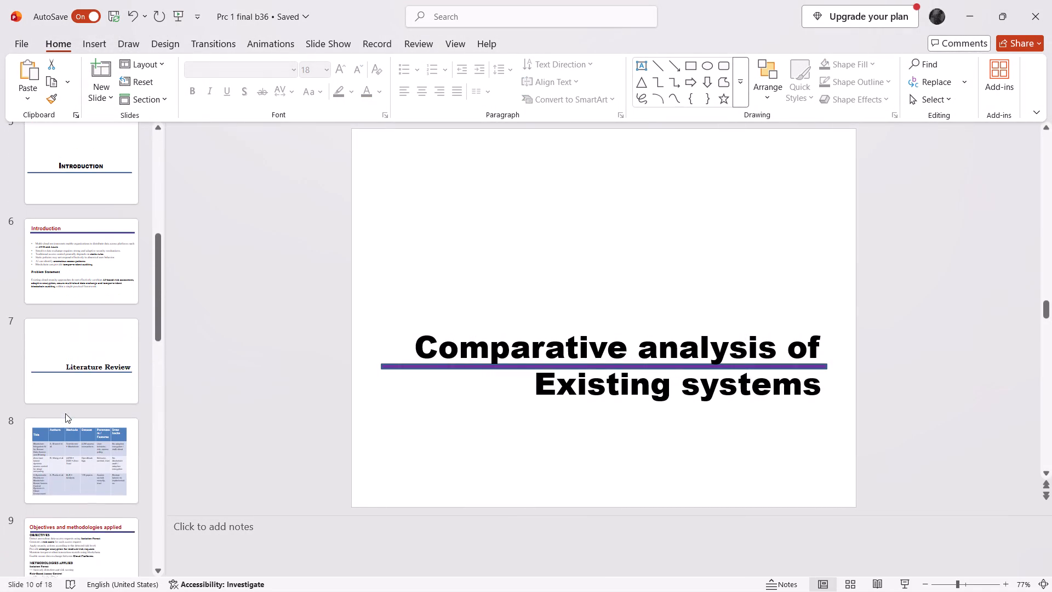
{"action": "scroll", "coordinate": [65, 413], "scroll_direction": "up", "scroll_amount": 1}
{"action": "left_click", "coordinate": [83, 539]}
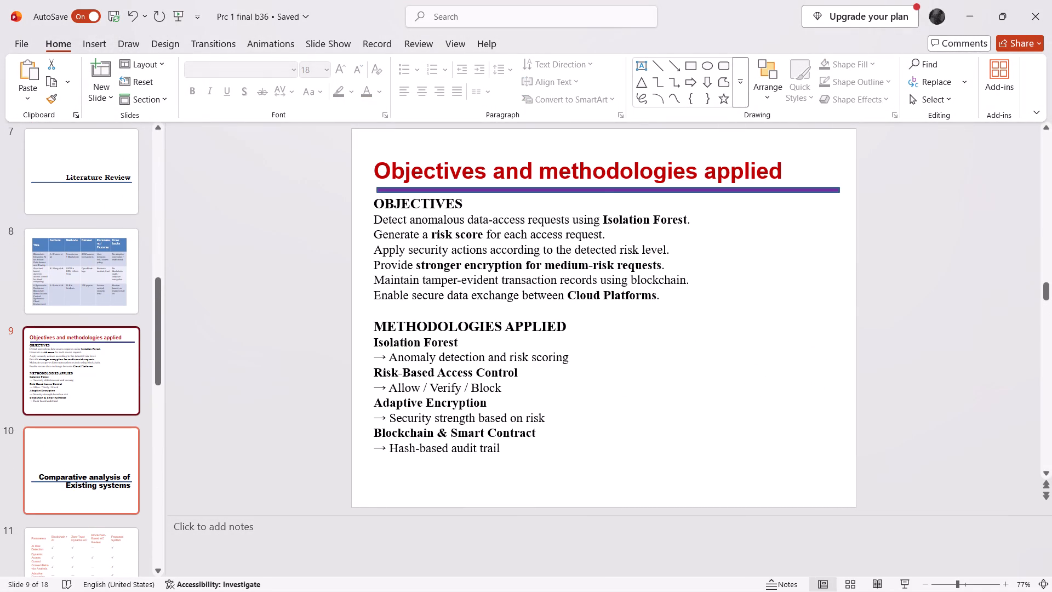
{"action": "left_click", "coordinate": [667, 331]}
{"action": "left_click", "coordinate": [677, 294]}
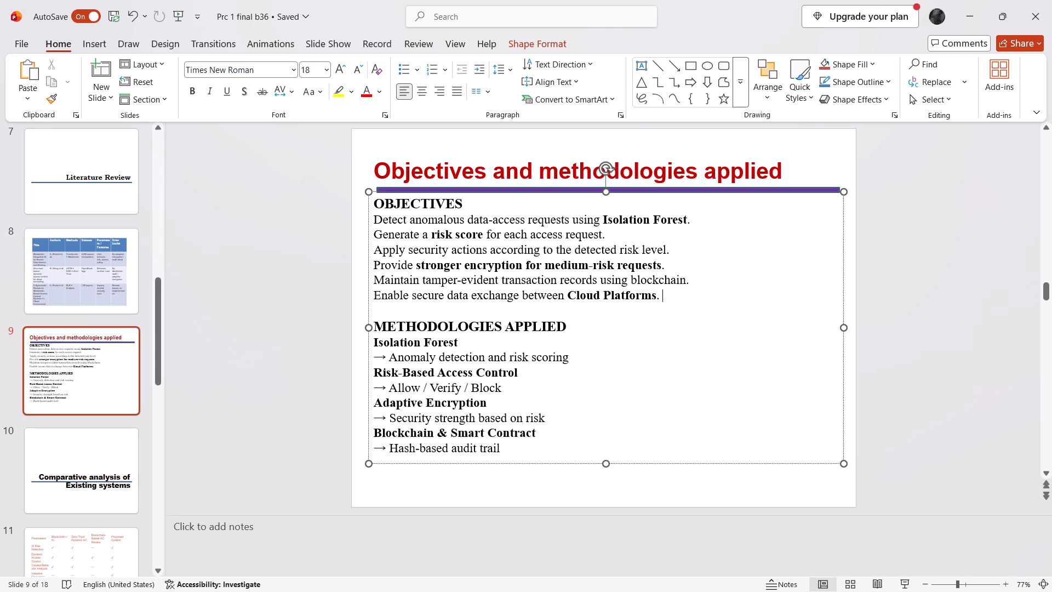
{"action": "left_click_drag", "start_coordinate": [671, 295], "coordinate": [363, 208]}
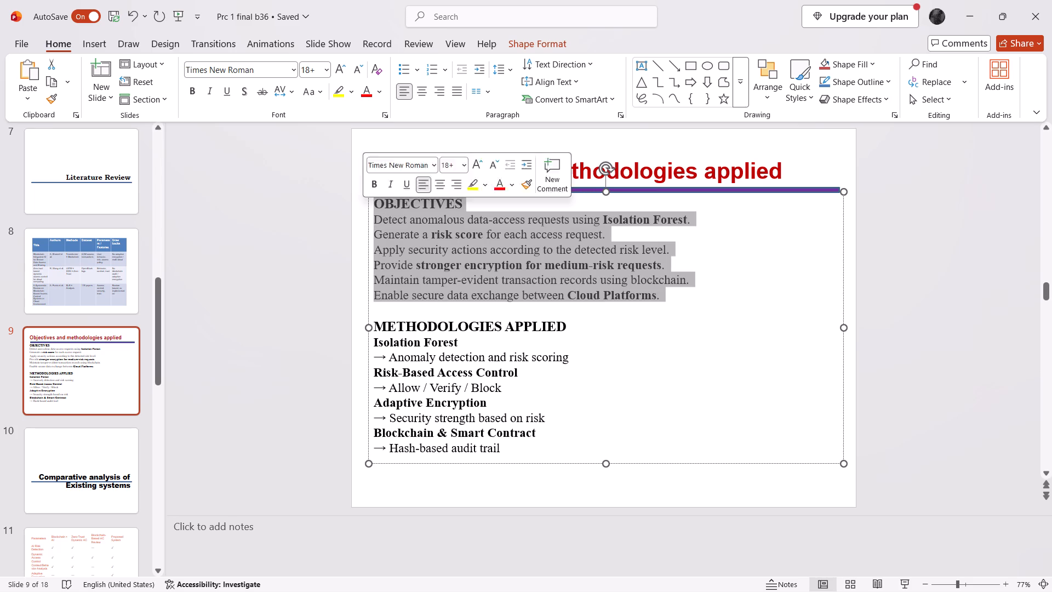
{"action": "key", "text": "ctrl+c"}
Return to the Phase 1 presentation and paste the copied objectives onto slide 8.
{"action": "key", "text": "alt+Tab"}
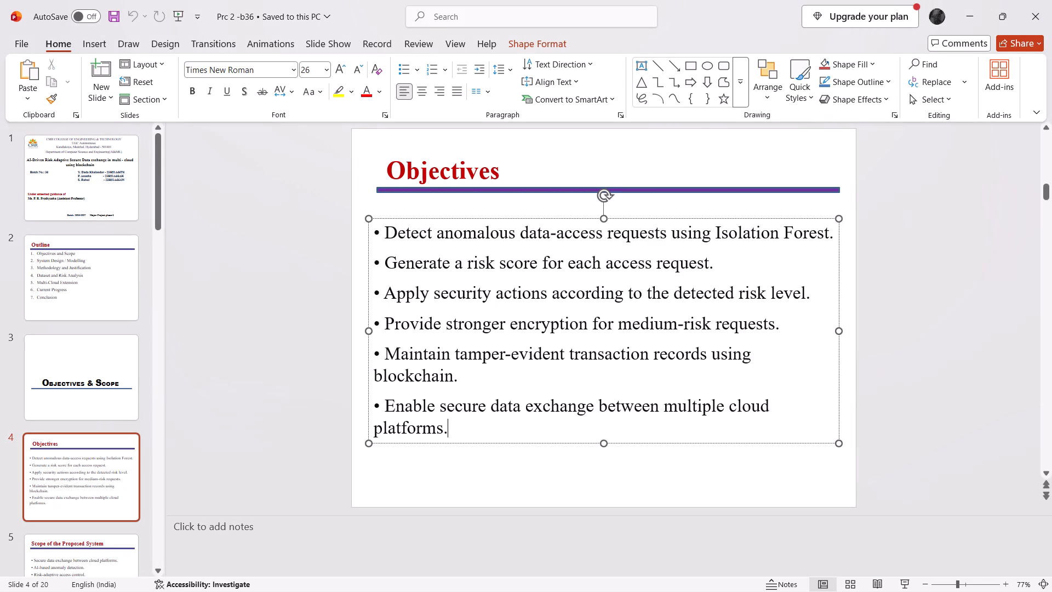
{"action": "key", "text": "alt+Tab"}
{"action": "key", "text": "alt+Tab"}
{"action": "left_click", "coordinate": [468, 383]}
{"action": "left_click", "coordinate": [415, 363]}
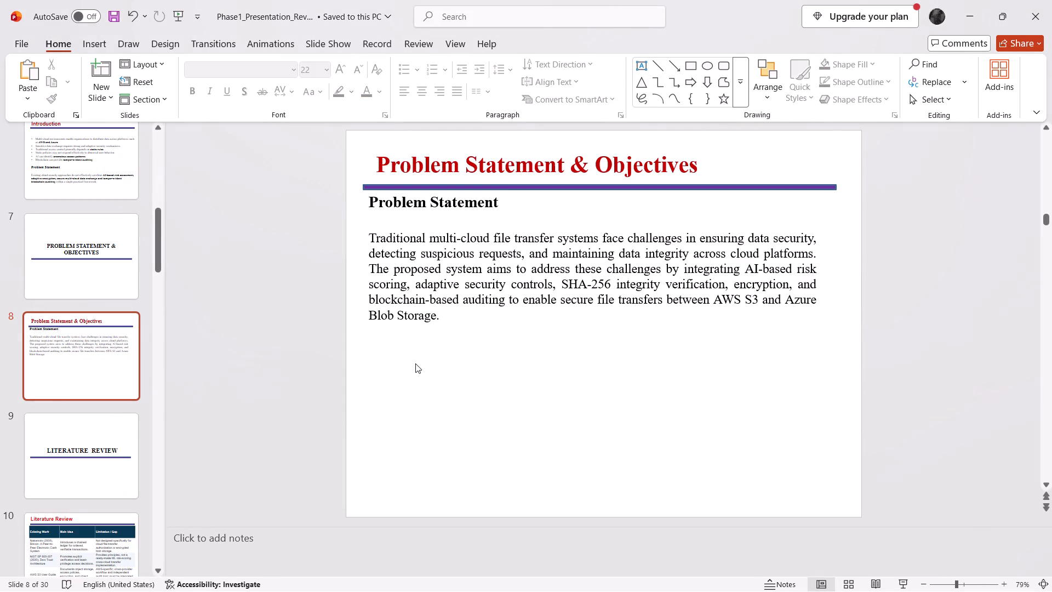
{"action": "key", "text": "ctrl+v"}
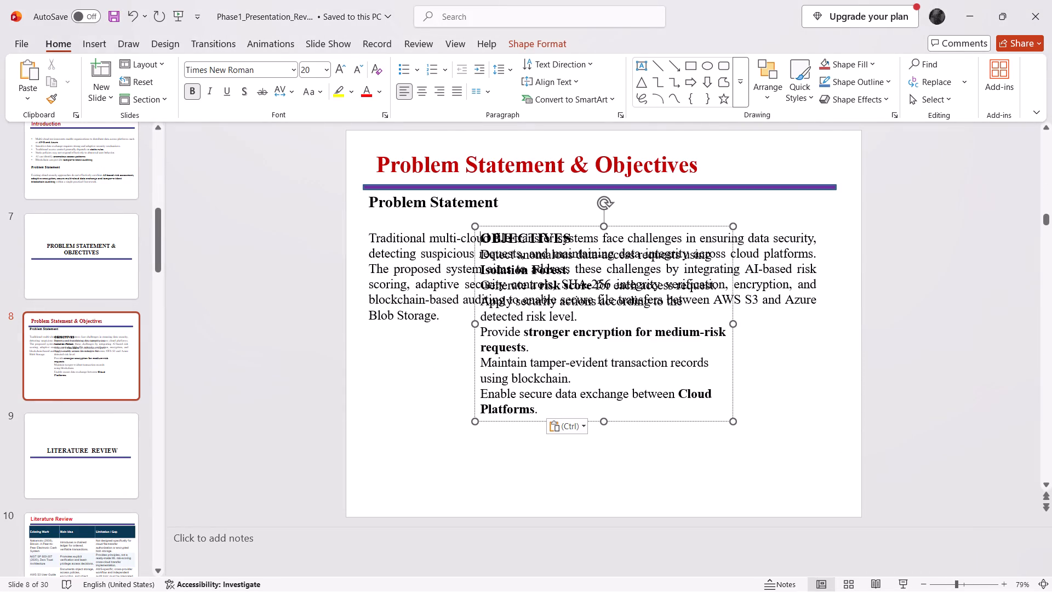
Place the pasted objectives text box just below the problem statement paragraph, widened to nearly match the paragraph's width and aligned with its starting edge.
{"action": "left_click_drag", "start_coordinate": [557, 227], "coordinate": [460, 323]}
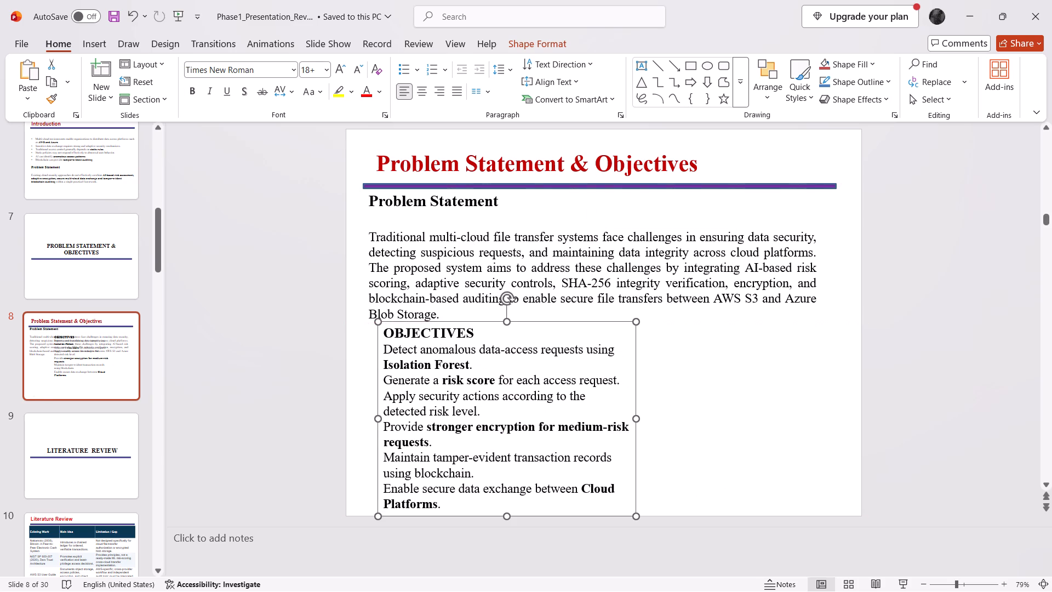
{"action": "left_click_drag", "start_coordinate": [637, 418], "coordinate": [785, 409]}
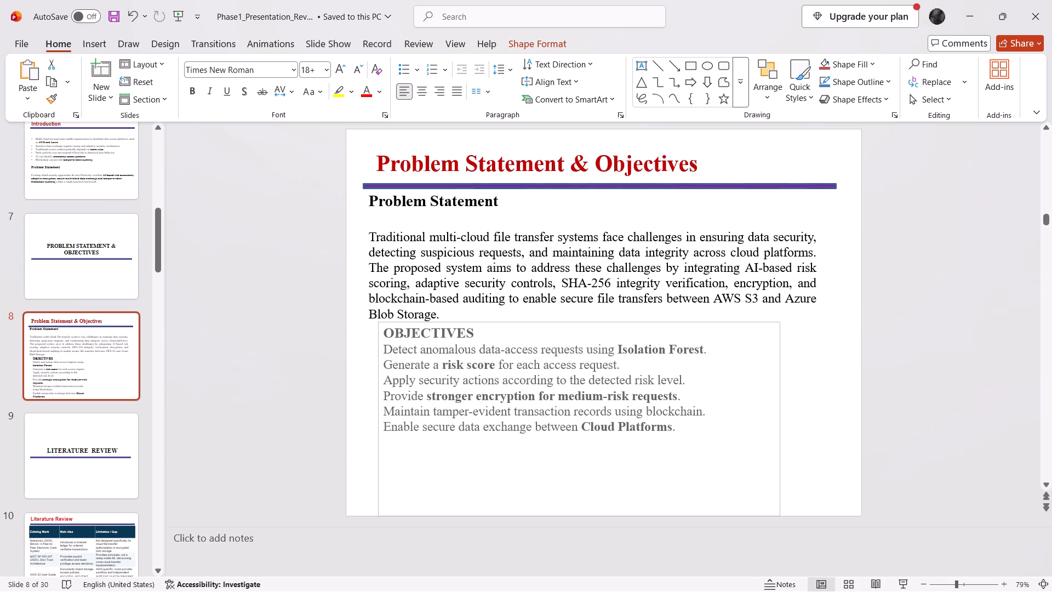
{"action": "left_click_drag", "start_coordinate": [785, 409], "coordinate": [816, 414]}
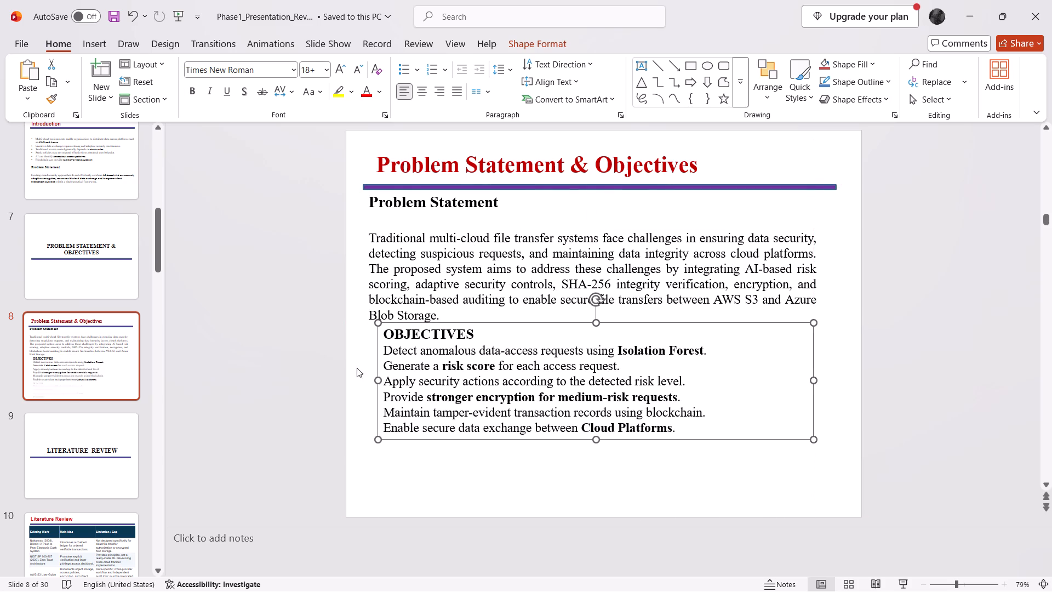
{"action": "left_click_drag", "start_coordinate": [381, 379], "coordinate": [372, 380]}
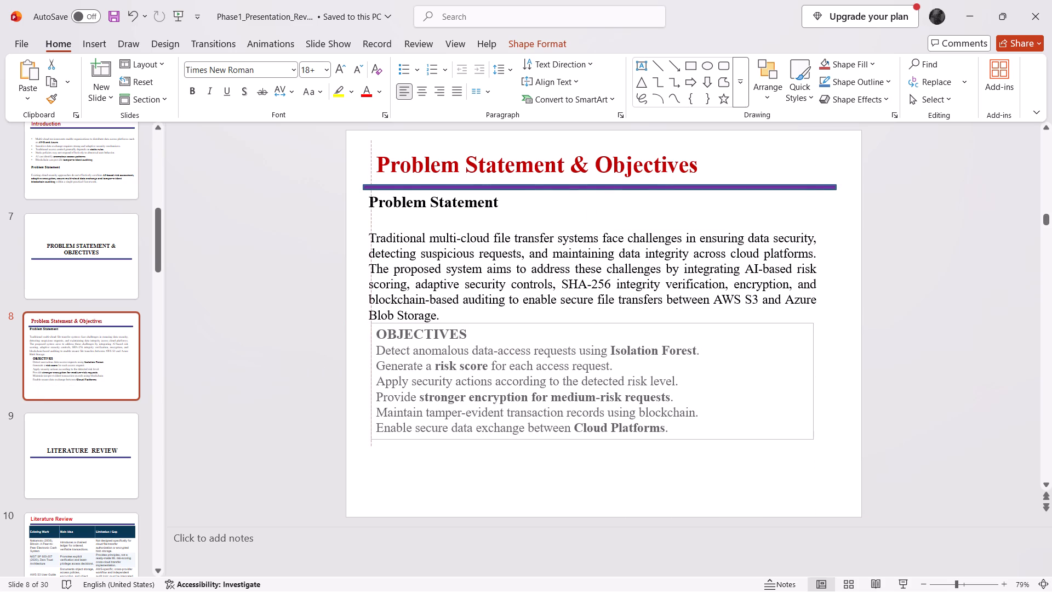
{"action": "left_click_drag", "start_coordinate": [372, 380], "coordinate": [366, 382]}
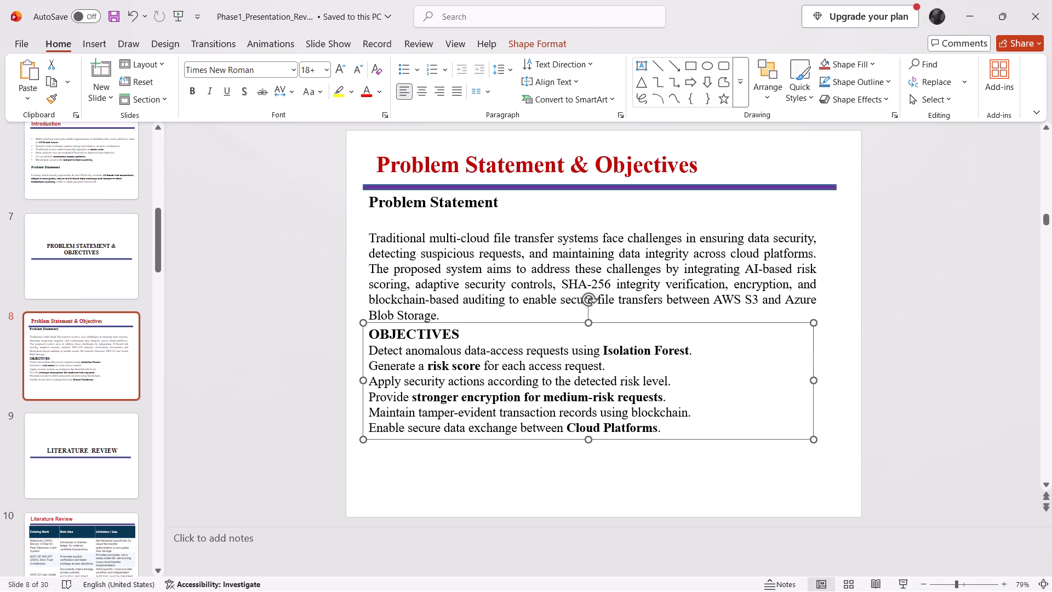
{"action": "left_click_drag", "start_coordinate": [508, 322], "coordinate": [508, 332]}
Insert a blank line between the OBJECTIVES heading and its first item on slide 8.
{"action": "left_click", "coordinate": [489, 346]}
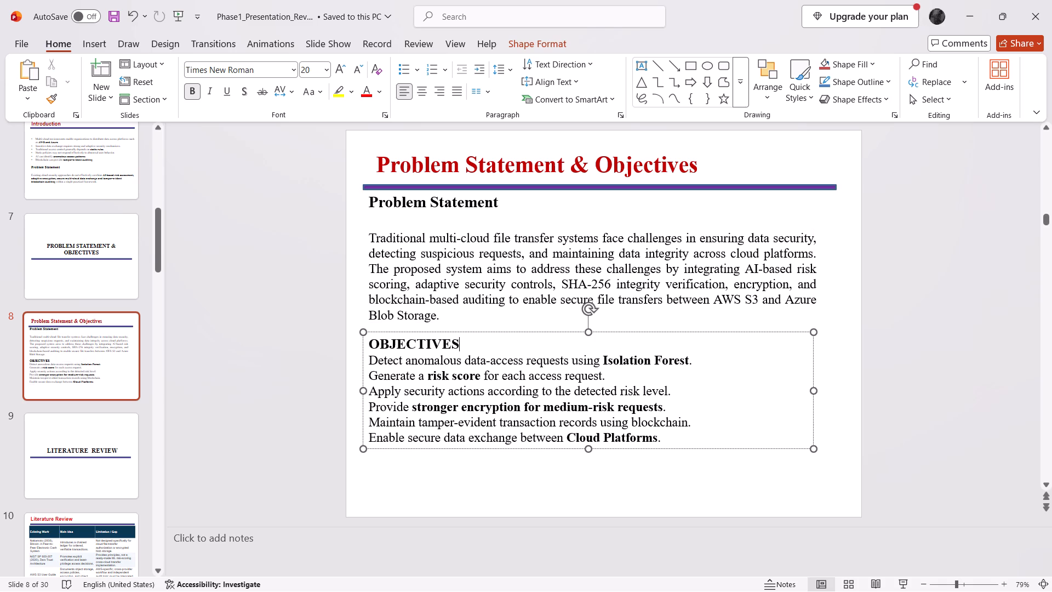
{"action": "key", "text": "Return"}
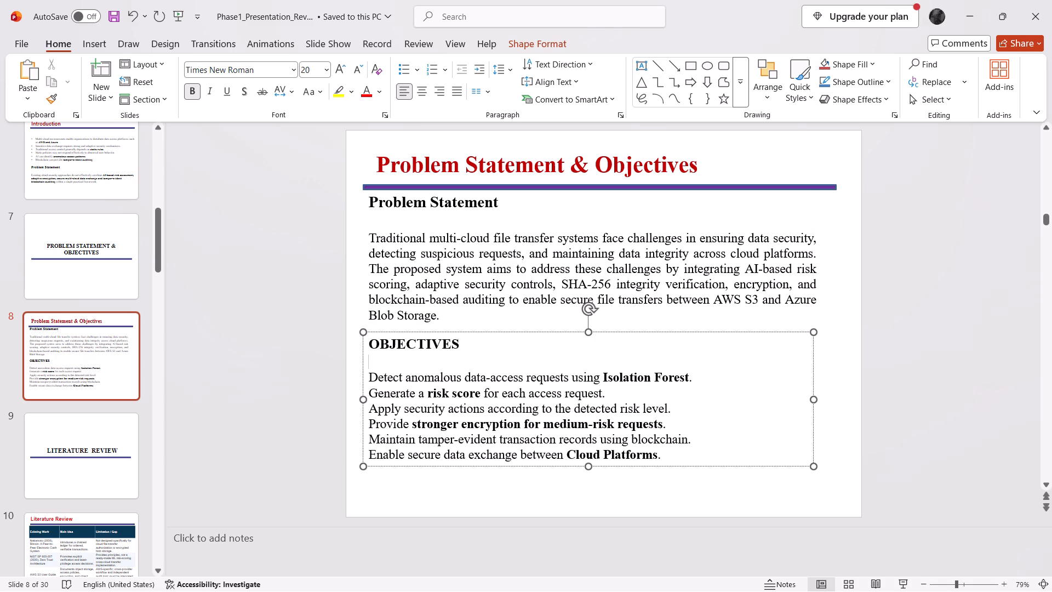
Retype the OBJECTIVES heading in mixed case as "Objectives" to match the style of the Problem Statement heading.
{"action": "left_click", "coordinate": [413, 348]}
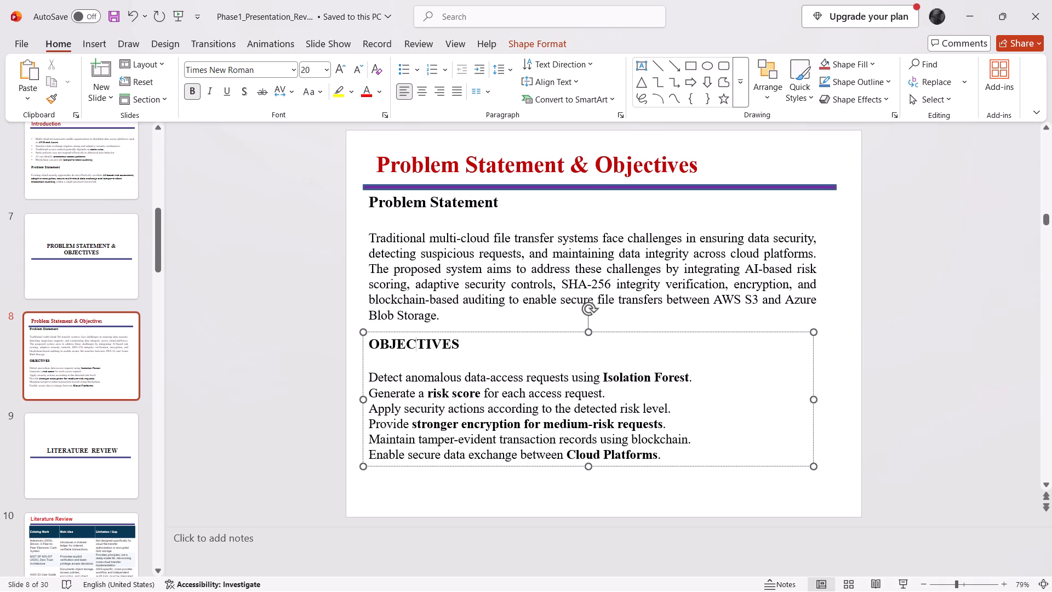
{"action": "left_click", "coordinate": [434, 202]}
{"action": "left_click", "coordinate": [419, 343]}
{"action": "left_click", "coordinate": [464, 346]}
{"action": "key", "text": "BackSpace"}
{"action": "key", "text": "BackSpace"}
{"action": "key", "text": "BackSpace"}
{"action": "key", "text": "BackSpace"}
{"action": "key", "text": "BackSpace"}
{"action": "key", "text": "BackSpace"}
{"action": "key", "text": "BackSpace"}
{"action": "key", "text": "BackSpace"}
{"action": "key", "text": "BackSpace"}
{"action": "type", "text": "bjectives"}
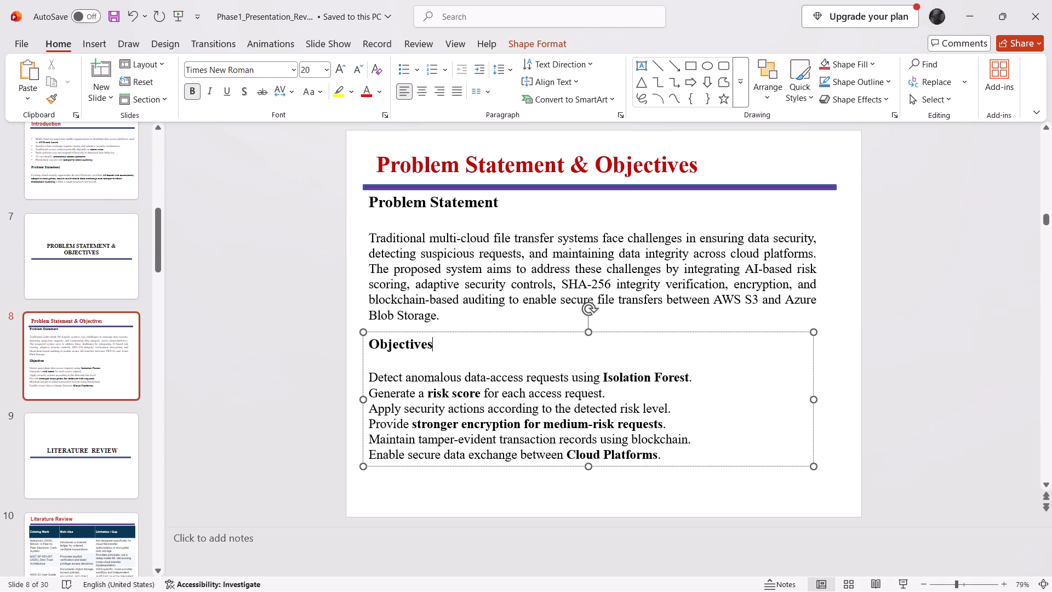
Set the font size of the Problem Statement heading on slide 8 to 20.
{"action": "left_click", "coordinate": [465, 202]}
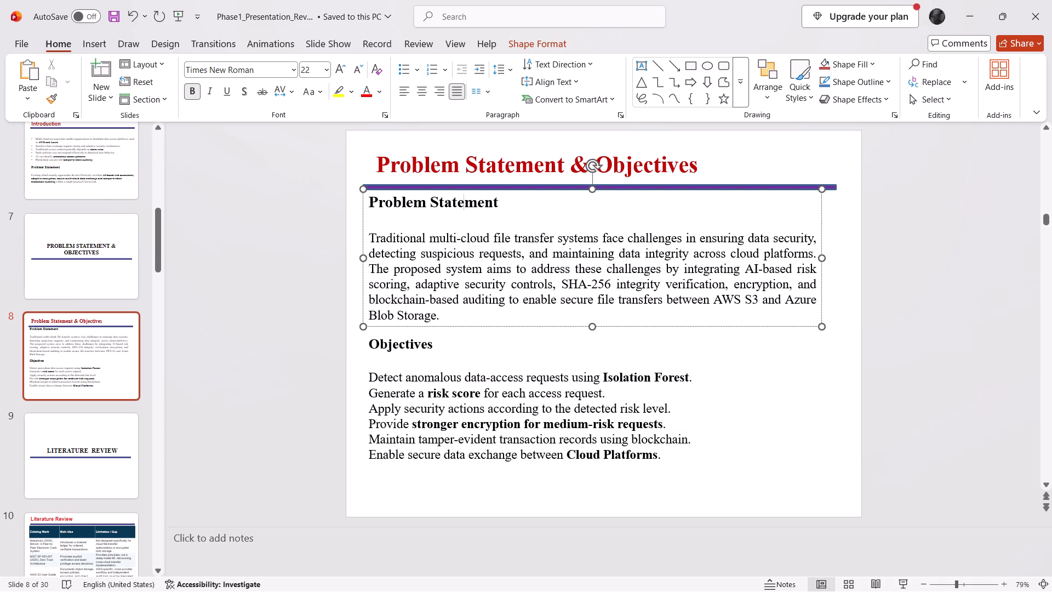
{"action": "left_click_drag", "start_coordinate": [504, 208], "coordinate": [380, 201]}
{"action": "left_click", "coordinate": [315, 71]}
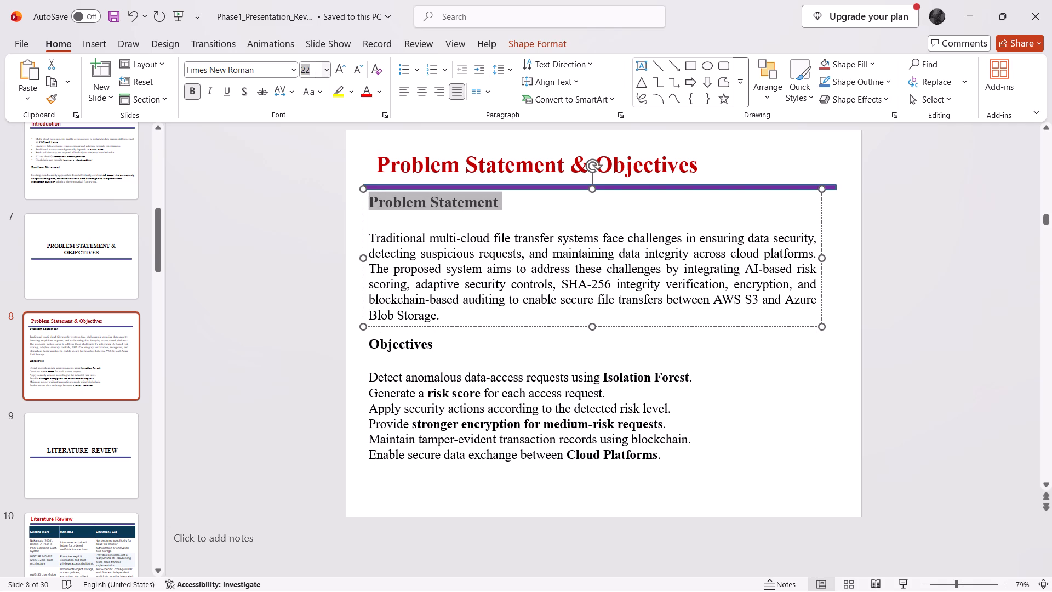
{"action": "type", "text": "20"}
{"action": "key", "text": "Return"}
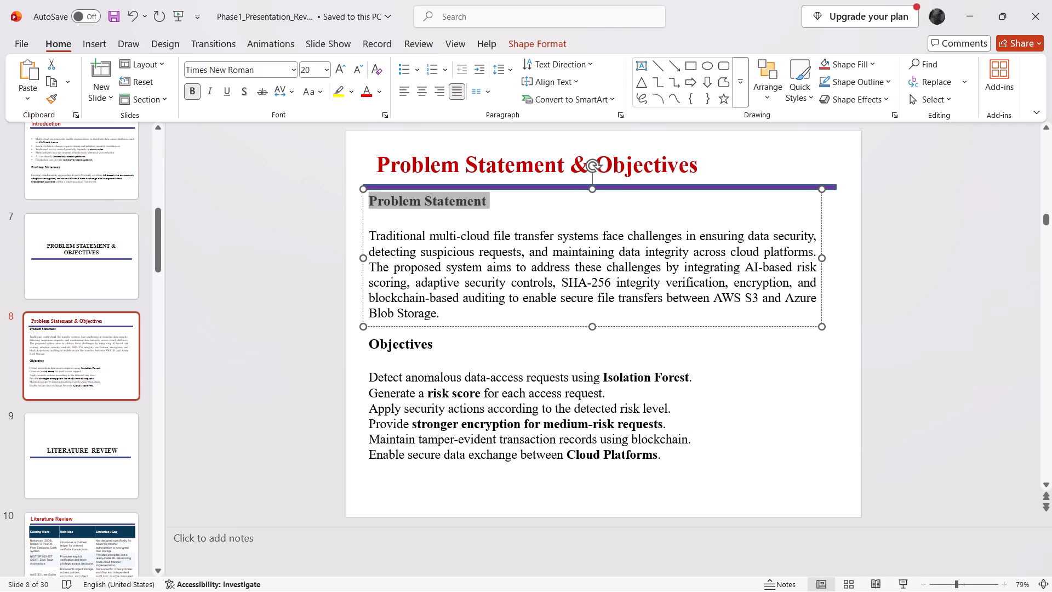
{"action": "left_click", "coordinate": [454, 347]}
{"action": "left_click", "coordinate": [521, 417]}
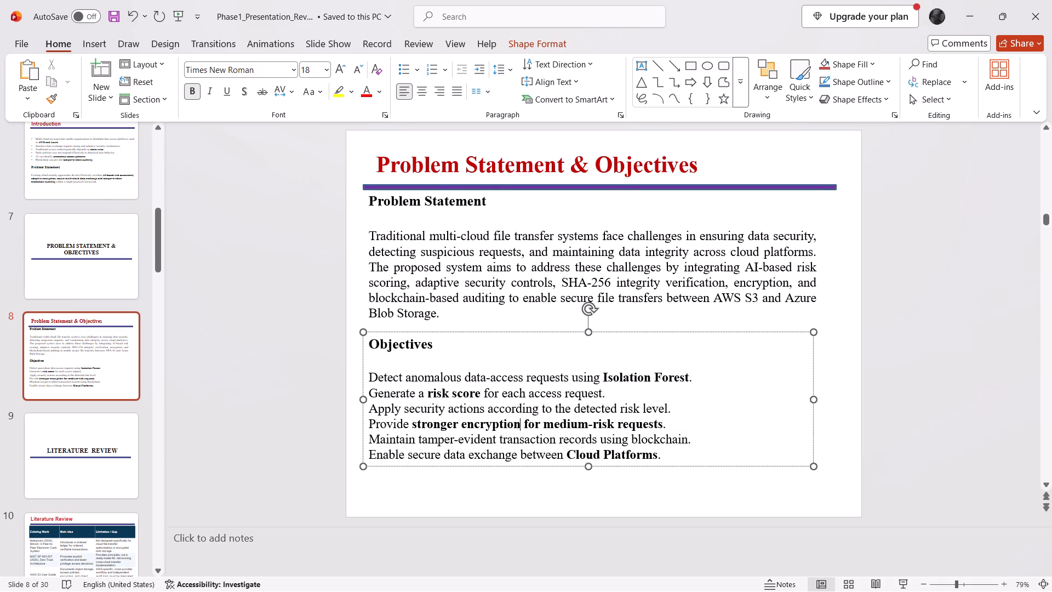
{"action": "left_click", "coordinate": [666, 456]}
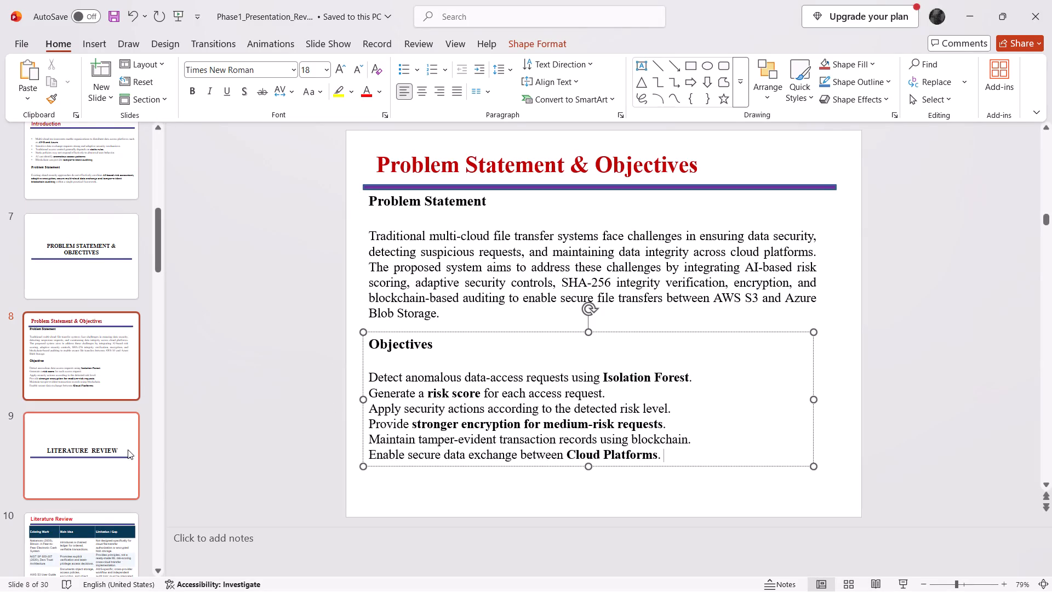
Review the Phase 1 slides from the Outline on slide 2 through the Literature Review table on slide 10.
{"action": "scroll", "coordinate": [73, 210], "scroll_direction": "up", "scroll_amount": 4}
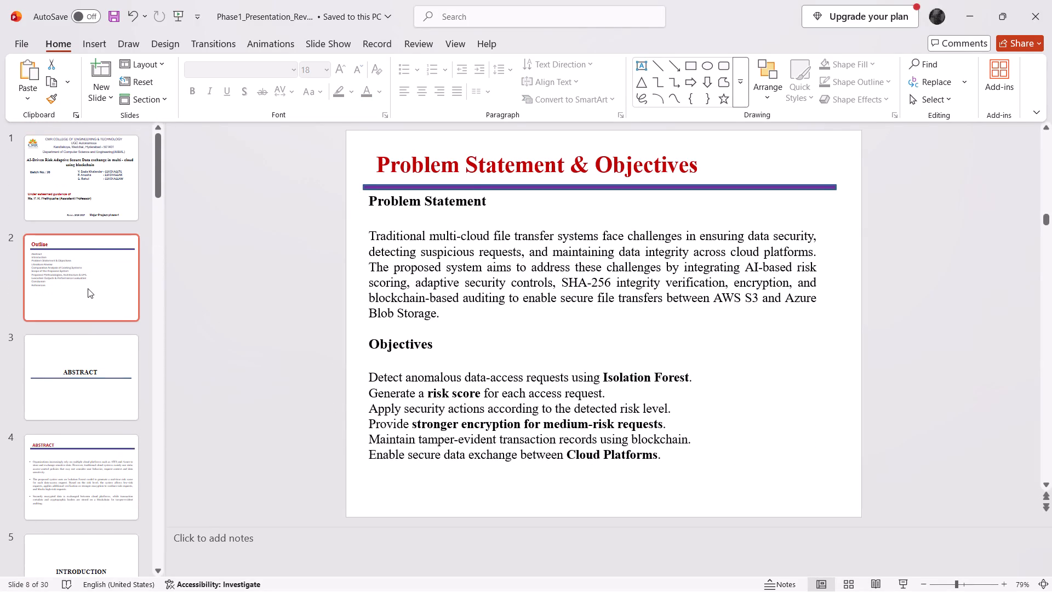
{"action": "left_click", "coordinate": [88, 288]}
{"action": "left_click", "coordinate": [86, 358]}
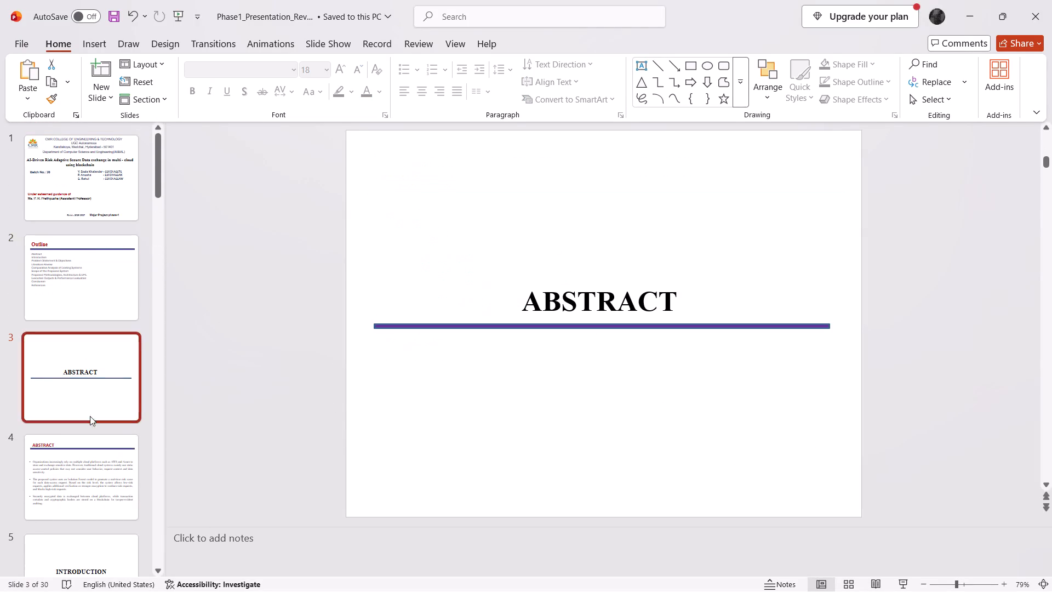
{"action": "left_click", "coordinate": [87, 481]}
{"action": "scroll", "coordinate": [87, 481], "scroll_direction": "down", "scroll_amount": 2}
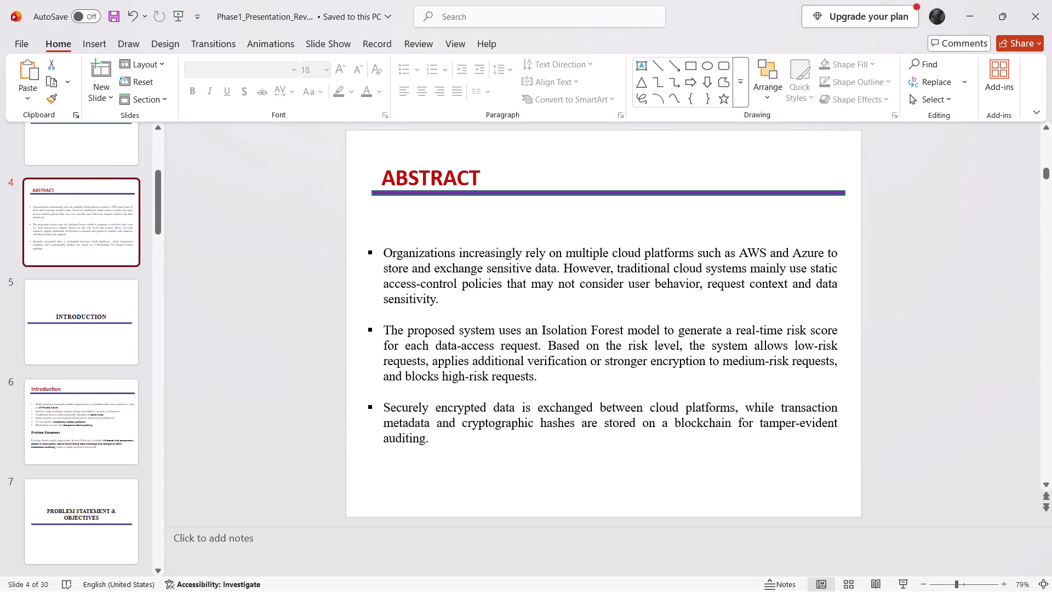
{"action": "left_click", "coordinate": [79, 338]}
{"action": "left_click", "coordinate": [78, 401]}
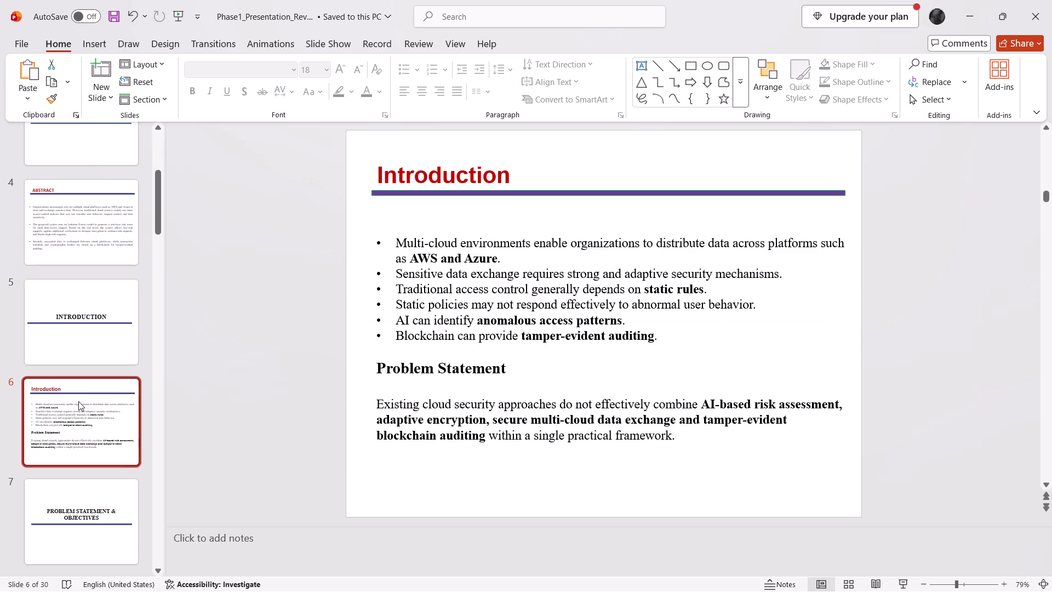
{"action": "left_click", "coordinate": [77, 505]}
{"action": "scroll", "coordinate": [77, 505], "scroll_direction": "down", "scroll_amount": 2}
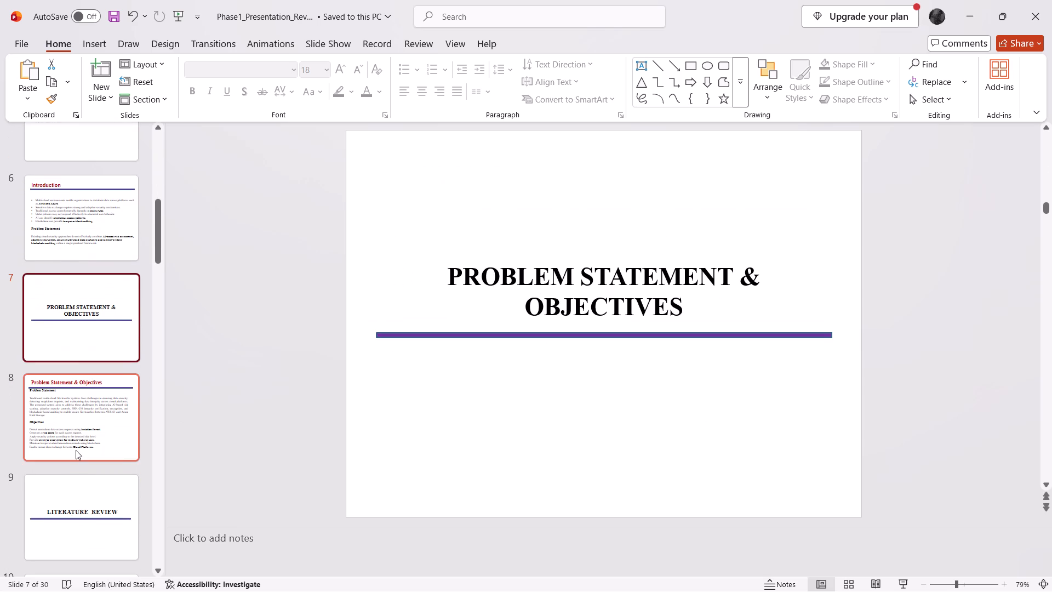
{"action": "left_click", "coordinate": [76, 450]}
{"action": "left_click", "coordinate": [73, 510]}
{"action": "scroll", "coordinate": [73, 510], "scroll_direction": "down", "scroll_amount": 2}
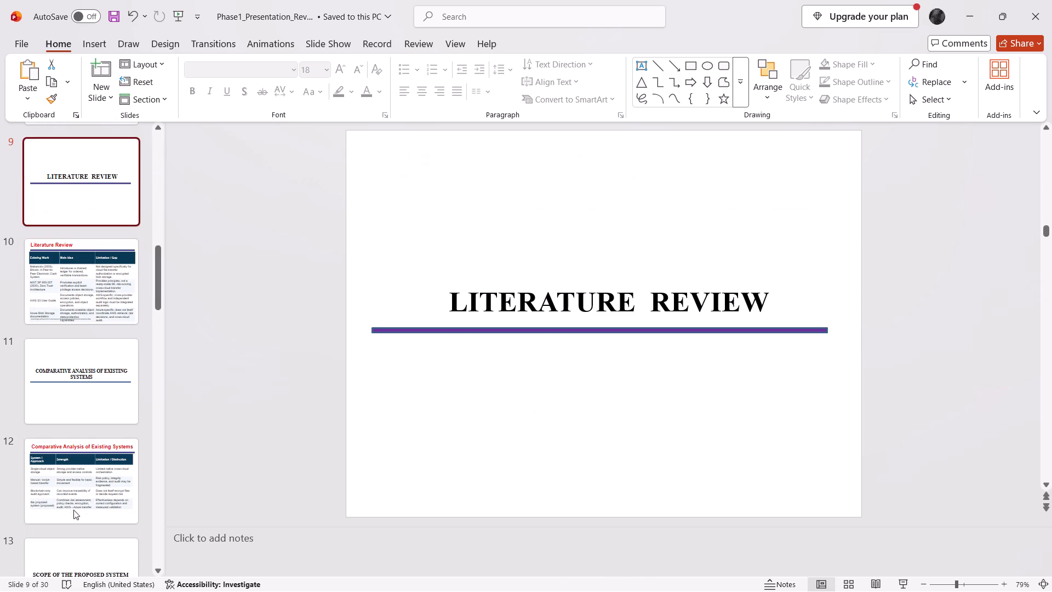
{"action": "left_click", "coordinate": [70, 274]}
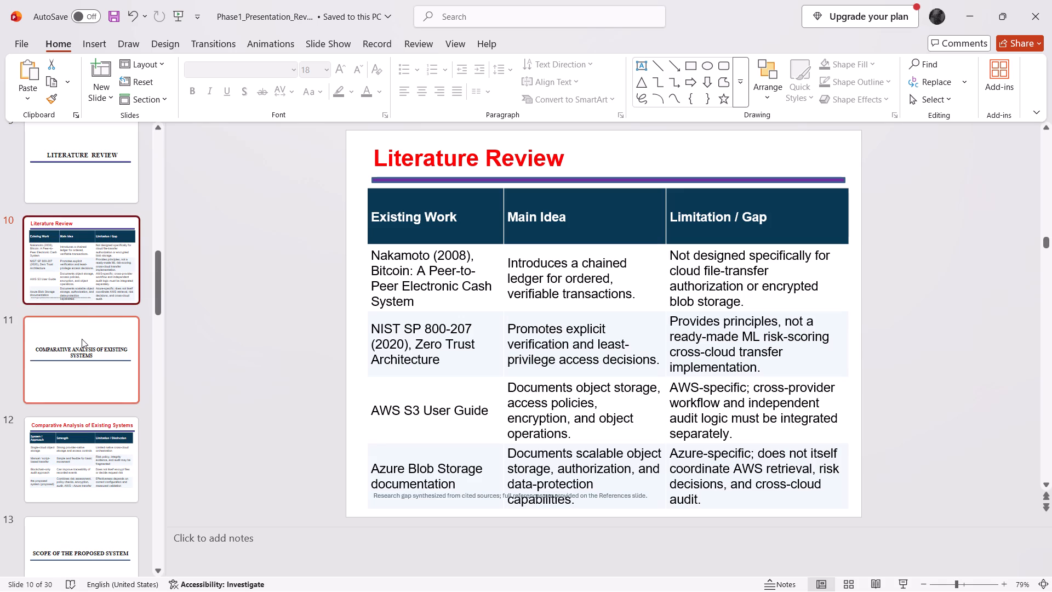
{"action": "left_click", "coordinate": [82, 339]}
{"action": "left_click", "coordinate": [87, 268]}
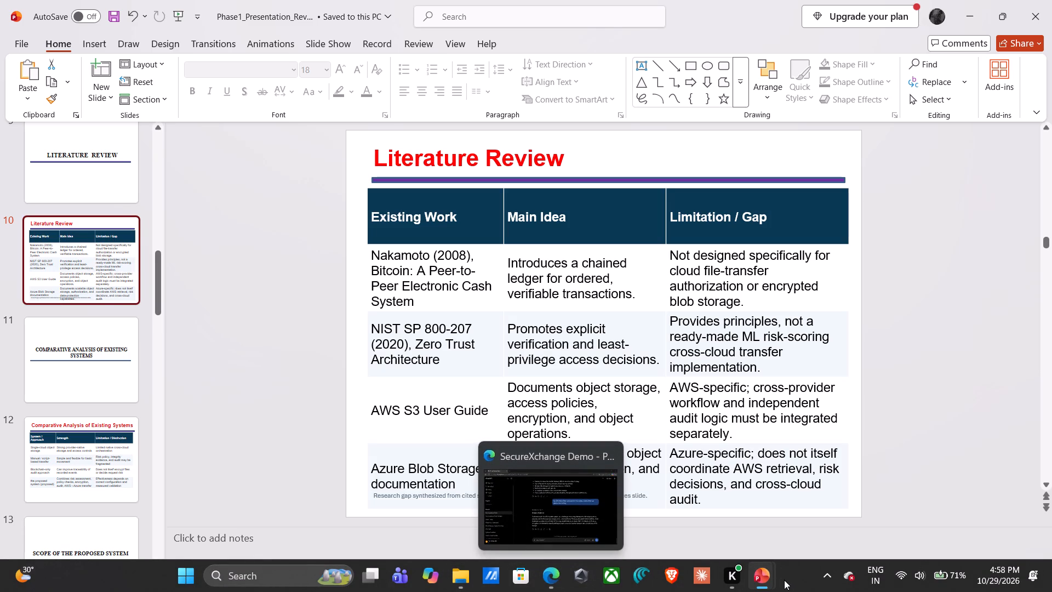
Examine the literature table on slide 8 of Prc 1 final b36 and check the Prc 2 -b36 slides for related content.
{"action": "left_click", "coordinate": [643, 503]}
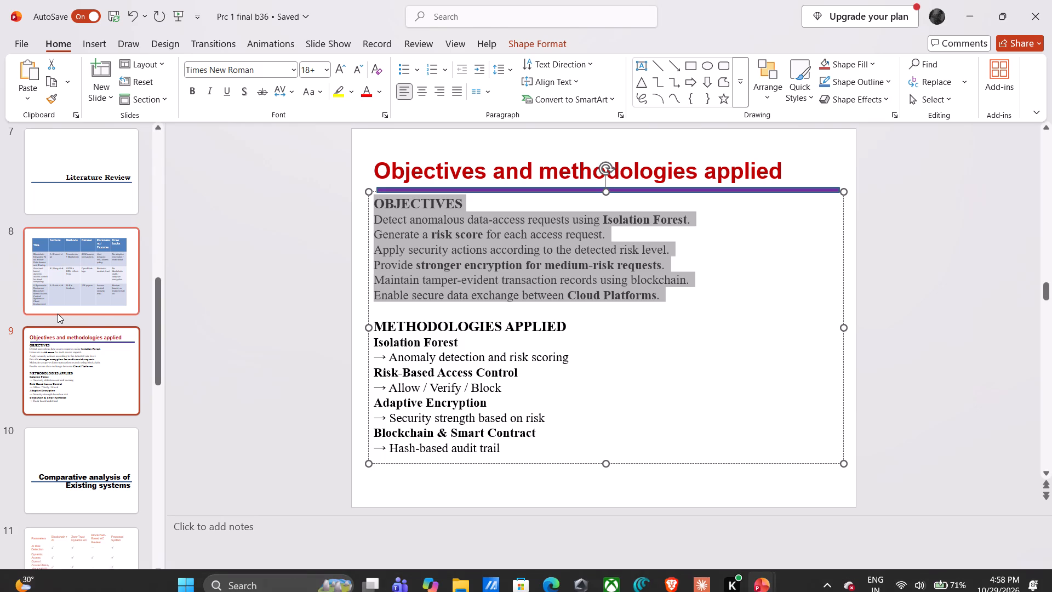
{"action": "left_click", "coordinate": [77, 253]}
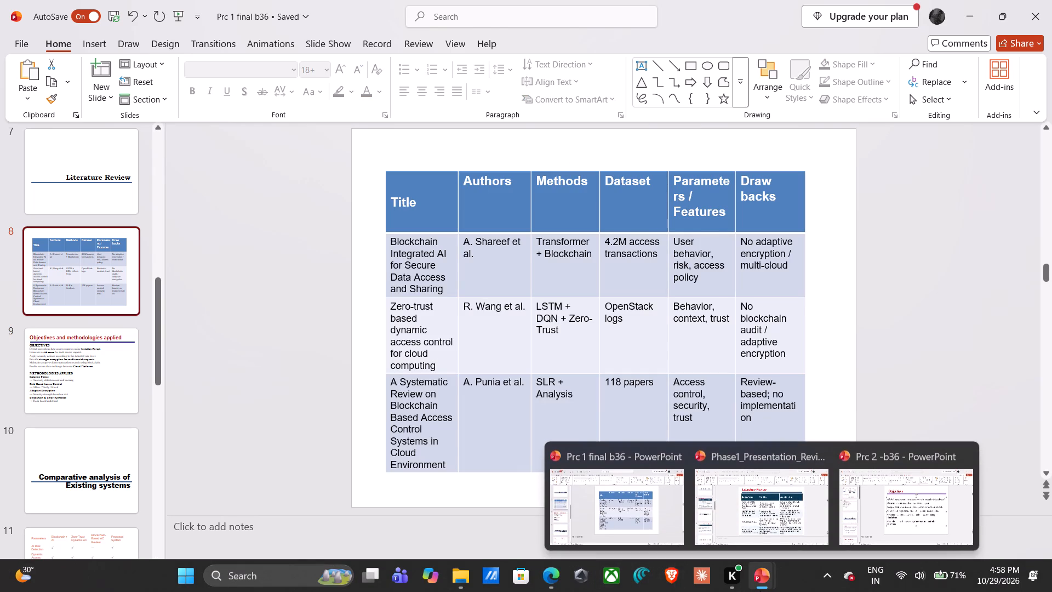
{"action": "left_click", "coordinate": [895, 514]}
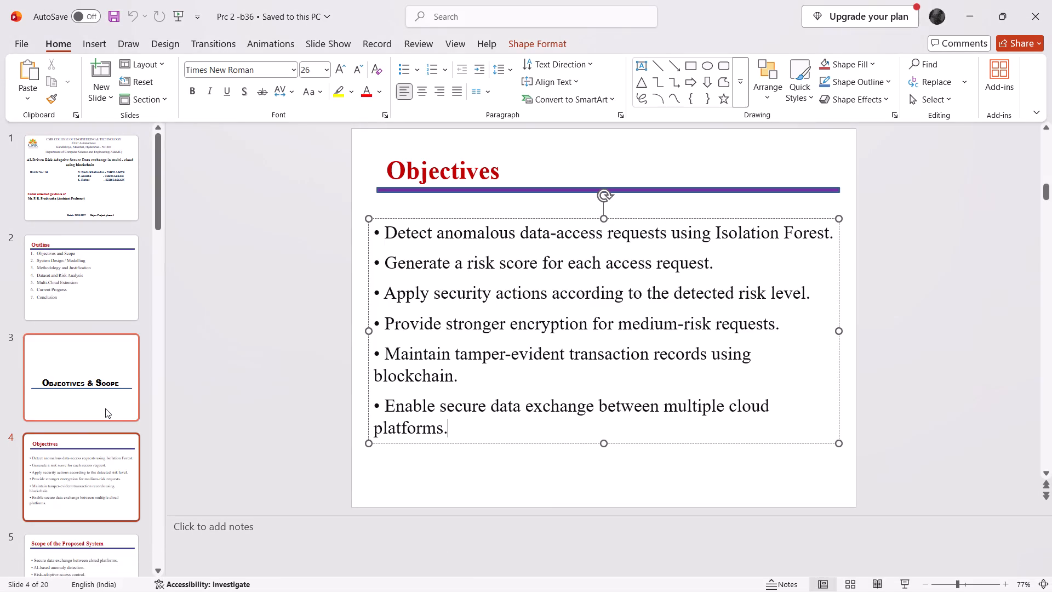
{"action": "scroll", "coordinate": [105, 408], "scroll_direction": "down", "scroll_amount": 7}
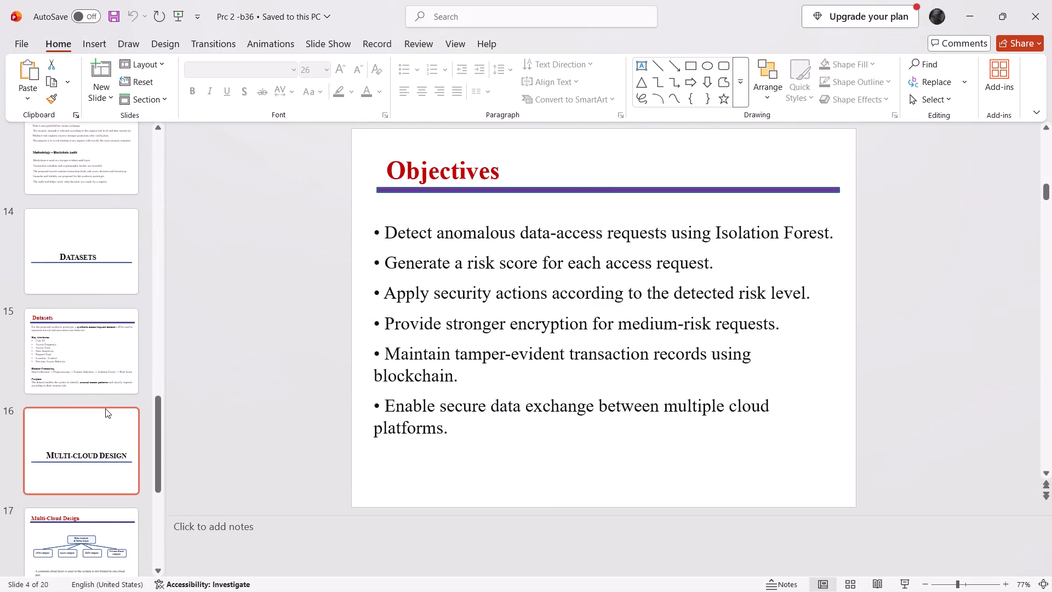
{"action": "scroll", "coordinate": [105, 408], "scroll_direction": "down", "scroll_amount": 7}
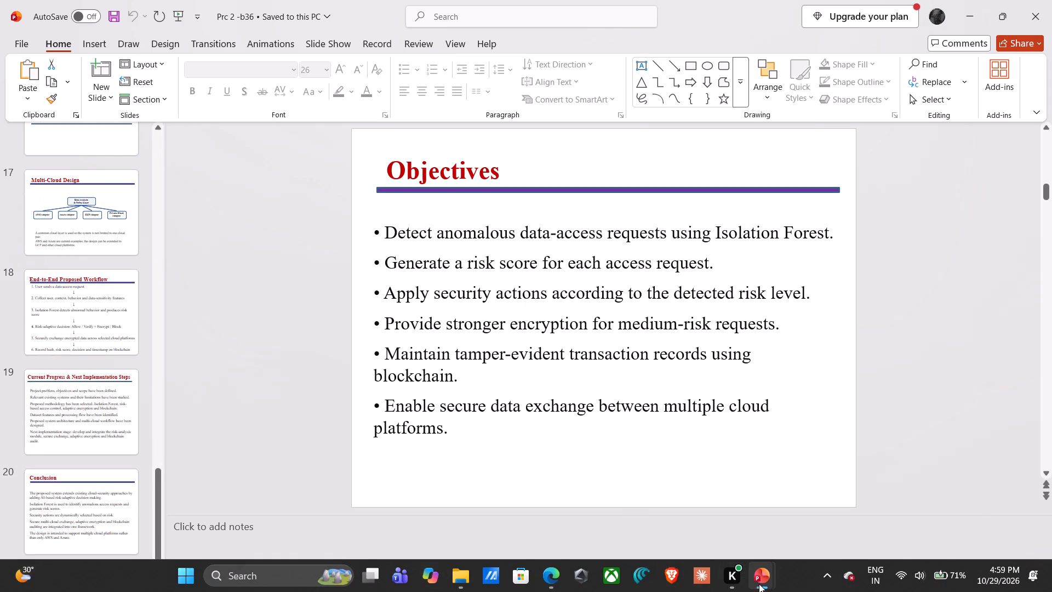
In Prc 1 final b36, copy the full reference list from the References slide 17.
{"action": "left_click", "coordinate": [647, 520]}
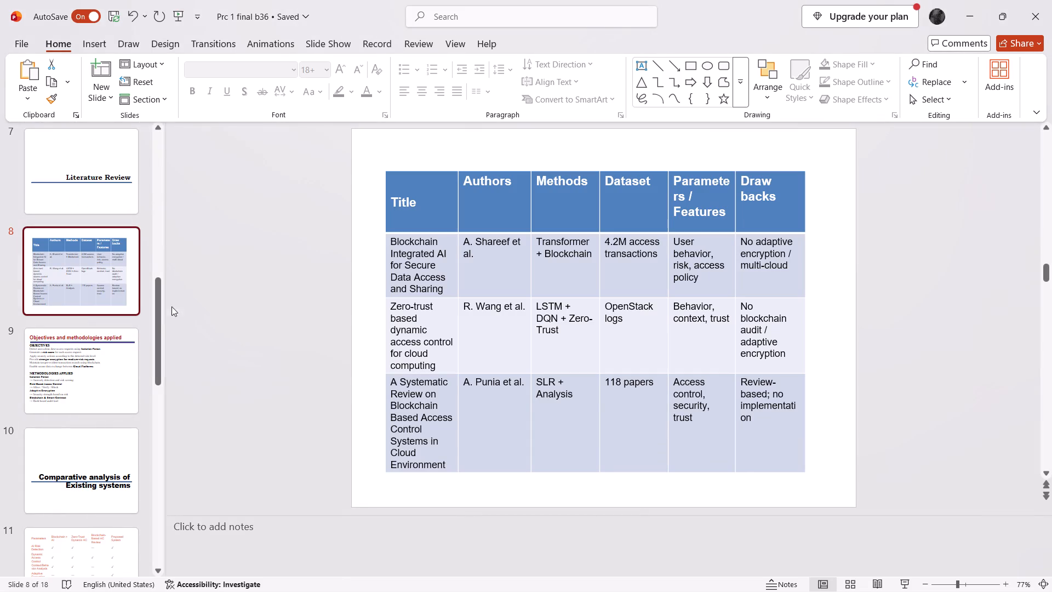
{"action": "scroll", "coordinate": [31, 316], "scroll_direction": "down", "scroll_amount": 6}
{"action": "scroll", "coordinate": [77, 400], "scroll_direction": "down", "scroll_amount": 6}
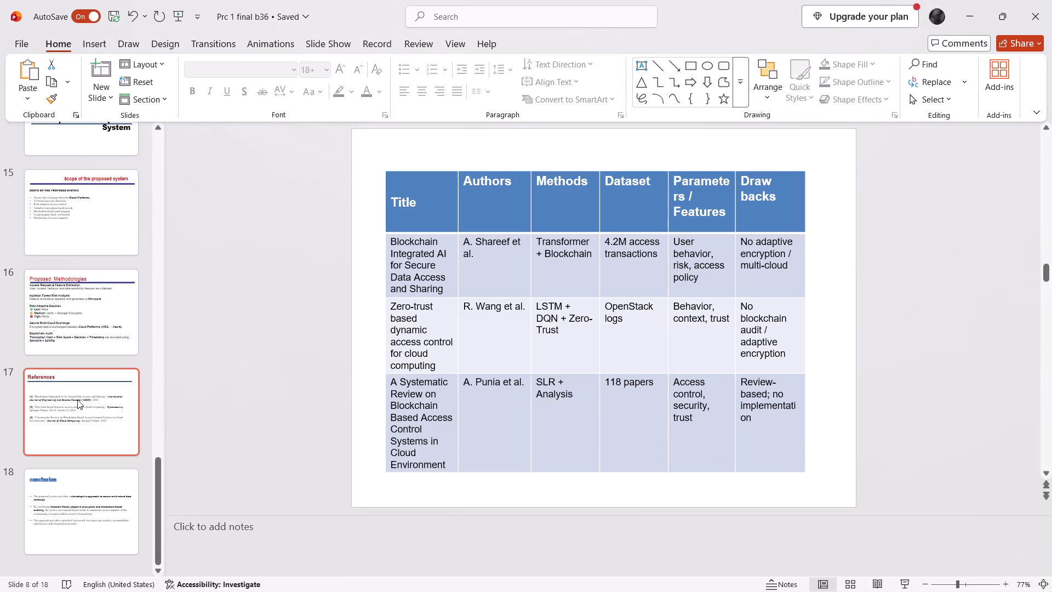
{"action": "double_click", "coordinate": [77, 400]}
{"action": "left_click", "coordinate": [395, 380]}
{"action": "left_click", "coordinate": [451, 370]}
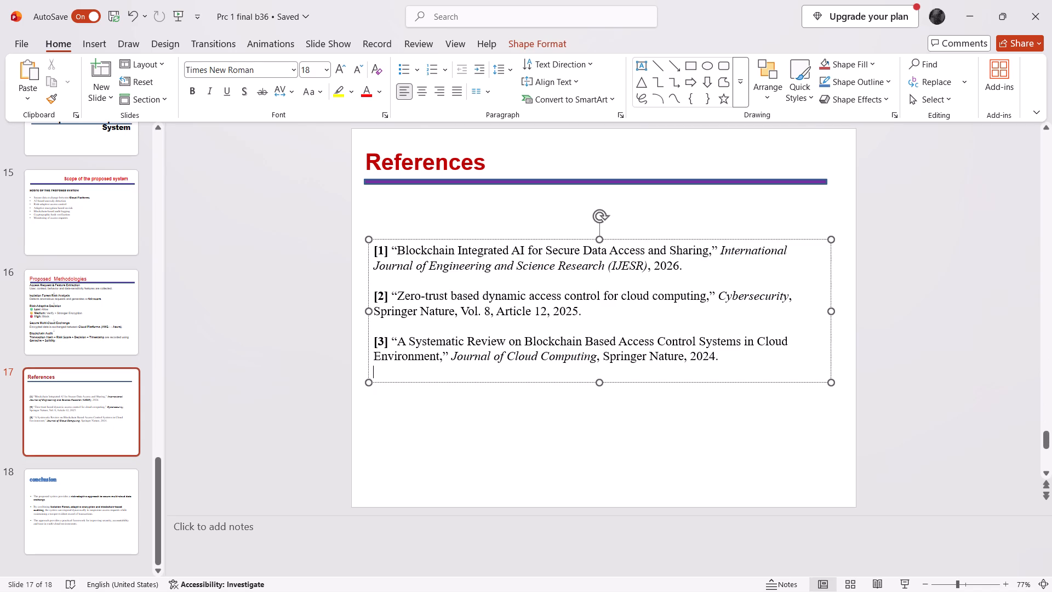
{"action": "key", "text": "ctrl+a"}
{"action": "key", "text": "ctrl+c"}
Compare the Literature Review table on slide 10 of the Phase 1 presentation with the reference list in Prc 1 final b36.
{"action": "key", "text": "alt+Tab"}
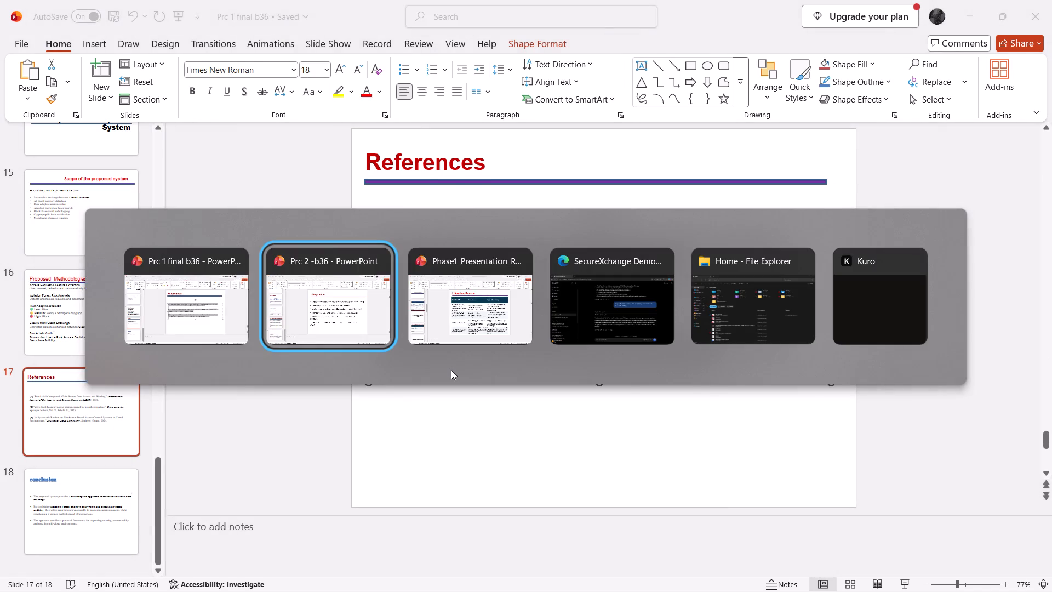
{"action": "key", "text": "alt+Tab"}
{"action": "key", "text": "alt+Tab"}
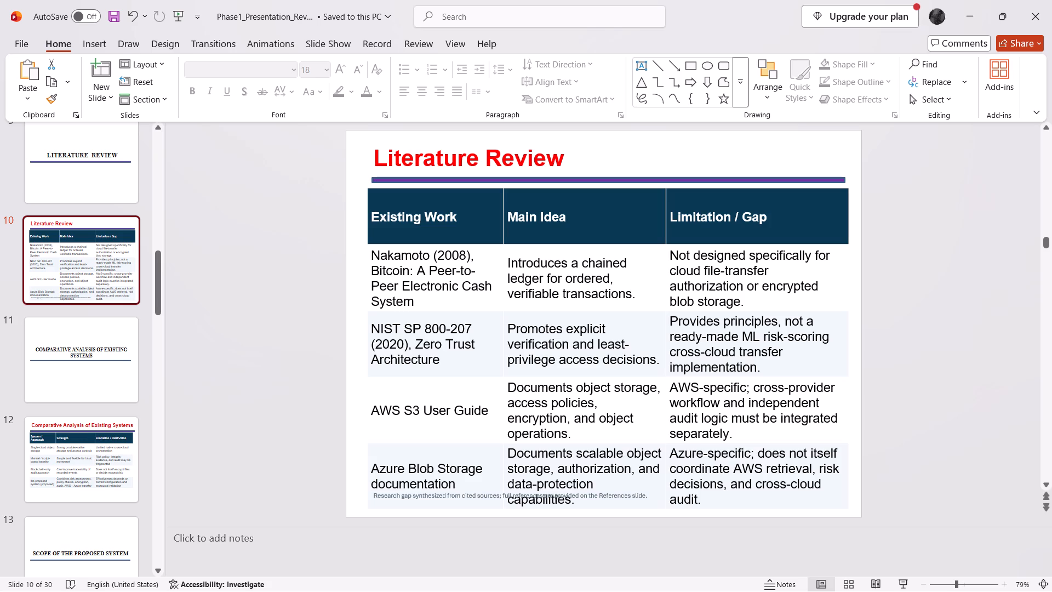
{"action": "left_click_drag", "start_coordinate": [807, 306], "coordinate": [776, 301]}
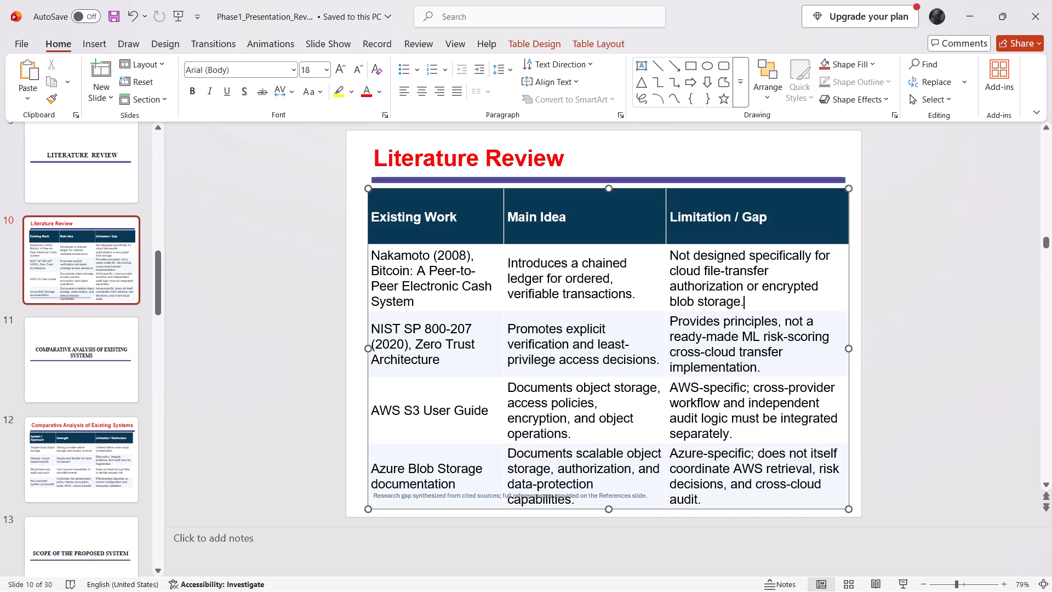
{"action": "left_click_drag", "start_coordinate": [776, 301], "coordinate": [489, 269]}
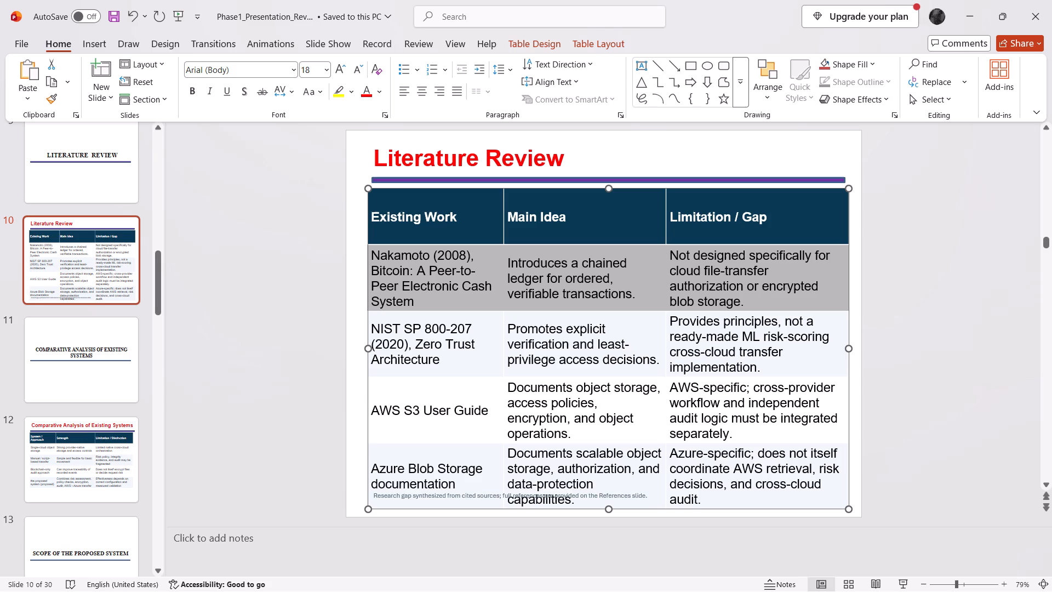
{"action": "key", "text": "alt+Tab"}
{"action": "key", "text": "alt+Tab"}
{"action": "key", "text": "alt+Tab"}
{"action": "key", "text": "alt+Tab"}
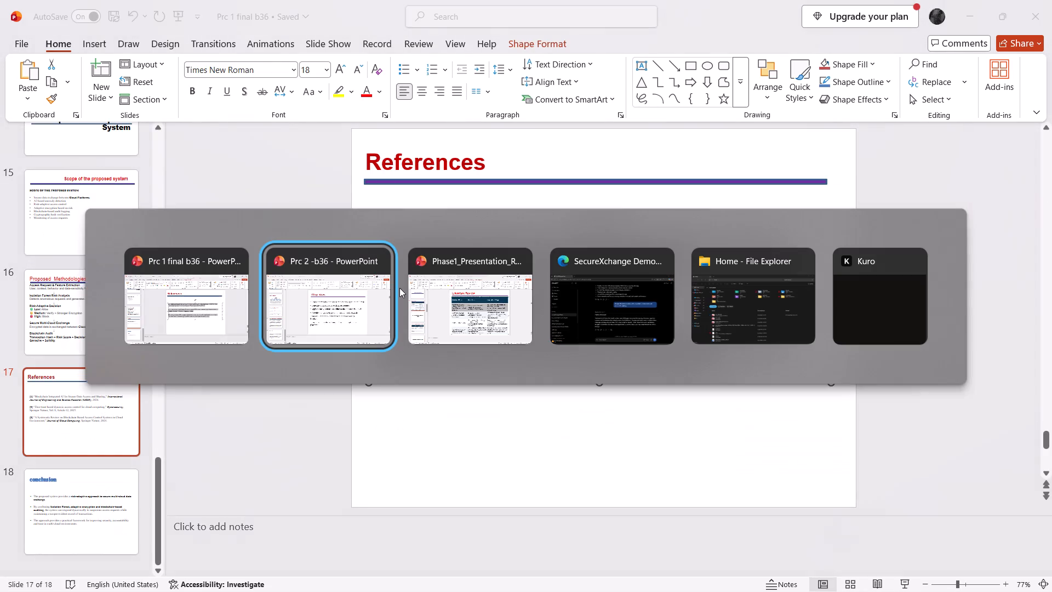
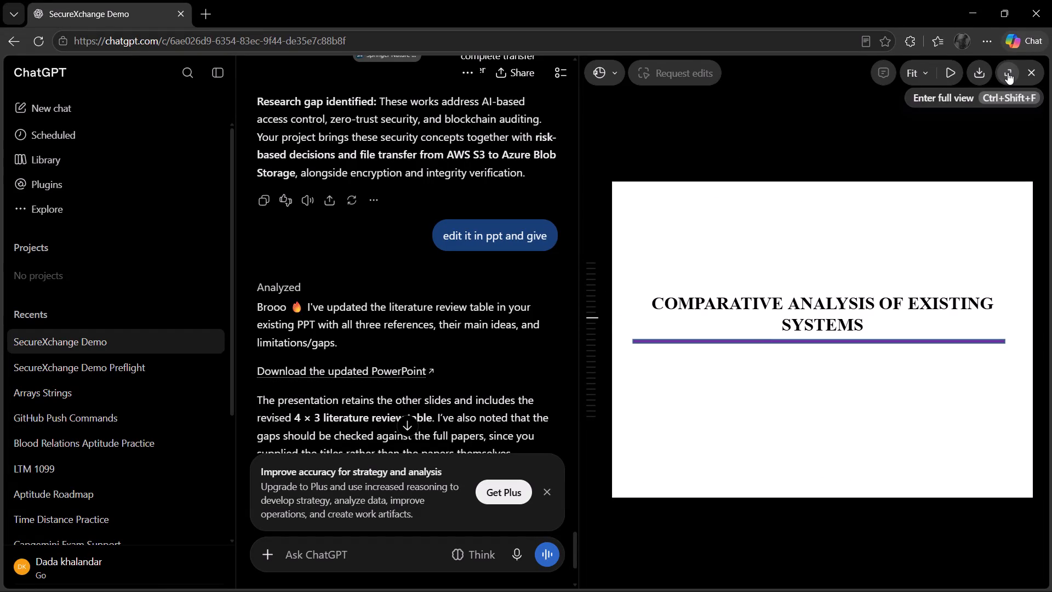
{"action": "scroll", "coordinate": [598, 394], "scroll_direction": "down", "scroll_amount": 4}
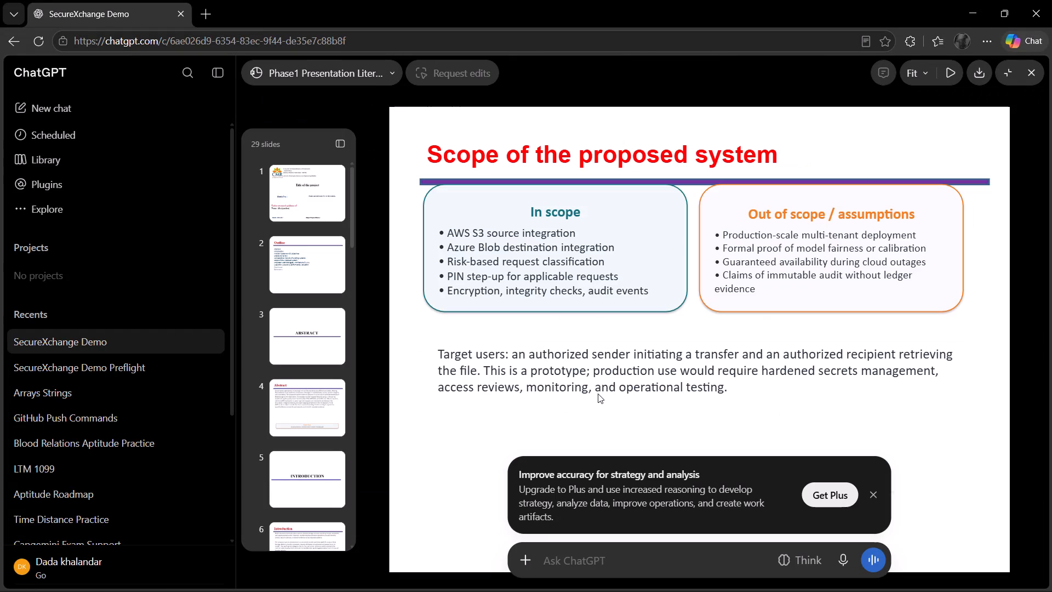
{"action": "scroll", "coordinate": [598, 394], "scroll_direction": "up", "scroll_amount": 3}
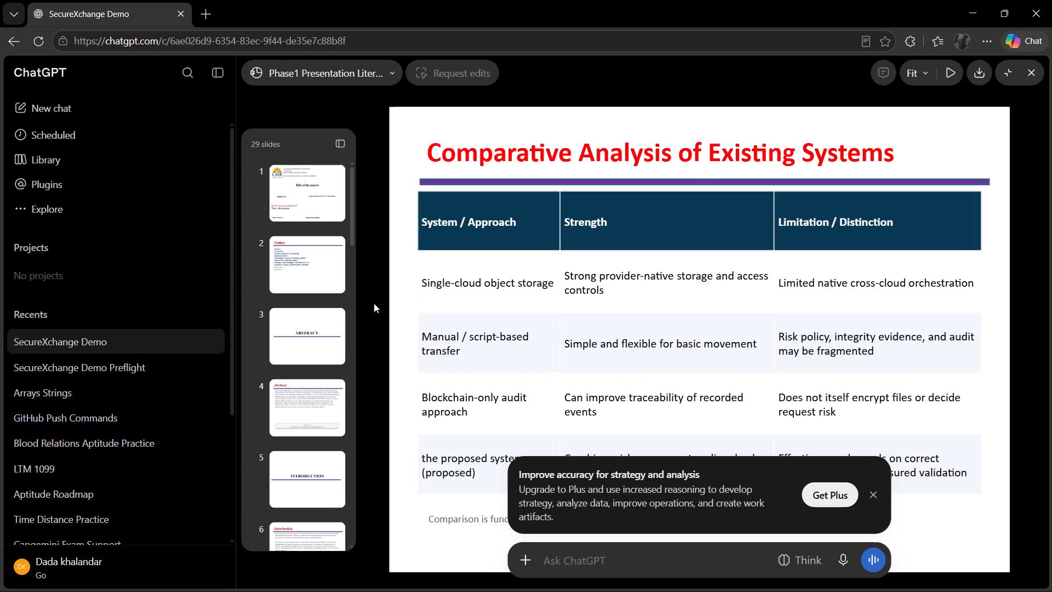
{"action": "scroll", "coordinate": [297, 398], "scroll_direction": "down", "scroll_amount": 7}
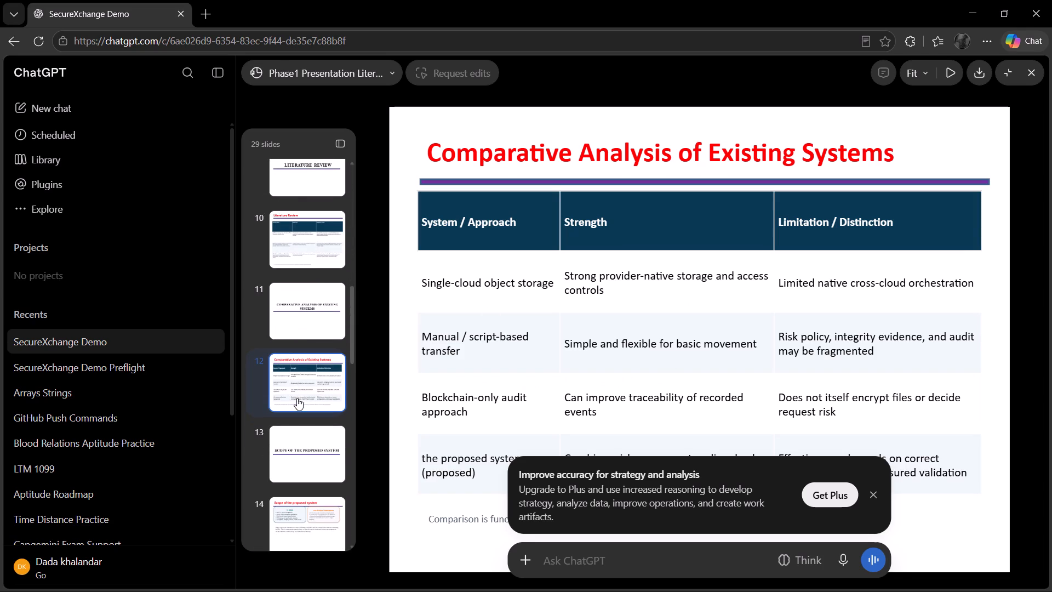
{"action": "scroll", "coordinate": [297, 398], "scroll_direction": "down", "scroll_amount": 1}
{"action": "left_click", "coordinate": [303, 234]}
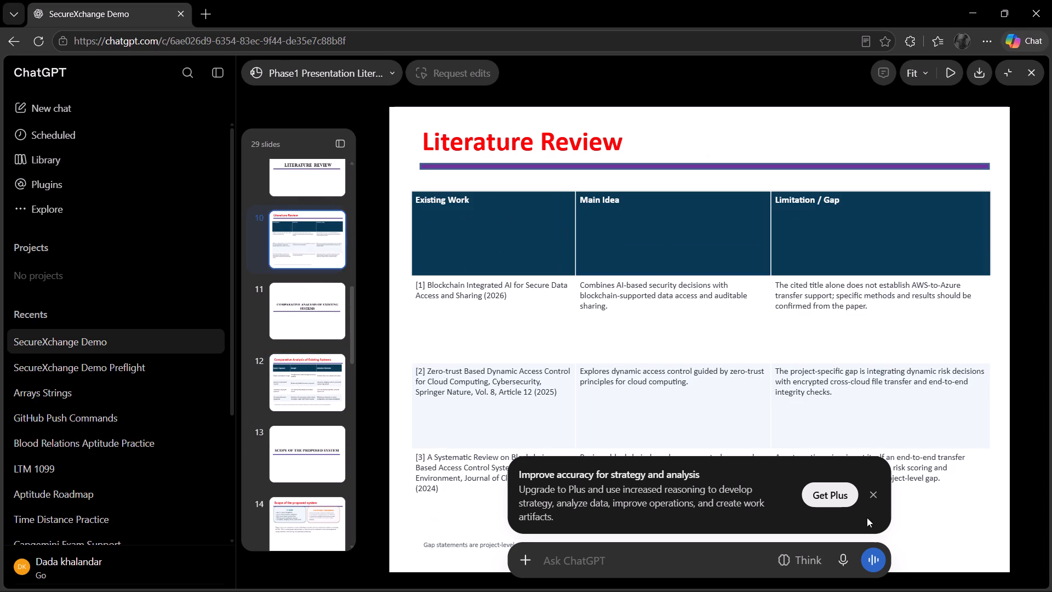
{"action": "left_click", "coordinate": [873, 490]}
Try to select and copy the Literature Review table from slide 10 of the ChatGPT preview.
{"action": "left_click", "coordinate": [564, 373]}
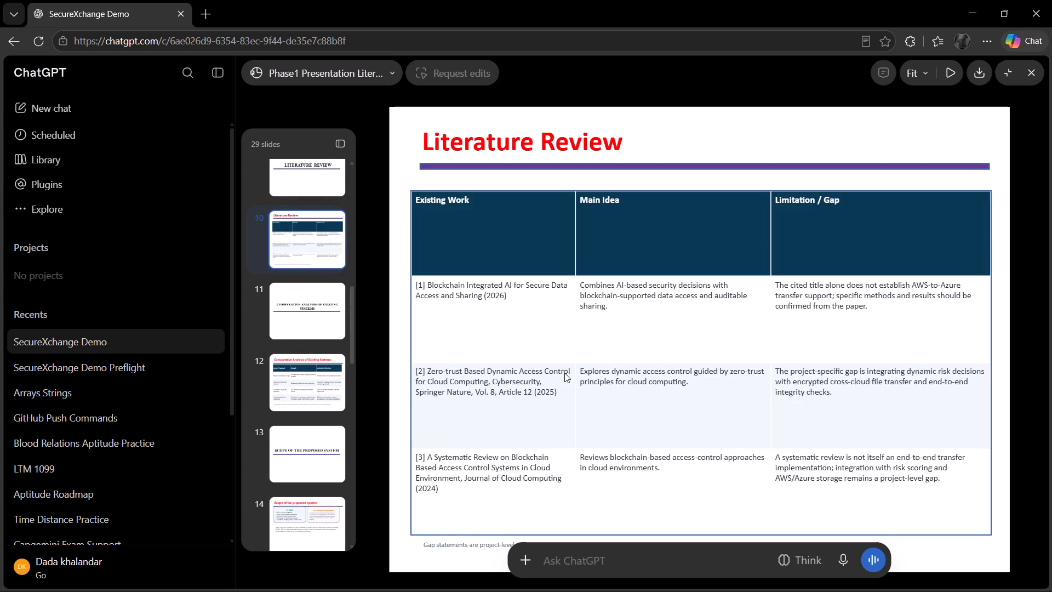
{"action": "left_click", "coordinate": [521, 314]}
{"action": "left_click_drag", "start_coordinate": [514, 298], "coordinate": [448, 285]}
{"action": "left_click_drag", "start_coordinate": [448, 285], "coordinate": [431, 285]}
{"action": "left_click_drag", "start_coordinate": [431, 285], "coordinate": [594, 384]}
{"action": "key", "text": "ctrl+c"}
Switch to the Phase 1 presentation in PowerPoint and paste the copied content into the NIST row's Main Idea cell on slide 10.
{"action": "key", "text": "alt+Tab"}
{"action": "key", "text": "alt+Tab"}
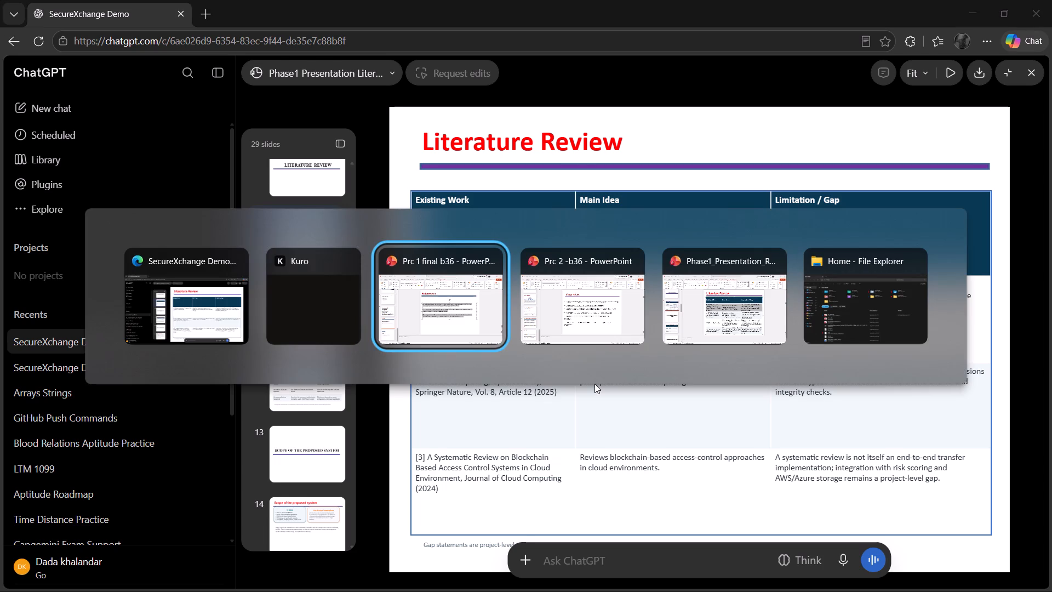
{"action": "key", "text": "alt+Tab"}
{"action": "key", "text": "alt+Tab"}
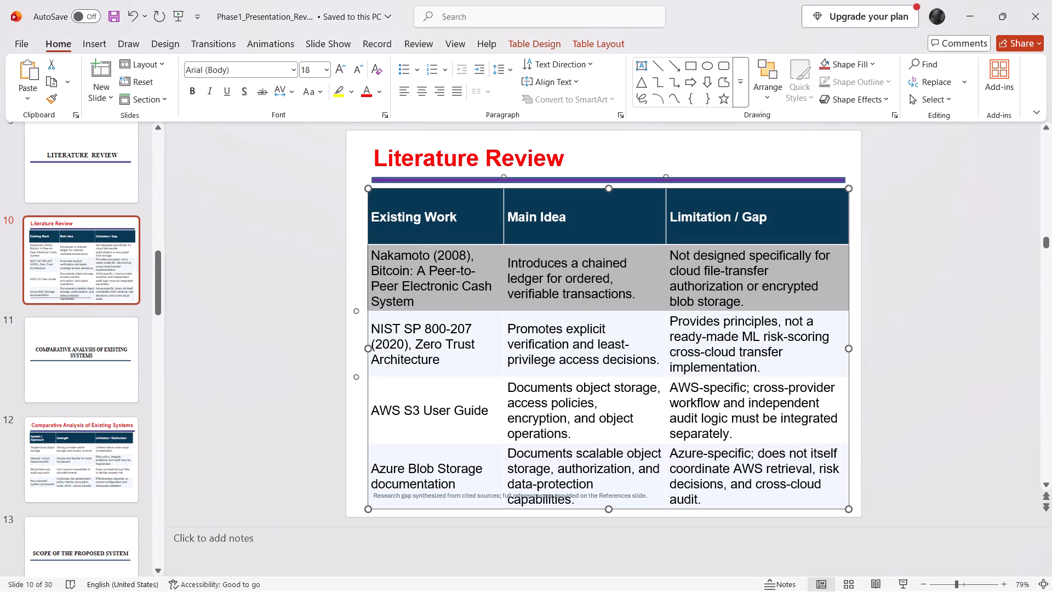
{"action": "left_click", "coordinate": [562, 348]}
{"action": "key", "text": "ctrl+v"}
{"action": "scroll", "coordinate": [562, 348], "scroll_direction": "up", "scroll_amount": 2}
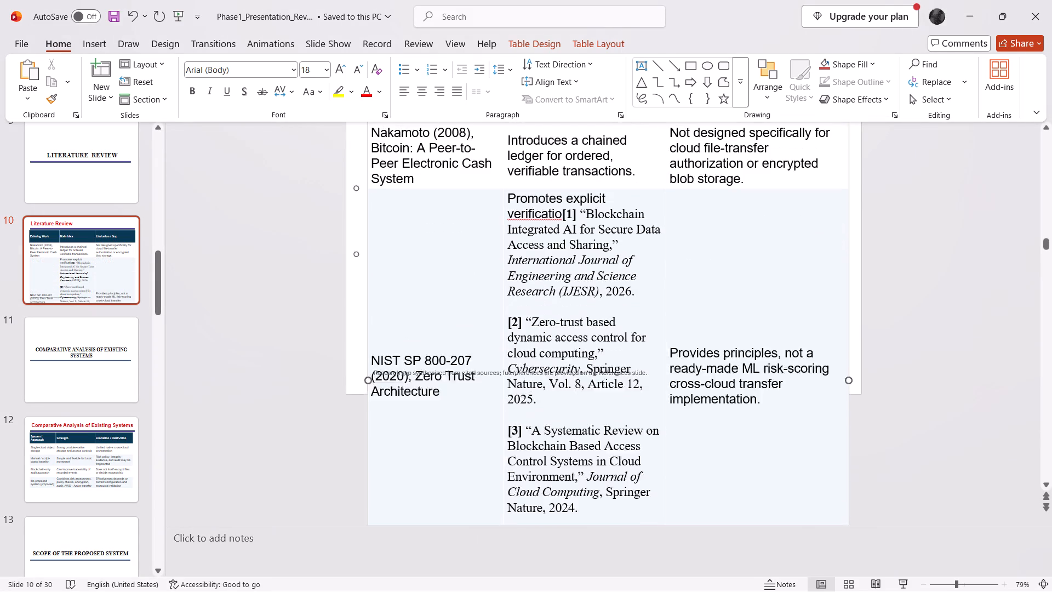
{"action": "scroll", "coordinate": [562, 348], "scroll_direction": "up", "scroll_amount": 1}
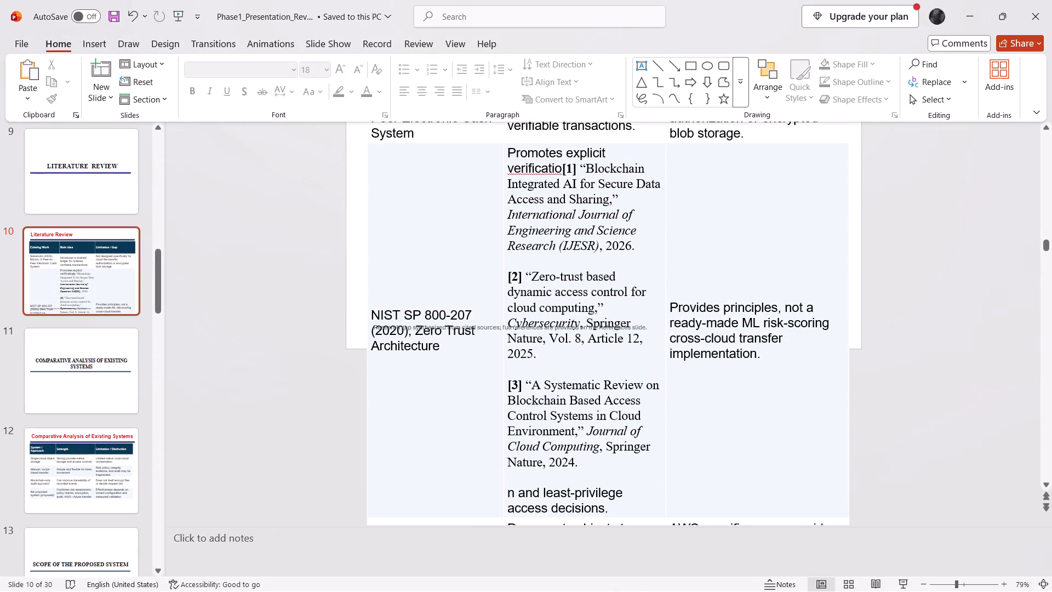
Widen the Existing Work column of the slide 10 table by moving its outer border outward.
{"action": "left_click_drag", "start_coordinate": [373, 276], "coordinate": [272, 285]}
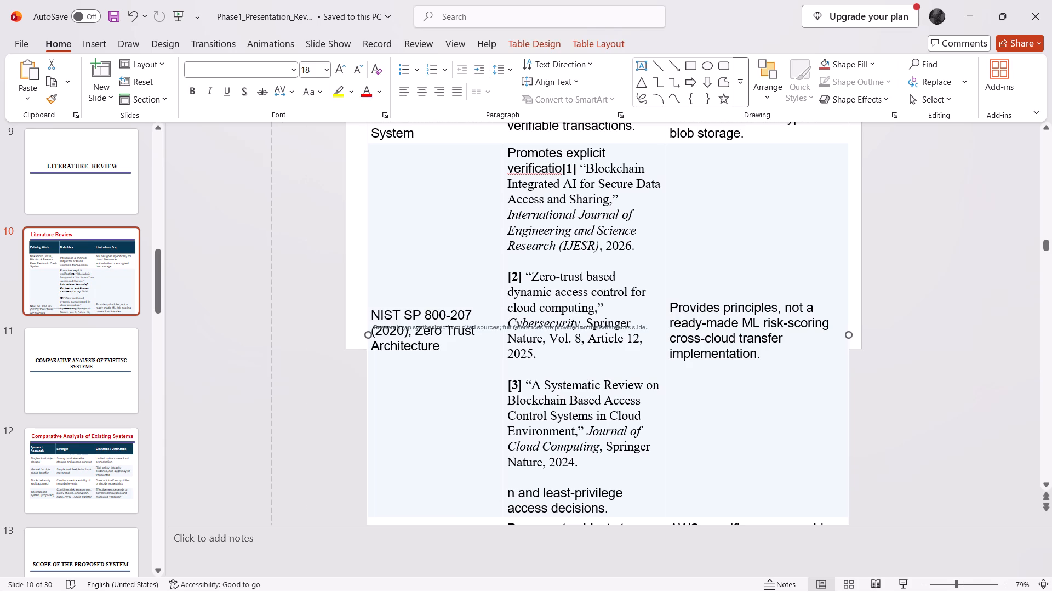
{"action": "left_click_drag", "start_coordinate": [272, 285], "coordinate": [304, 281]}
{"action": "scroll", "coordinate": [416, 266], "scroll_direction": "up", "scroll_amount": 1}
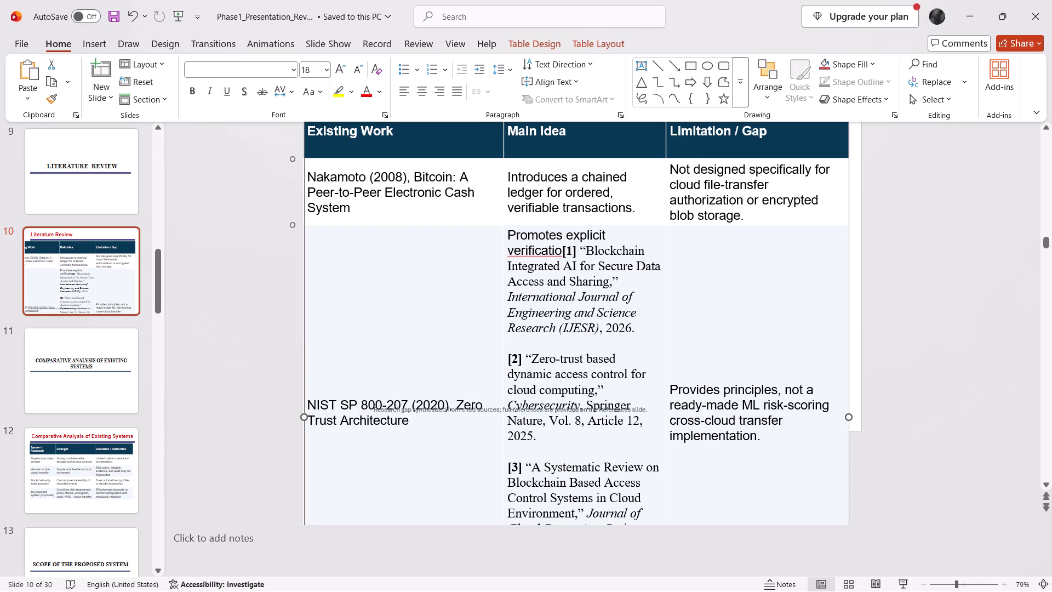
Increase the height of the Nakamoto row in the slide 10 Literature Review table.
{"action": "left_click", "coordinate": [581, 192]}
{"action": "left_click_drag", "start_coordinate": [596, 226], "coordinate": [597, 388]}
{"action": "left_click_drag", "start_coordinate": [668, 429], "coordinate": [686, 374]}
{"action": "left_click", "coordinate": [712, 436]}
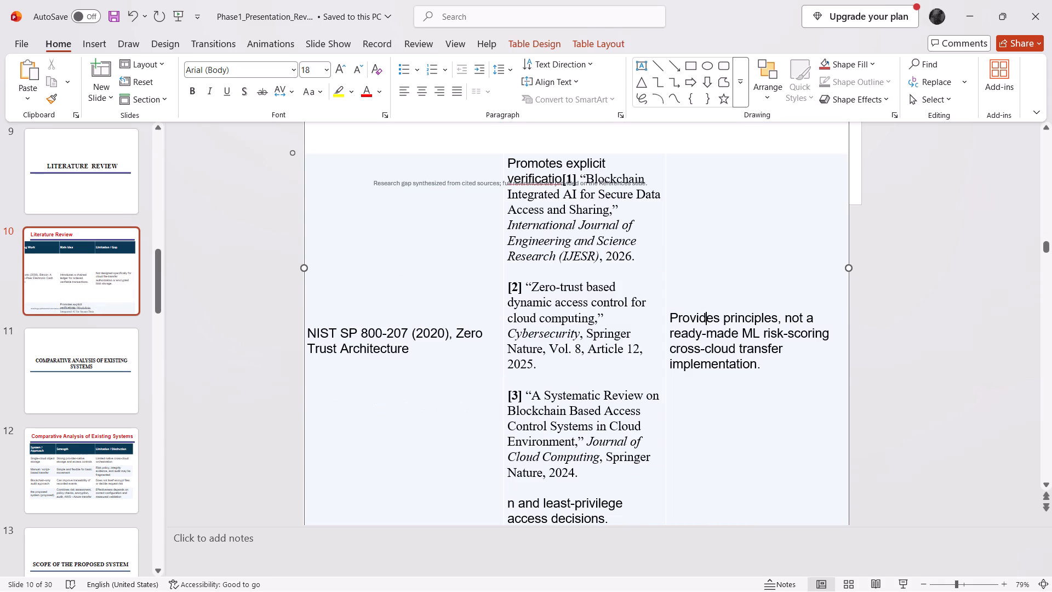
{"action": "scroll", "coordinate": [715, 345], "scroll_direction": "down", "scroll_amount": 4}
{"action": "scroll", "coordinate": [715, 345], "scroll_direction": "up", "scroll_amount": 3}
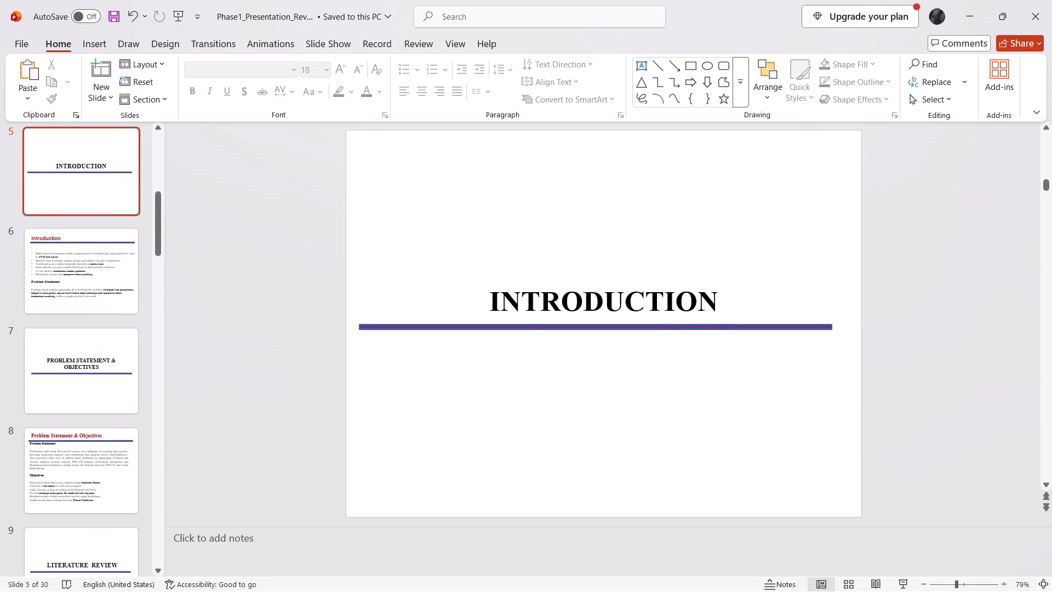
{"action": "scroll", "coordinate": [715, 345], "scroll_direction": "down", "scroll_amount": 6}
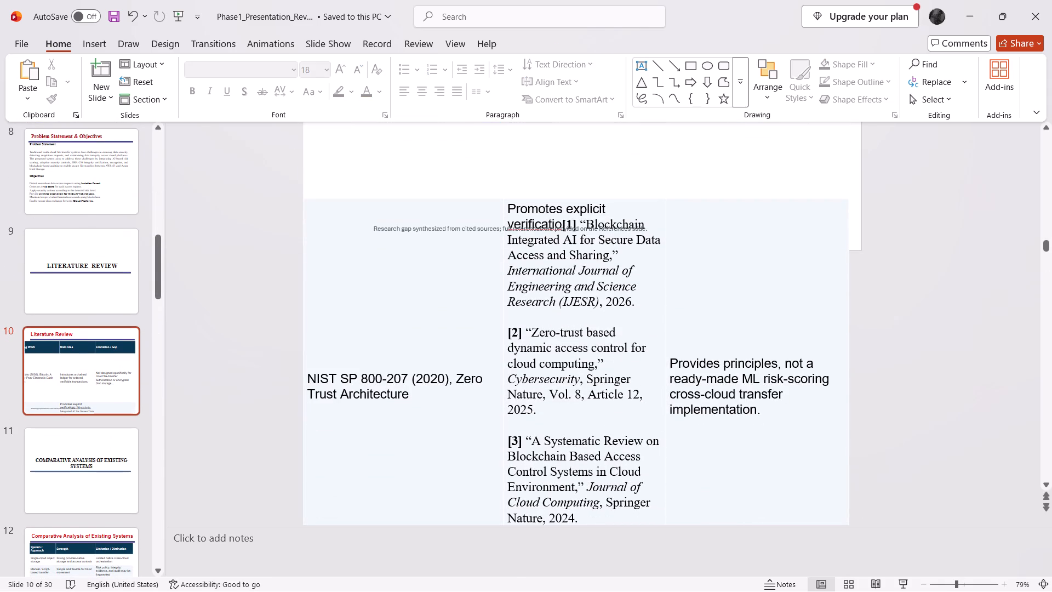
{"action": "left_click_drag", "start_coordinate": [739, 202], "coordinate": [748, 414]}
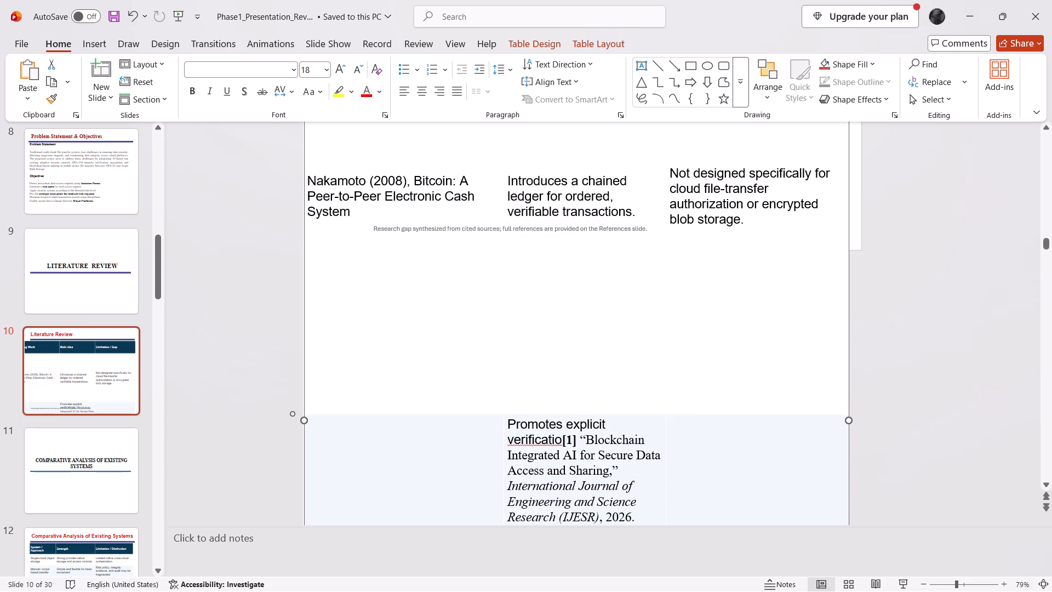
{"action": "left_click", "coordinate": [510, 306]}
Delete the filled Literature Review table with the dark blue header from slide 10.
{"action": "scroll", "coordinate": [510, 306], "scroll_direction": "up", "scroll_amount": 5}
{"action": "scroll", "coordinate": [510, 306], "scroll_direction": "down", "scroll_amount": 2}
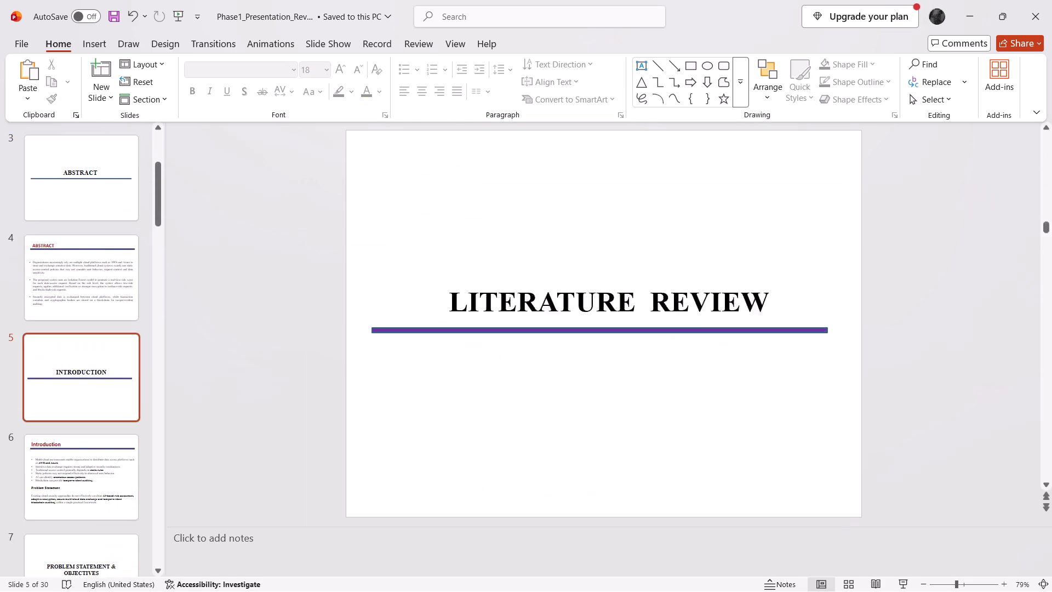
{"action": "scroll", "coordinate": [510, 306], "scroll_direction": "down", "scroll_amount": 1}
{"action": "left_click", "coordinate": [409, 160]}
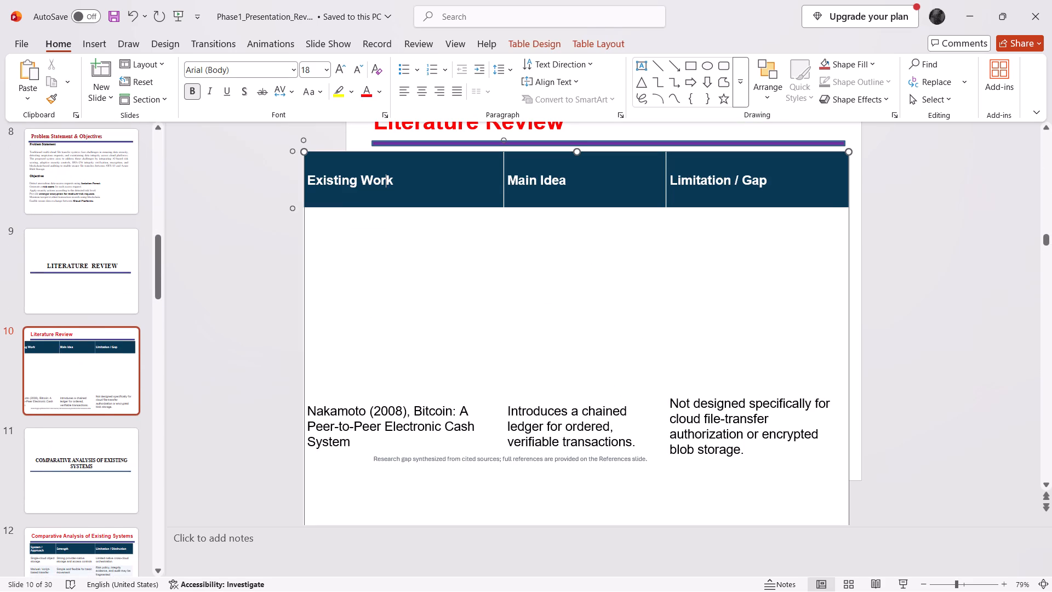
{"action": "left_click", "coordinate": [385, 150]}
{"action": "key", "text": "Delete"}
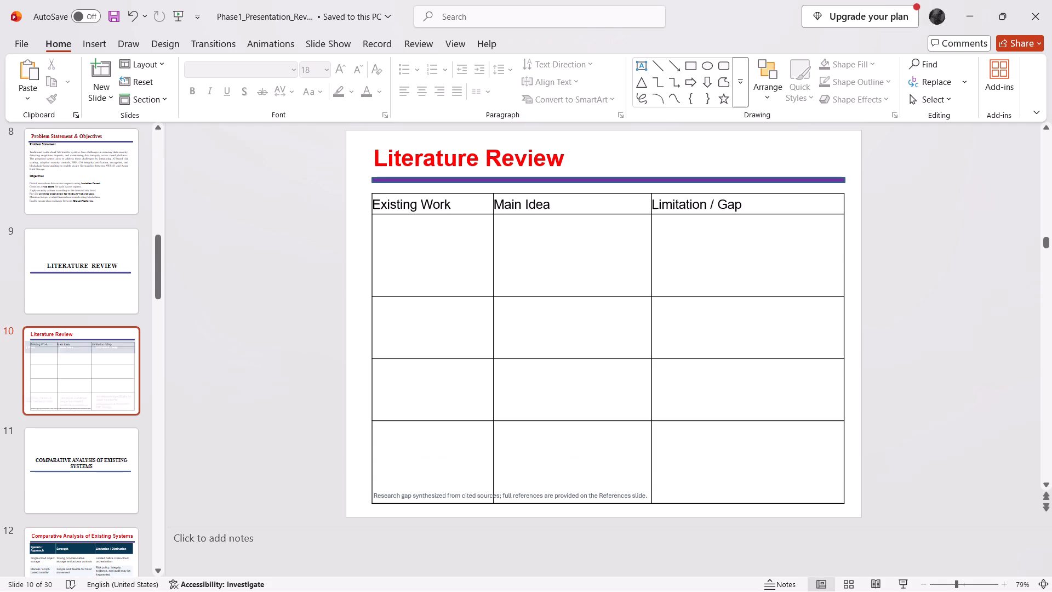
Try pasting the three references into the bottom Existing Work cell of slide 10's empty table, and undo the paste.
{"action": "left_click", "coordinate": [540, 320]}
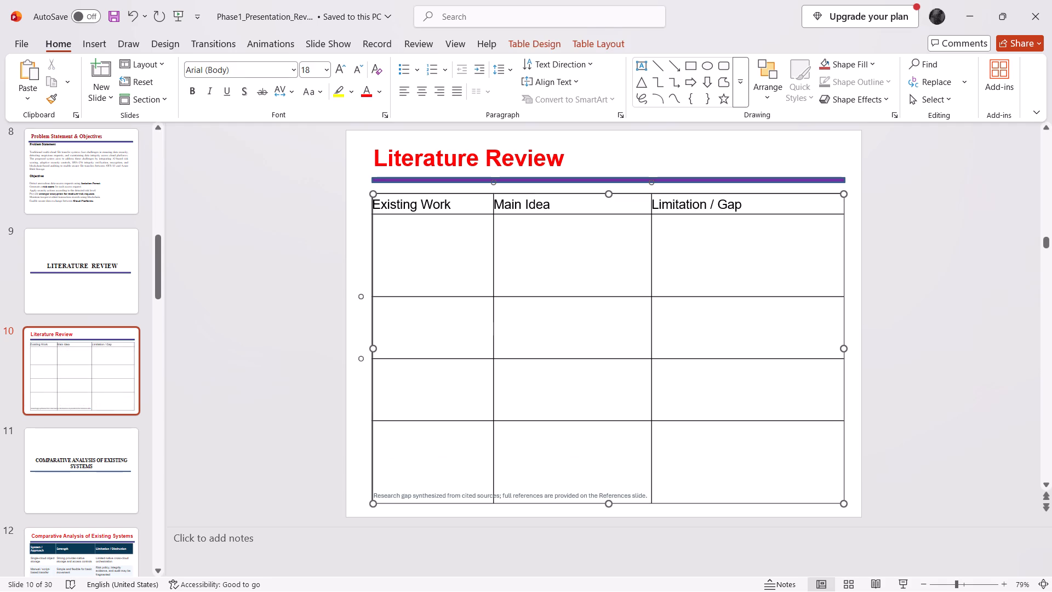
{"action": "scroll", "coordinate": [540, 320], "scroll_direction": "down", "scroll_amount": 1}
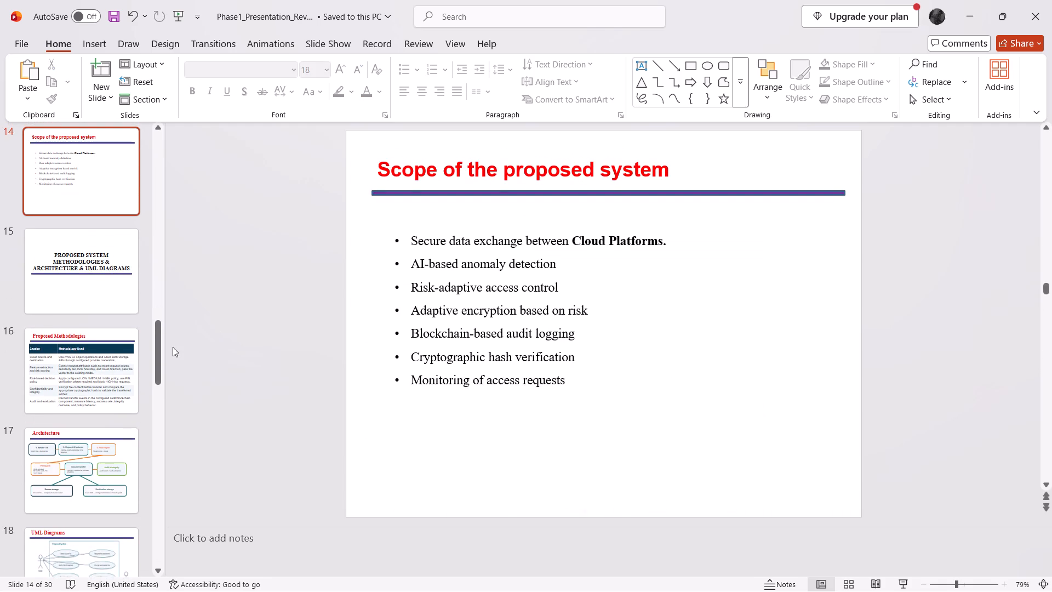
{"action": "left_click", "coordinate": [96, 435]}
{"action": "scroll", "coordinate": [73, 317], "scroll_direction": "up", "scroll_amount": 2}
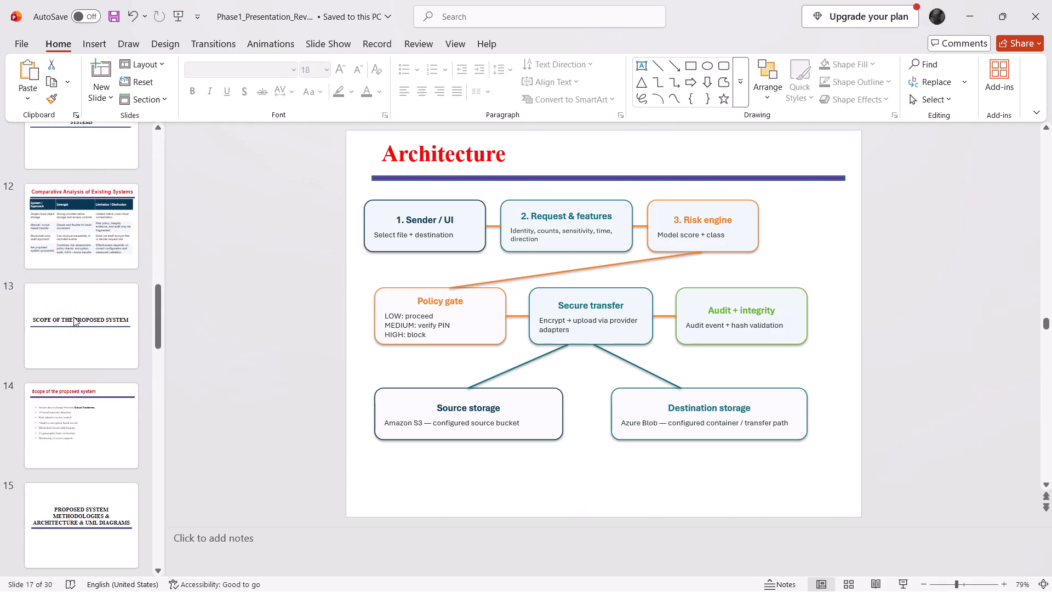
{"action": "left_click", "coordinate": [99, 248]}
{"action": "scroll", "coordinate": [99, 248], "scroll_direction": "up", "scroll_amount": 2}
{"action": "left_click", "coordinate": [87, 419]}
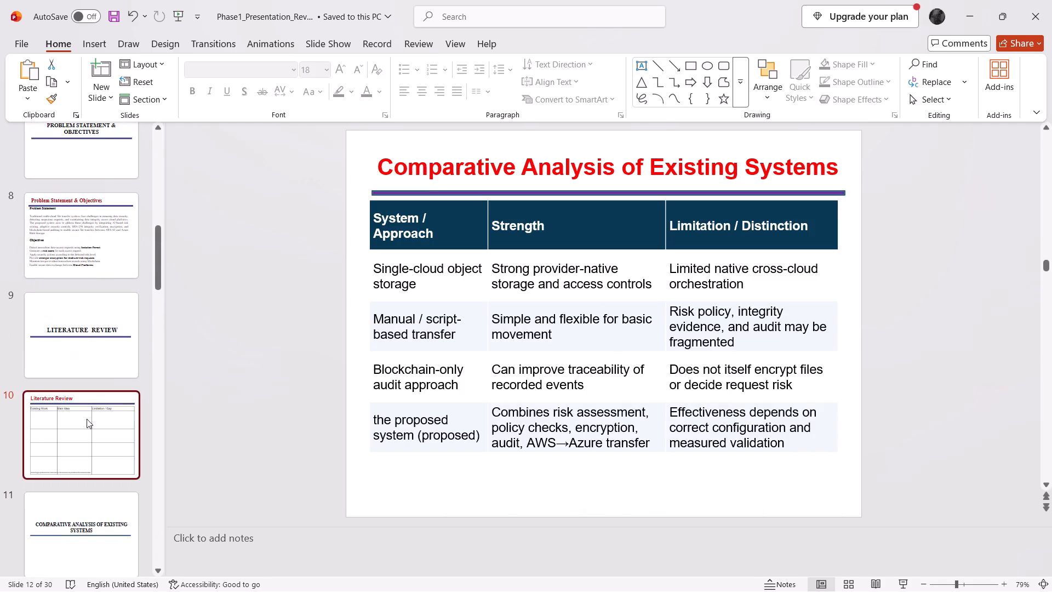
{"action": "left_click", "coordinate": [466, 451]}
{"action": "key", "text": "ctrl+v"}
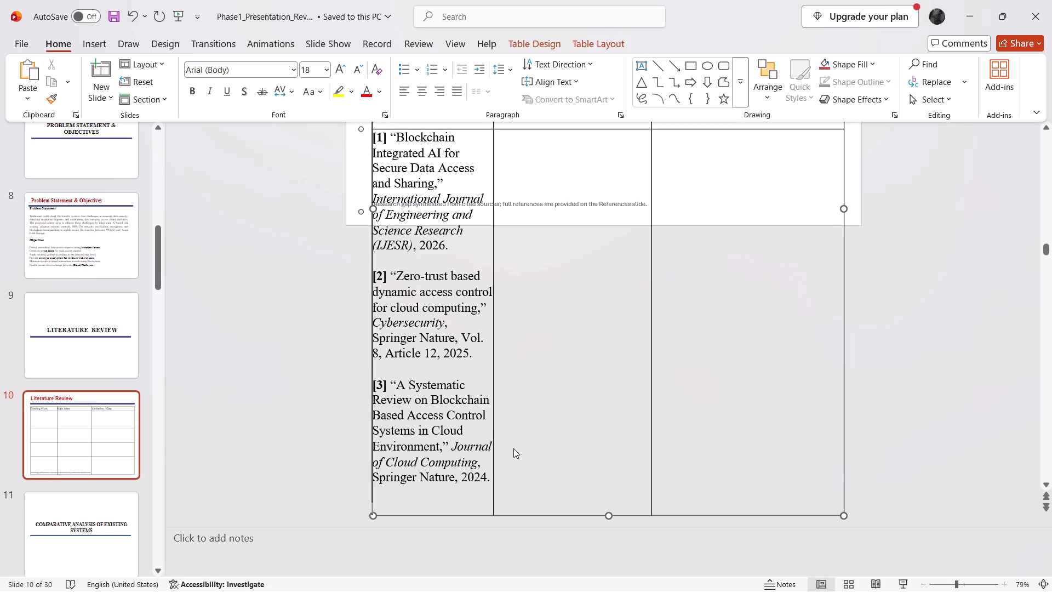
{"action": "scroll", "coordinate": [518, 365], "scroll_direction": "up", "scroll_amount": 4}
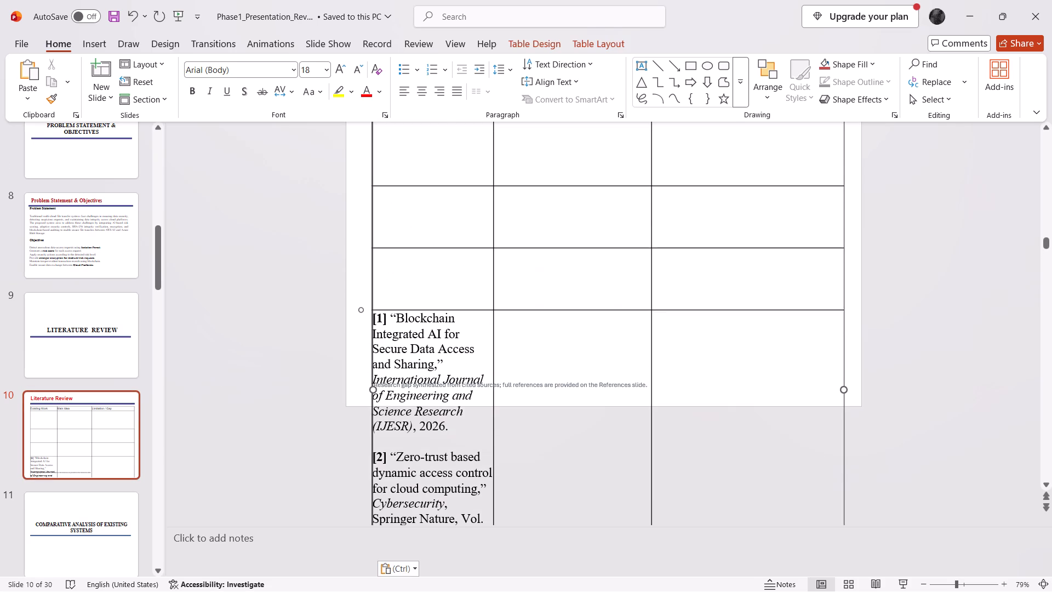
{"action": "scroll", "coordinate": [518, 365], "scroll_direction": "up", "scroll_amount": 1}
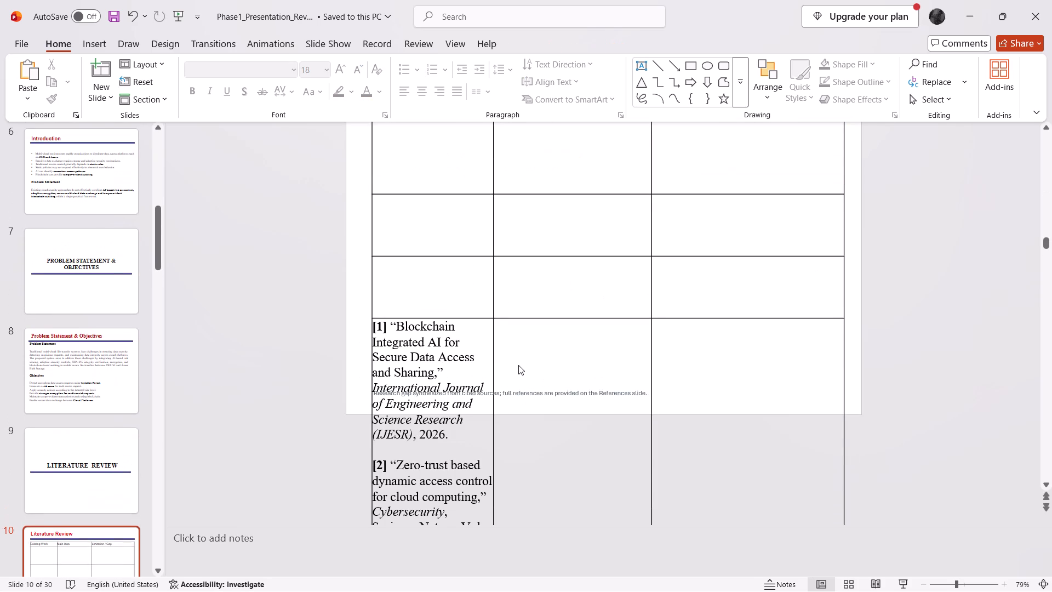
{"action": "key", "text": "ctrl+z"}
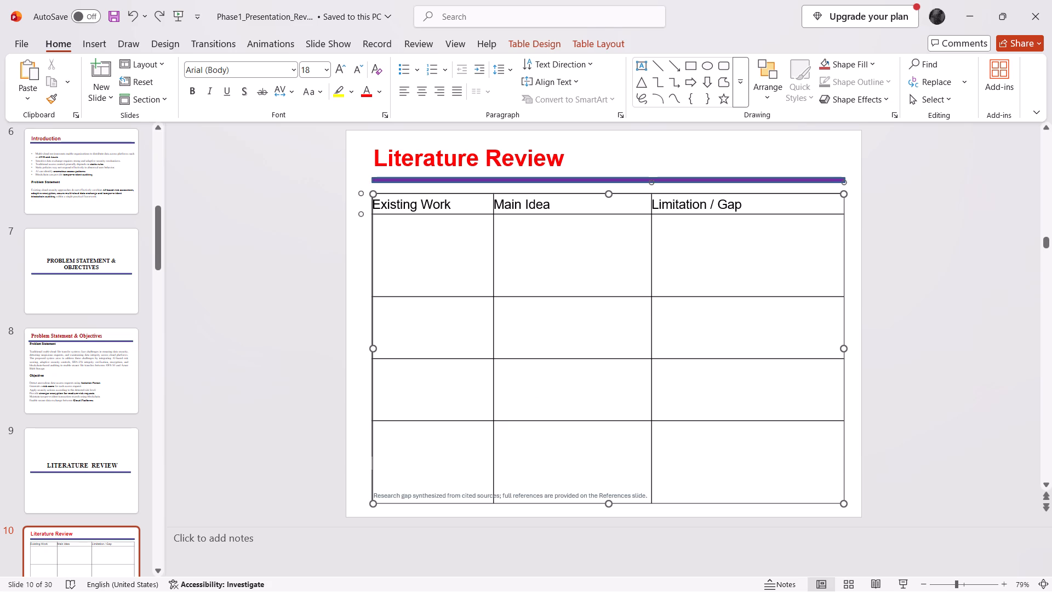
Delete the empty bordered table with the Existing Work, Main Idea and Limitation / Gap headings from slide 10.
{"action": "left_click", "coordinate": [813, 191]}
{"action": "left_click", "coordinate": [816, 196]}
{"action": "key", "text": "Delete"}
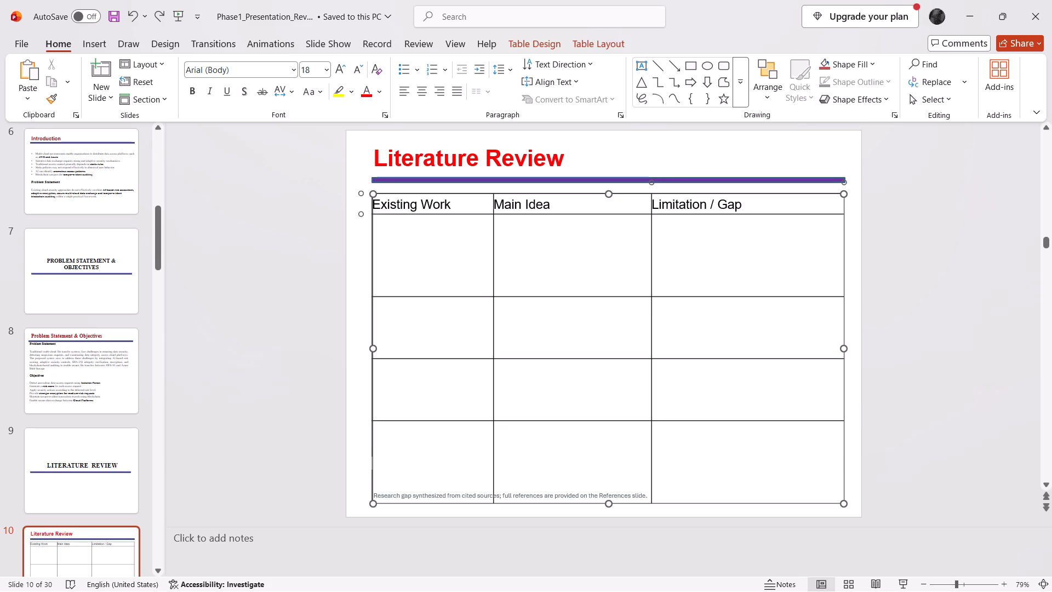
{"action": "left_click", "coordinate": [814, 192]}
{"action": "key", "text": "Delete"}
Paste the three copied references as a text box under the Literature Review title on slide 10.
{"action": "key", "text": "ctrl+v"}
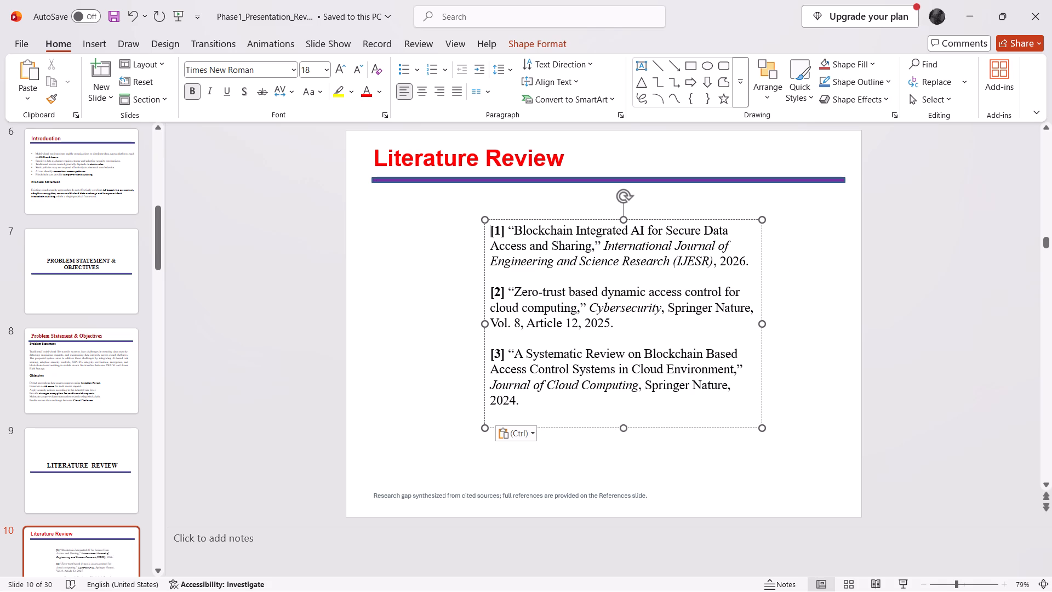
Undo the reference pastes and table changes on slide 10 back to the filled Literature Review table with the Nakamoto row.
{"action": "key", "text": "ctrl+z"}
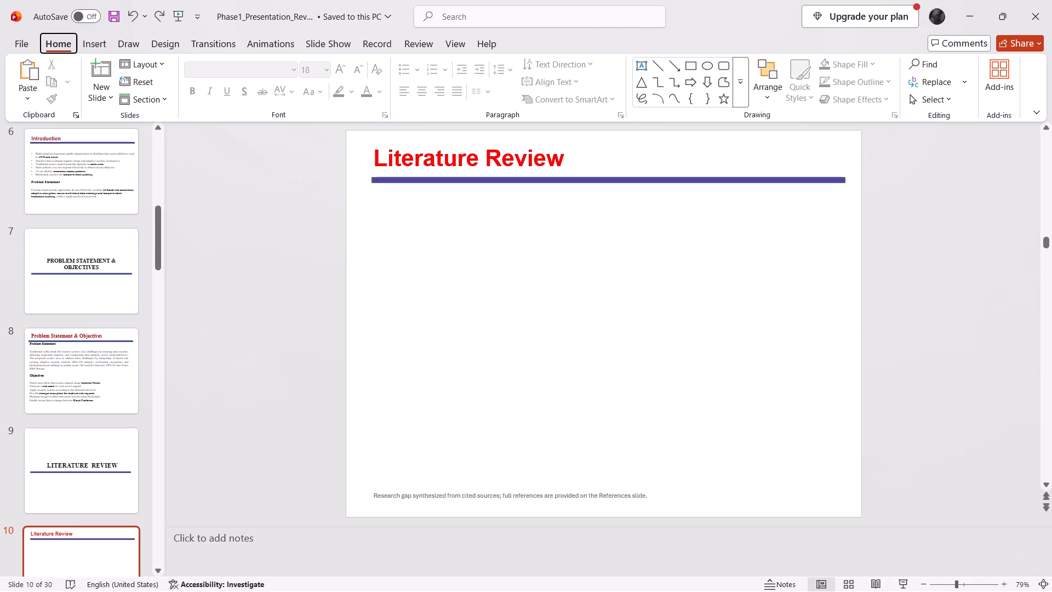
{"action": "key", "text": "ctrl+y"}
{"action": "key", "text": "ctrl+y"}
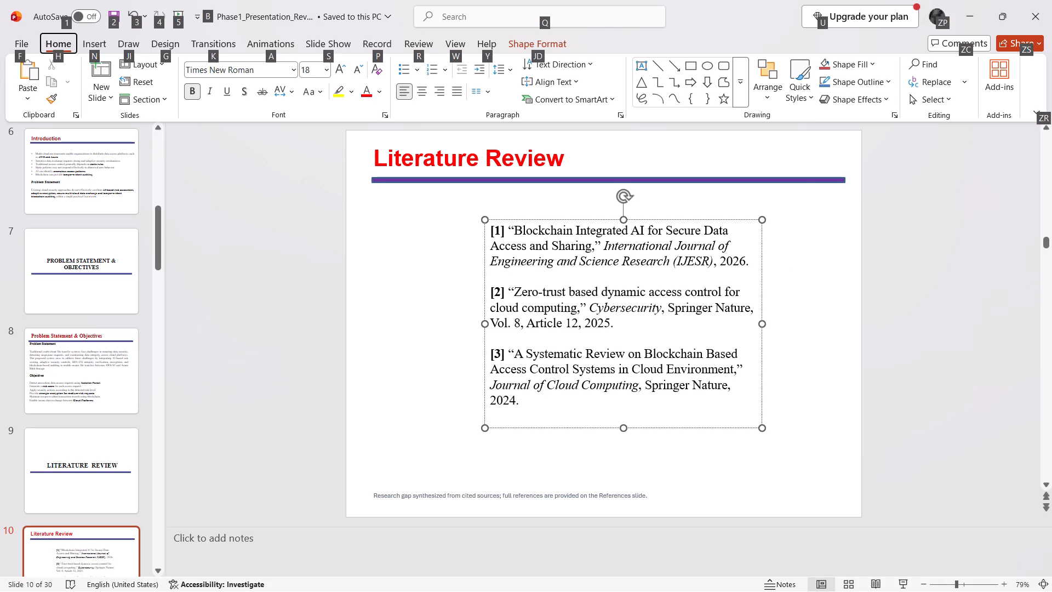
{"action": "key", "text": "ctrl+z"}
{"action": "key", "text": "ctrl+z"}
{"action": "left_click", "coordinate": [689, 231], "text": "ctrl"}
{"action": "key", "text": "ctrl+z"}
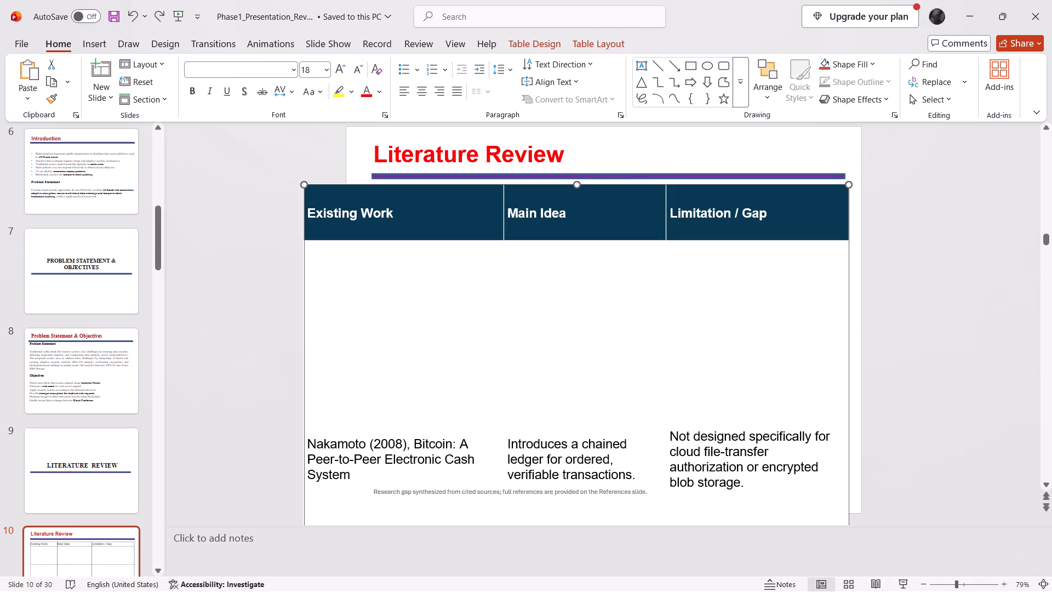
{"action": "key", "text": "ctrl+z"}
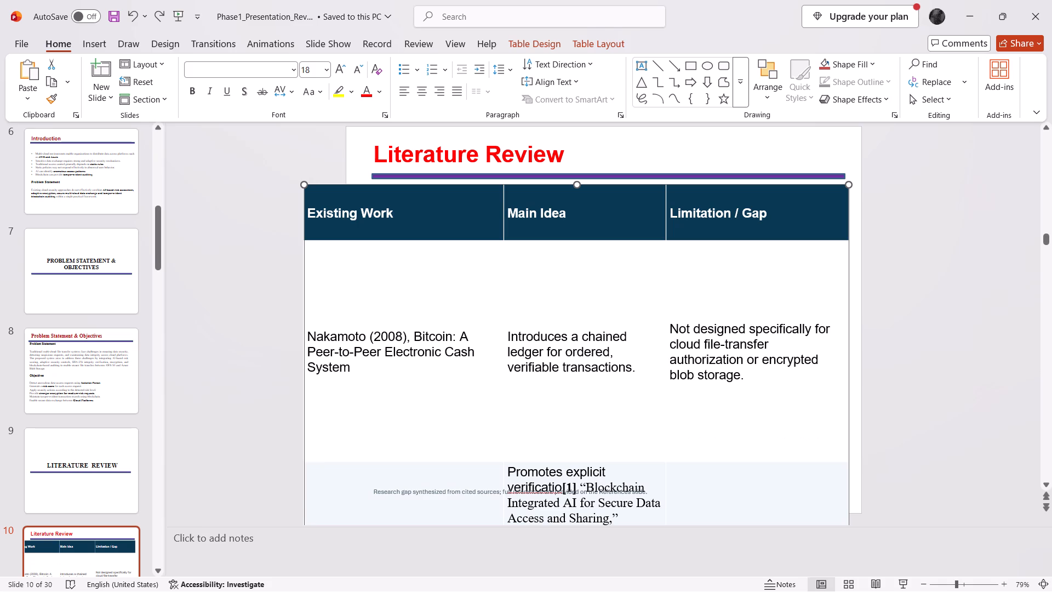
{"action": "key", "text": "ctrl+z"}
{"action": "key", "text": "ctrl+z"}
{"action": "key", "text": "ctrl+z"}
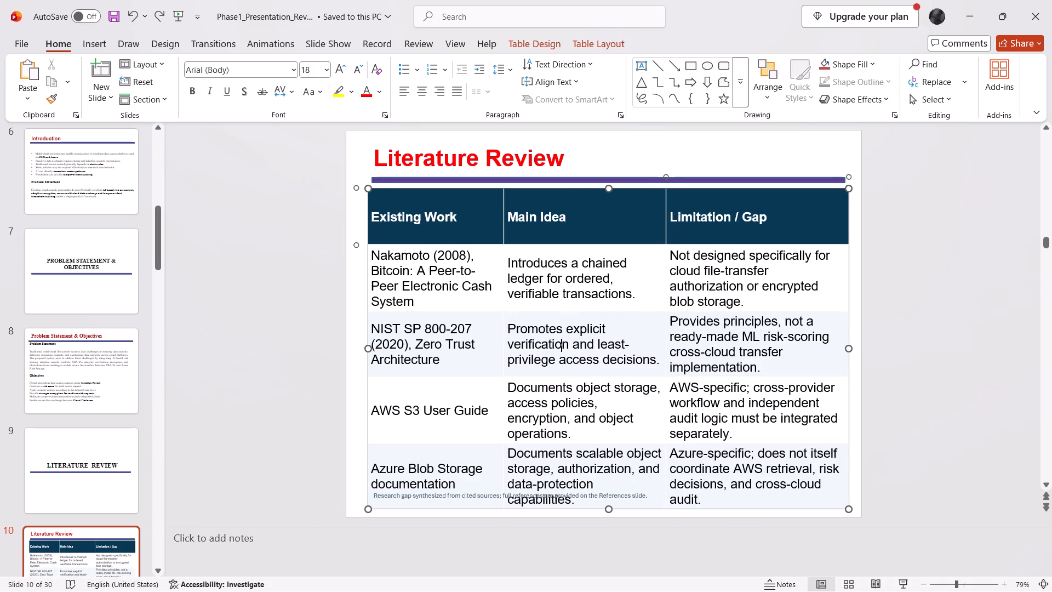
{"action": "left_click", "coordinate": [1005, 335]}
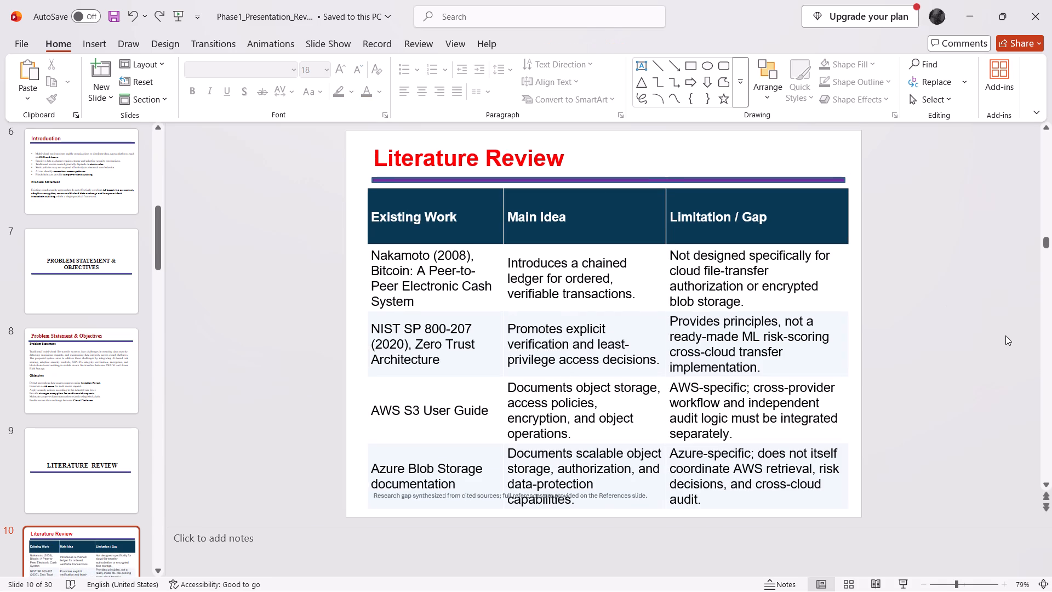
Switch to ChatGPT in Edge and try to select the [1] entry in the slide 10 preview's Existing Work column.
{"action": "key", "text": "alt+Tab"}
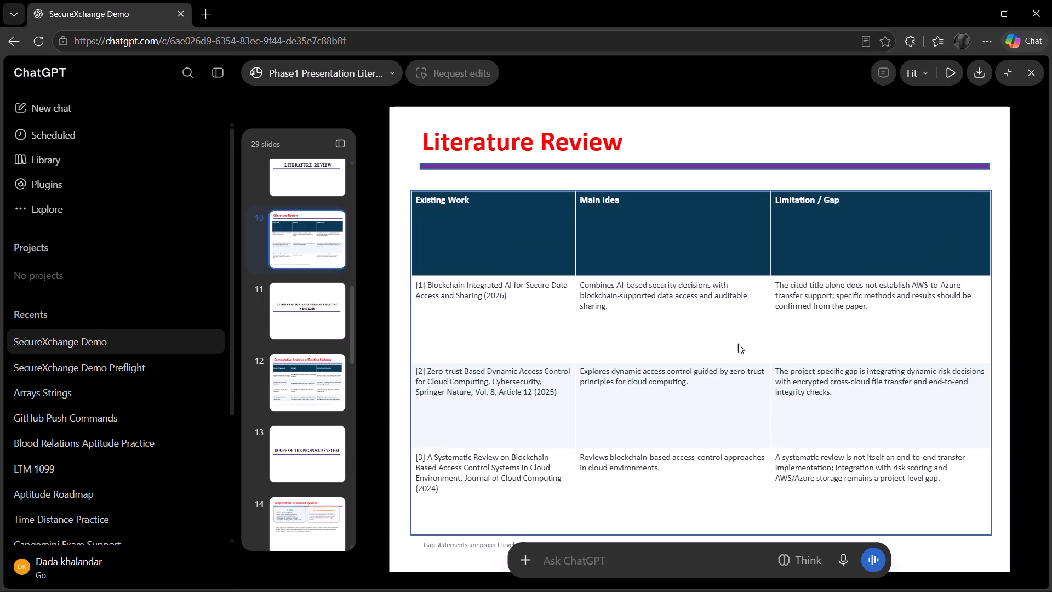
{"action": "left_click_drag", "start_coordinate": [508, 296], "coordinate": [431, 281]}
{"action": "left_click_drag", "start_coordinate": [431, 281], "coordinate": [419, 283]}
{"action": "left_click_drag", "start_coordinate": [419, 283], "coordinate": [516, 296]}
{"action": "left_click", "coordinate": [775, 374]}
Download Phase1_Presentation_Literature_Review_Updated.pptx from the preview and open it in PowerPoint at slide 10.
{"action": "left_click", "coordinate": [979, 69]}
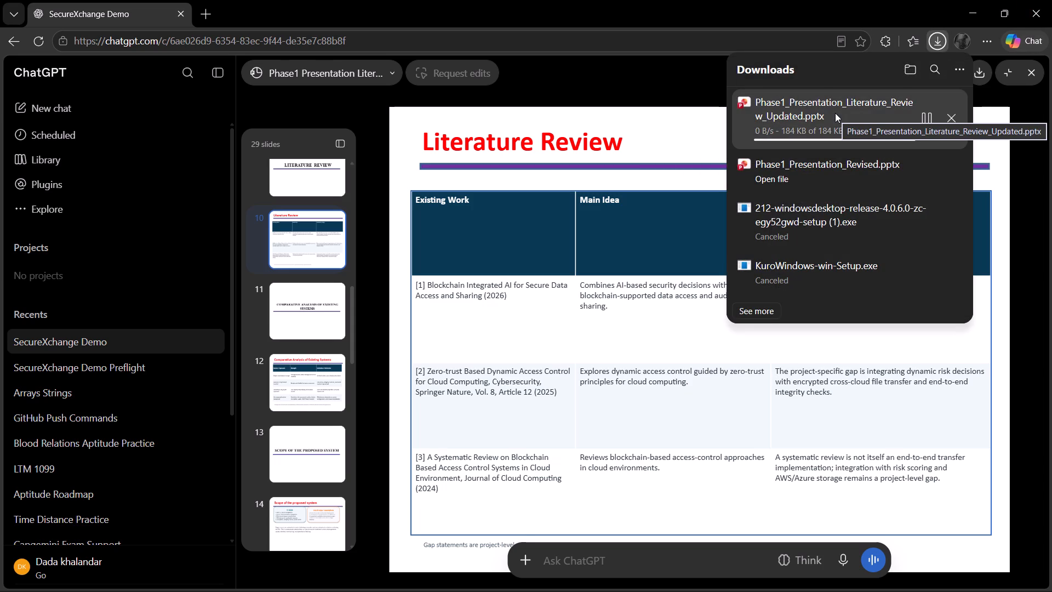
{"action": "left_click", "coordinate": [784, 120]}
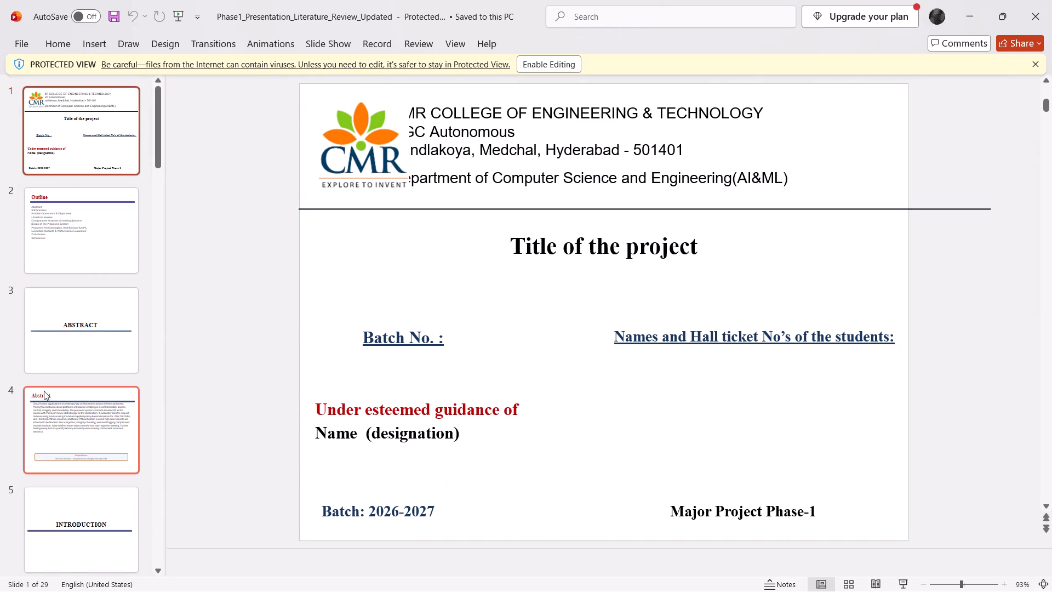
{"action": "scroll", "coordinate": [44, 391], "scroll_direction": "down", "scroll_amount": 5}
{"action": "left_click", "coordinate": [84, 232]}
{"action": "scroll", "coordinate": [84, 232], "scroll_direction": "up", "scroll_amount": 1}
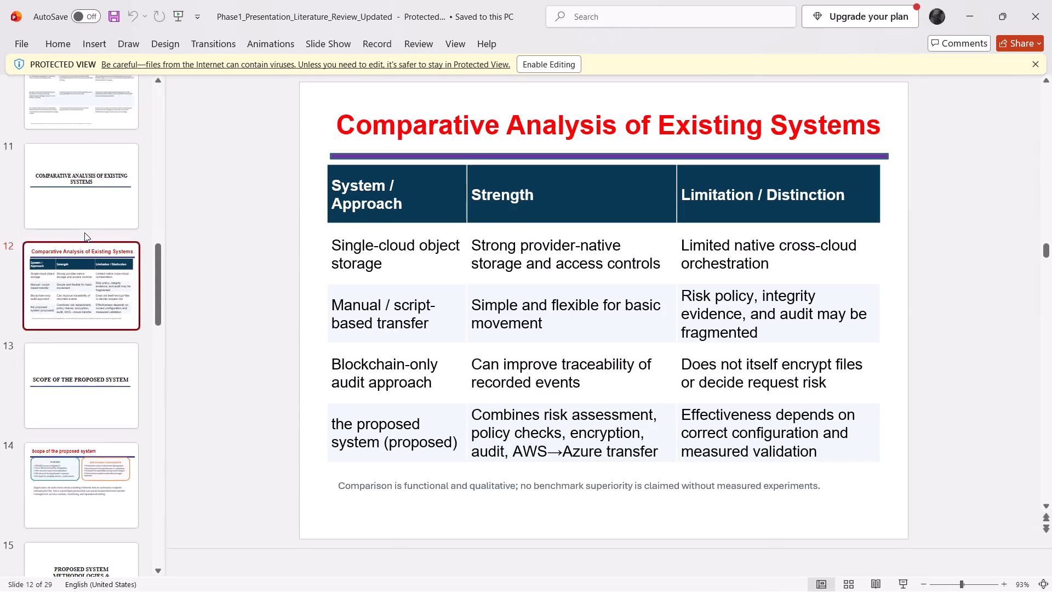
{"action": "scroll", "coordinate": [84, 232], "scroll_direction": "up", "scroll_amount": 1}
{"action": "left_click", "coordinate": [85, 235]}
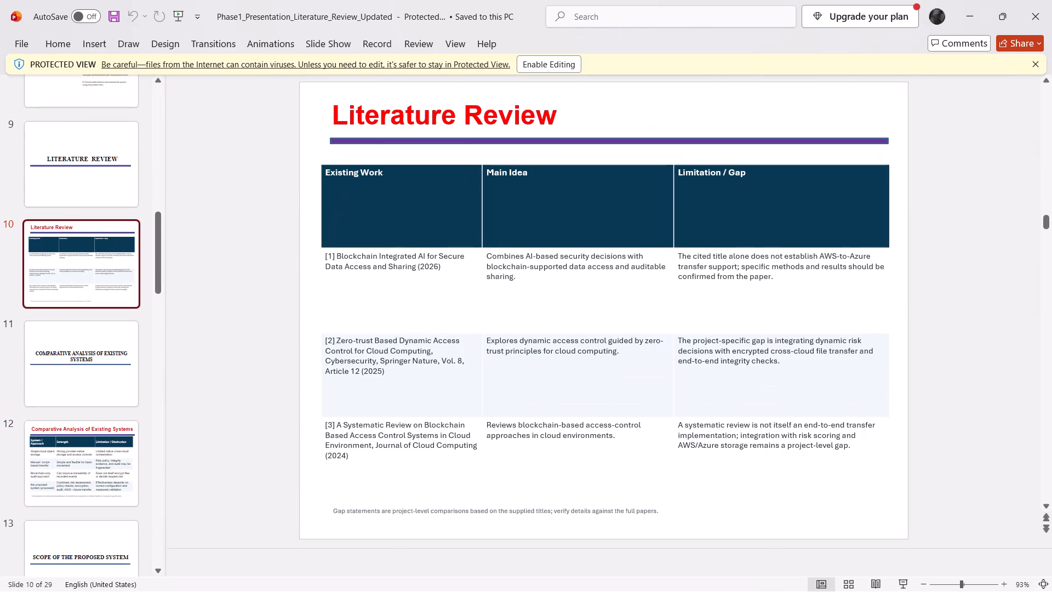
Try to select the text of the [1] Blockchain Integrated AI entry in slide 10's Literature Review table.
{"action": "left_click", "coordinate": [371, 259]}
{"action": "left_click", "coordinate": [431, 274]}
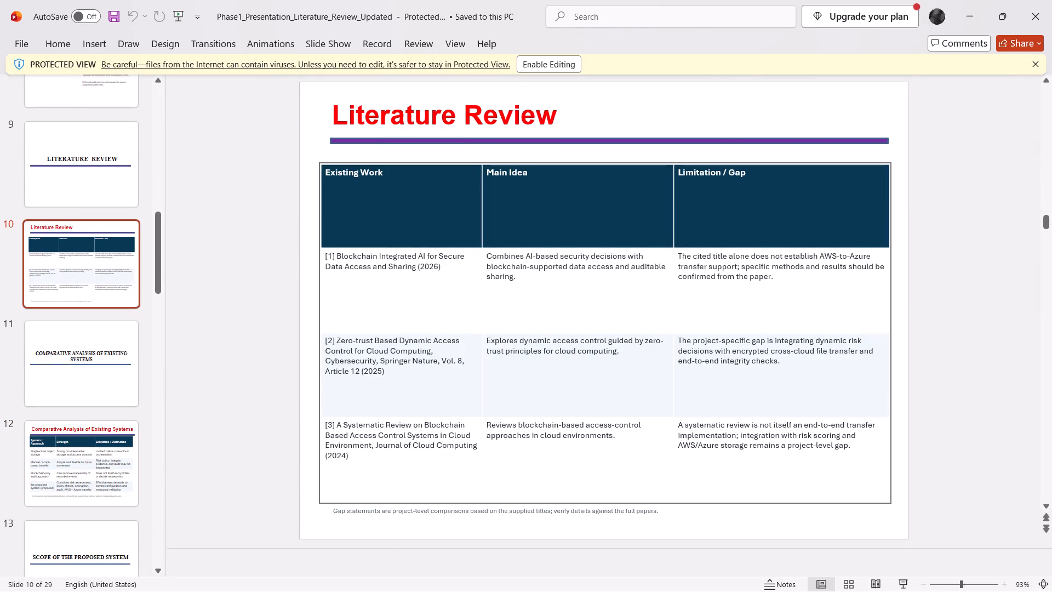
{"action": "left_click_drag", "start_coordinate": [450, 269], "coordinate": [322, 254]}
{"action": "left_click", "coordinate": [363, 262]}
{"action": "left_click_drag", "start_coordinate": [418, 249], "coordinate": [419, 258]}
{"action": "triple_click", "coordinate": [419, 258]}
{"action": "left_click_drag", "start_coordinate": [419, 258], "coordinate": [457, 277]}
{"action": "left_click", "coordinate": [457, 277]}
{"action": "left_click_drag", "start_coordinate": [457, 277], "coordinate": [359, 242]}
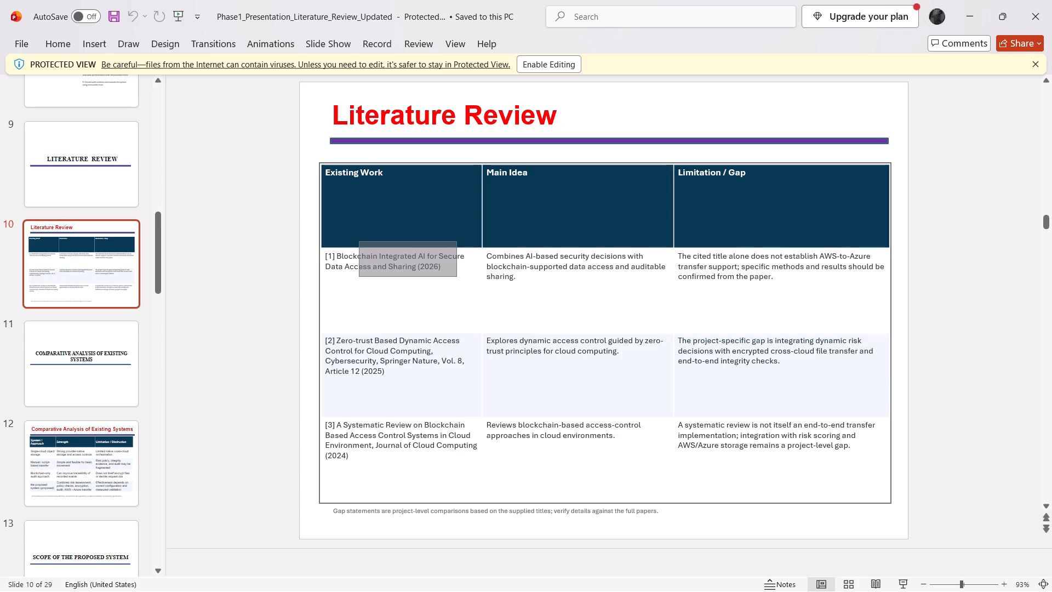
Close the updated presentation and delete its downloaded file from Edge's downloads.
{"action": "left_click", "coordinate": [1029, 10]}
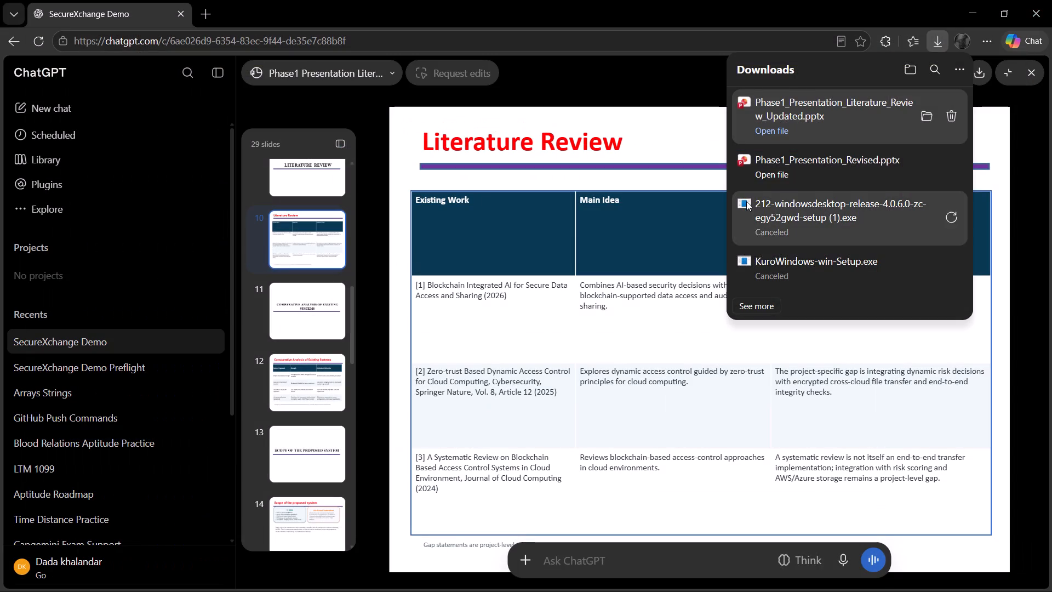
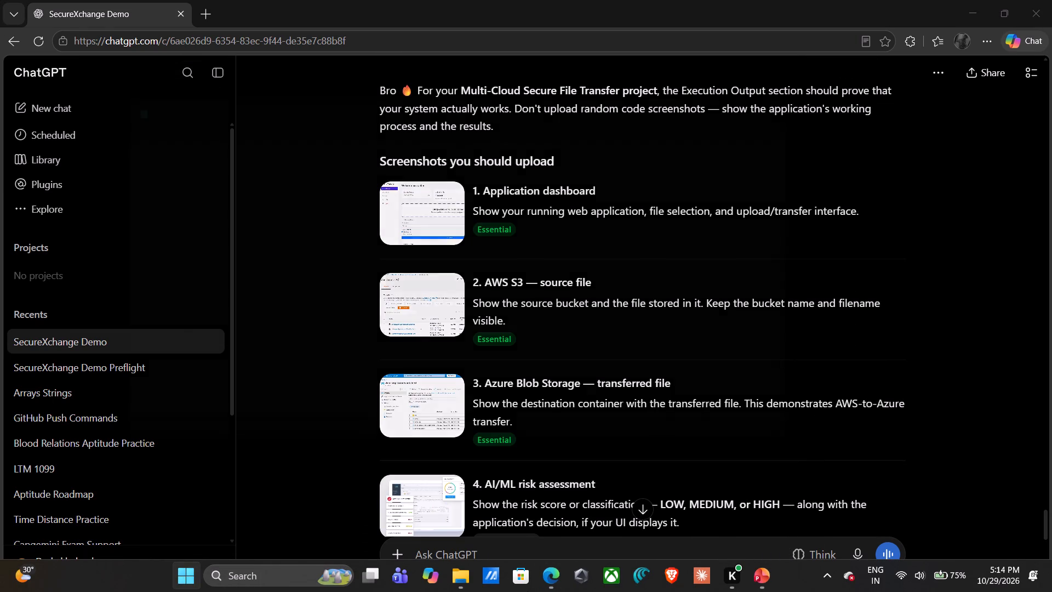
Open a PowerShell terminal for running the project.
{"action": "type", "text": "power"}
{"action": "key", "text": "Return"}
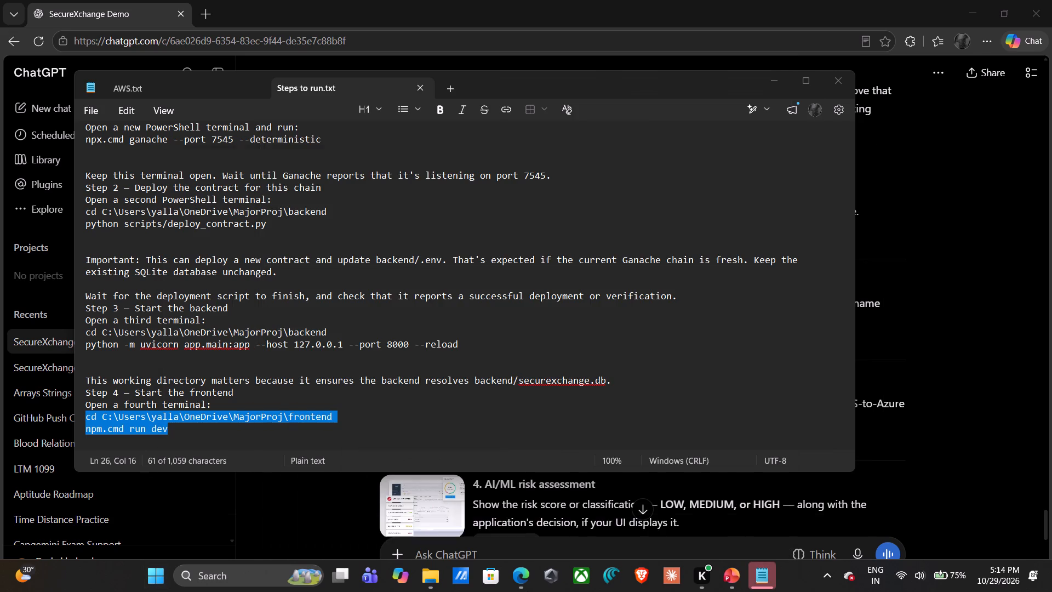
Copy the Ganache start command "npx.cmd ganache --port 7545 --deterministic" from Step 1 of Steps to run.txt.
{"action": "left_click", "coordinate": [105, 207]}
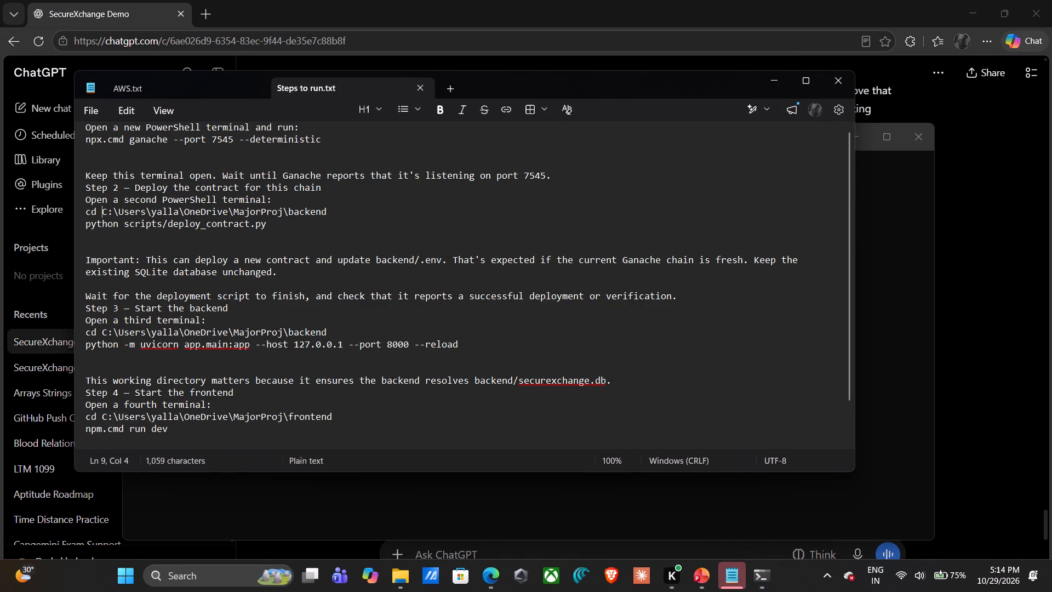
{"action": "scroll", "coordinate": [245, 238], "scroll_direction": "up", "scroll_amount": 4}
{"action": "left_click_drag", "start_coordinate": [328, 164], "coordinate": [82, 163]}
{"action": "key", "text": "ctrl+c"}
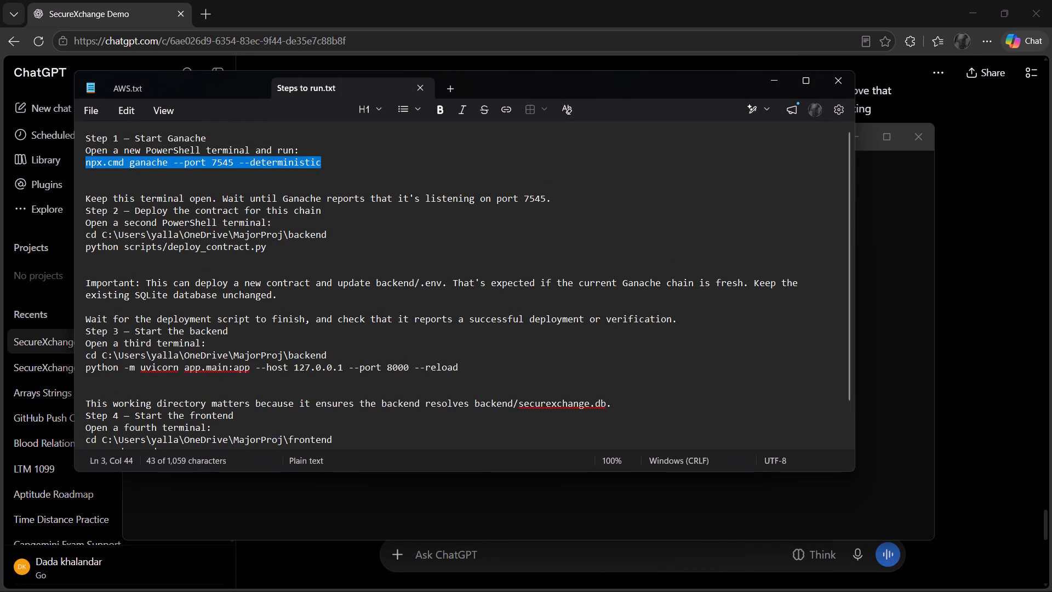
Start Ganache in the PowerShell terminal with the copied command "npx.cmd ganache --port 7545 --deterministic".
{"action": "key", "text": "alt+Tab"}
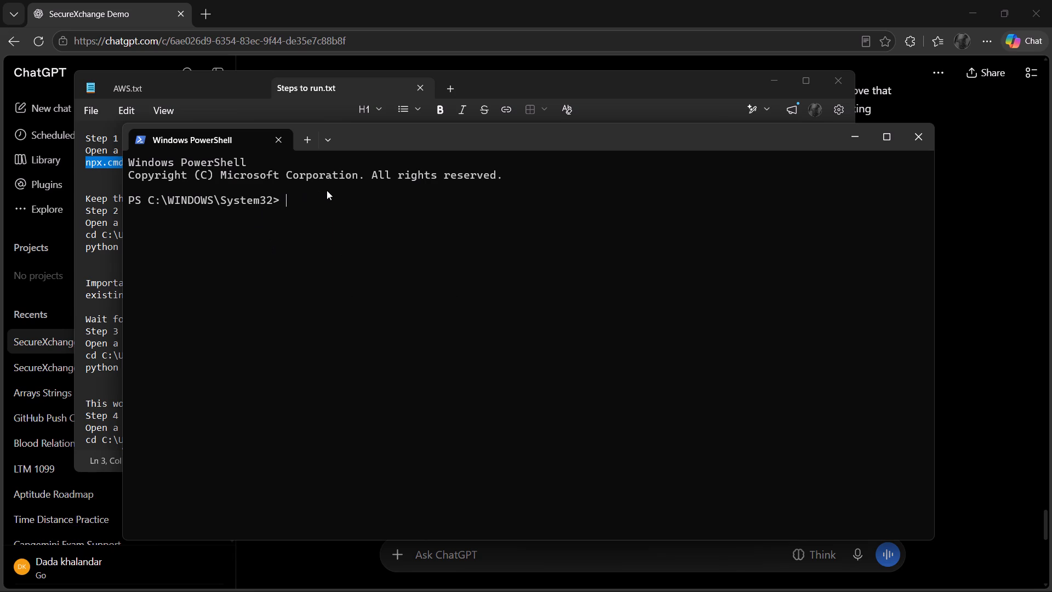
{"action": "key", "text": "ctrl+v"}
{"action": "key", "text": "Return"}
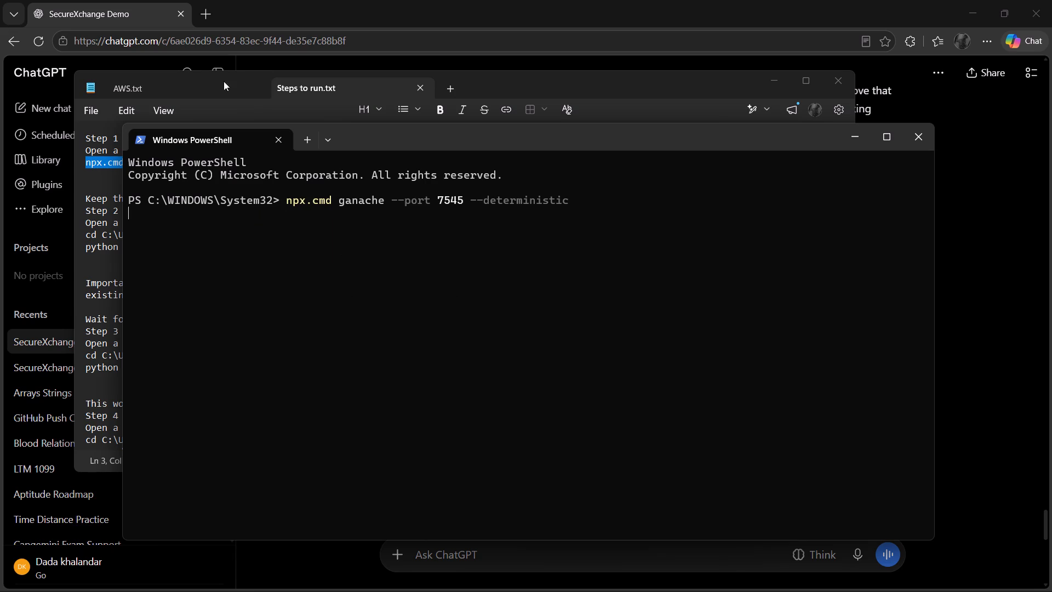
{"action": "key", "text": "Return"}
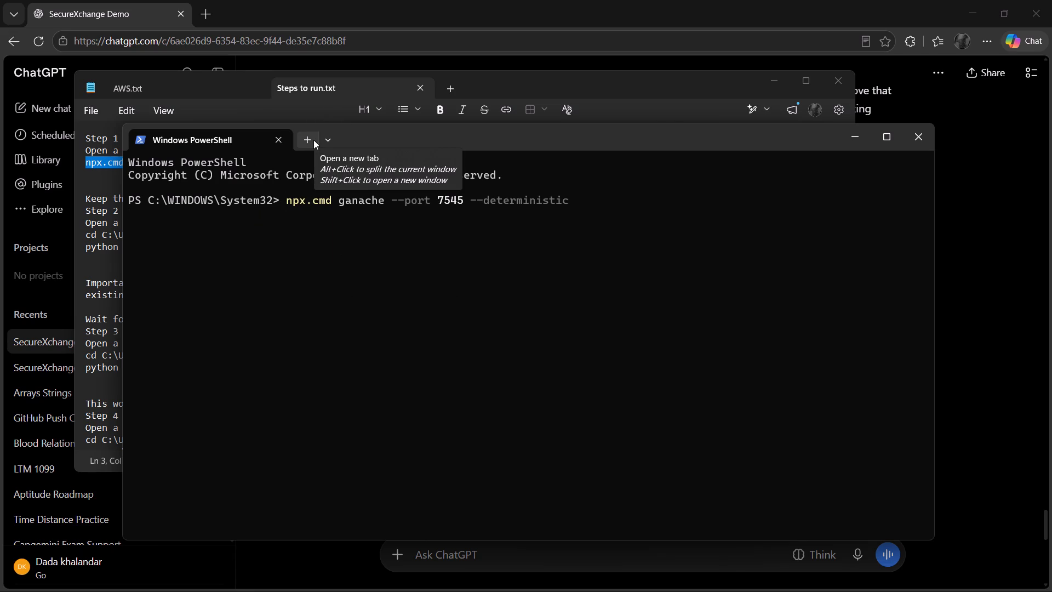
Open a second terminal and enter the Step 2 commands from Steps to run.txt, changing to MajorProj\backend with "python scripts/deploy_contract.py" ready.
{"action": "left_click", "coordinate": [313, 140]}
{"action": "left_click", "coordinate": [255, 105]}
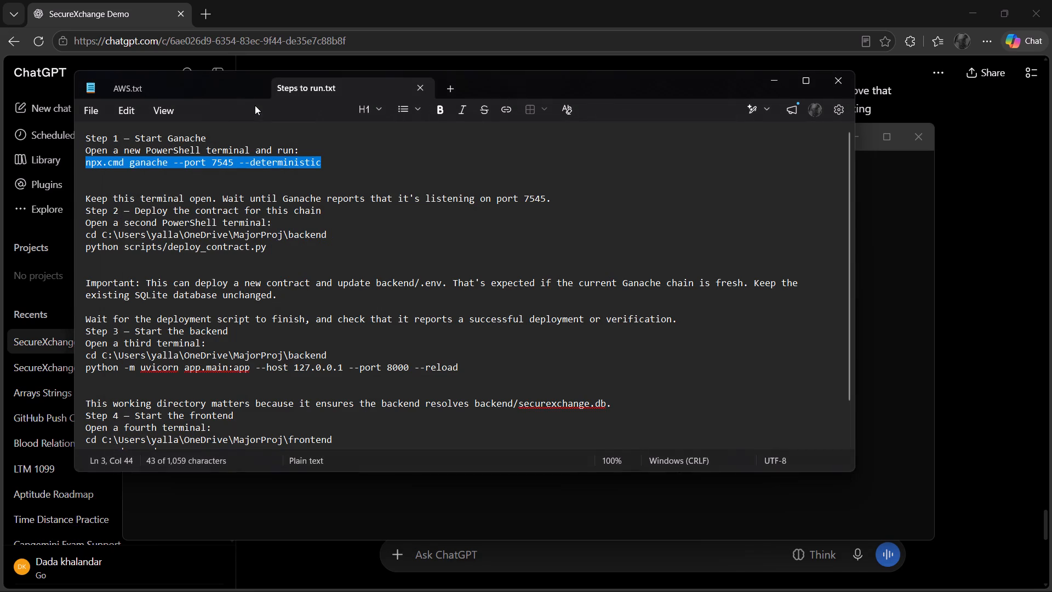
{"action": "left_click_drag", "start_coordinate": [276, 249], "coordinate": [82, 237]}
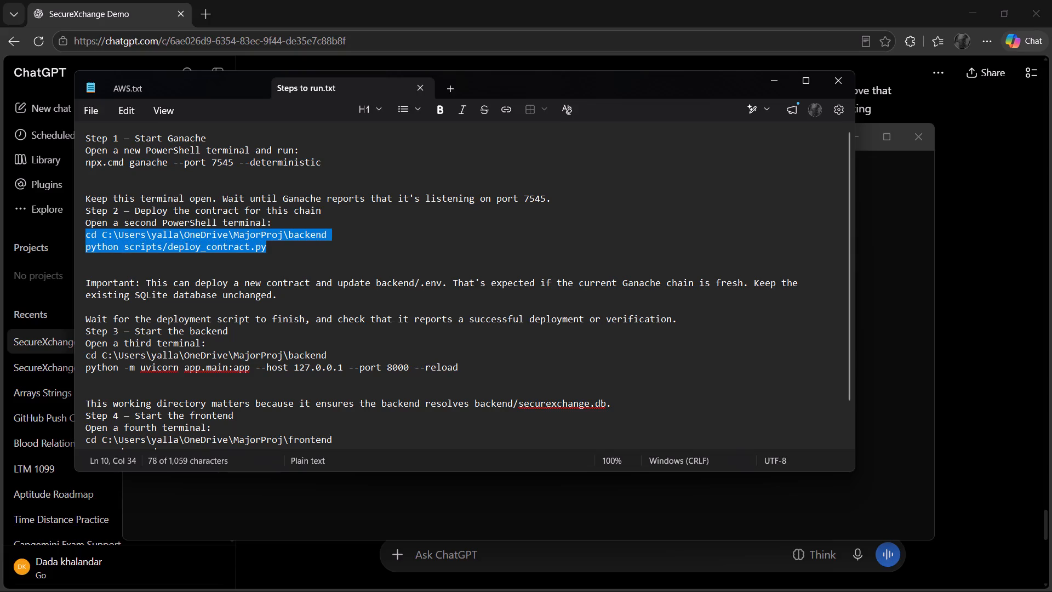
{"action": "left_click_drag", "start_coordinate": [82, 237], "coordinate": [82, 236]}
{"action": "key", "text": "ctrl+c"}
{"action": "key", "text": "alt+Tab"}
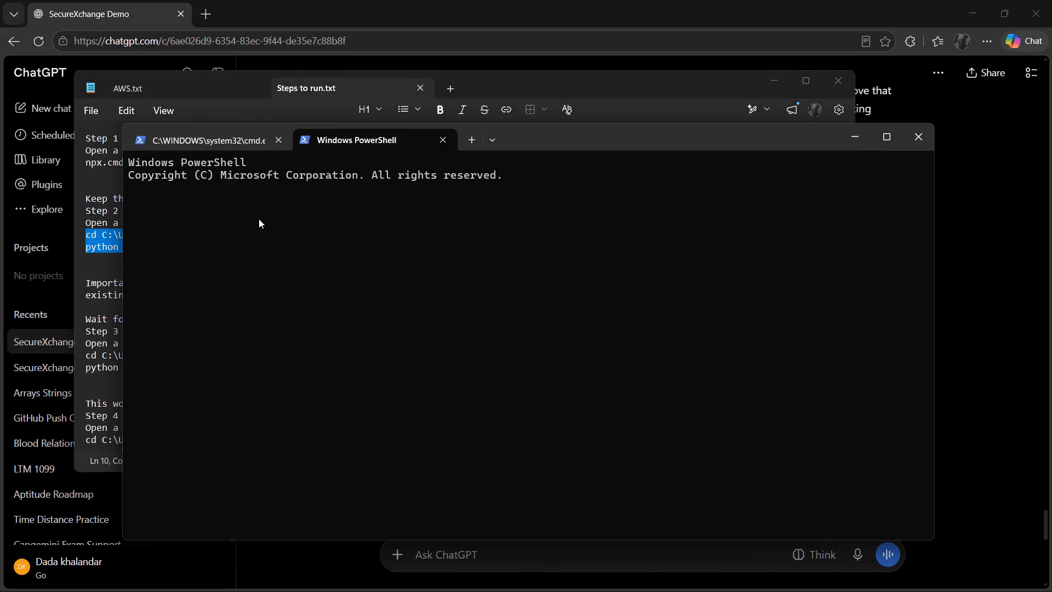
{"action": "key", "text": "ctrl+v"}
{"action": "key", "text": "Return"}
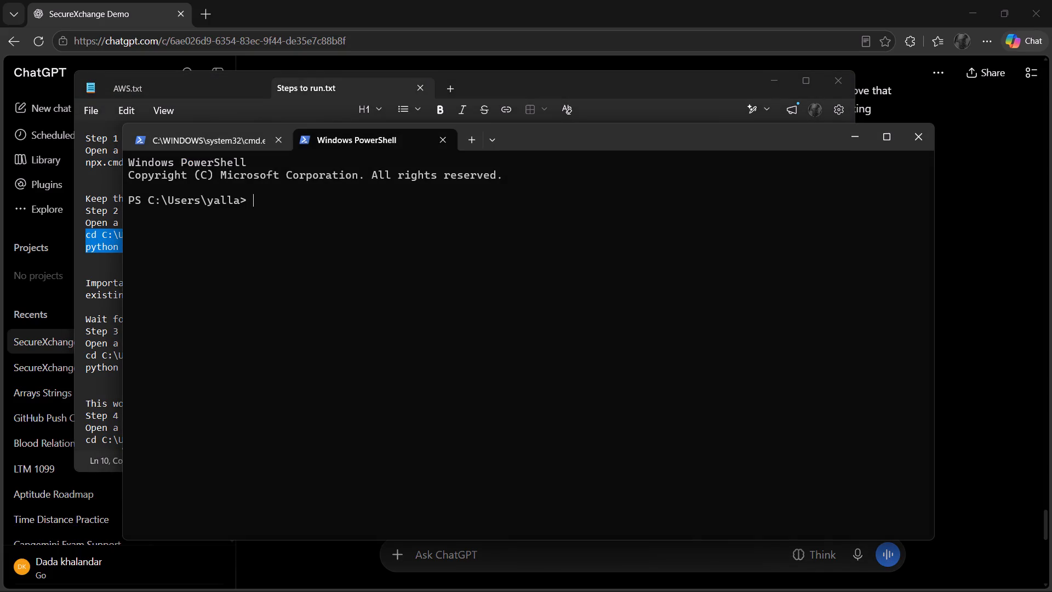
{"action": "key", "text": "Down"}
{"action": "key", "text": "Down"}
{"action": "key", "text": "Down"}
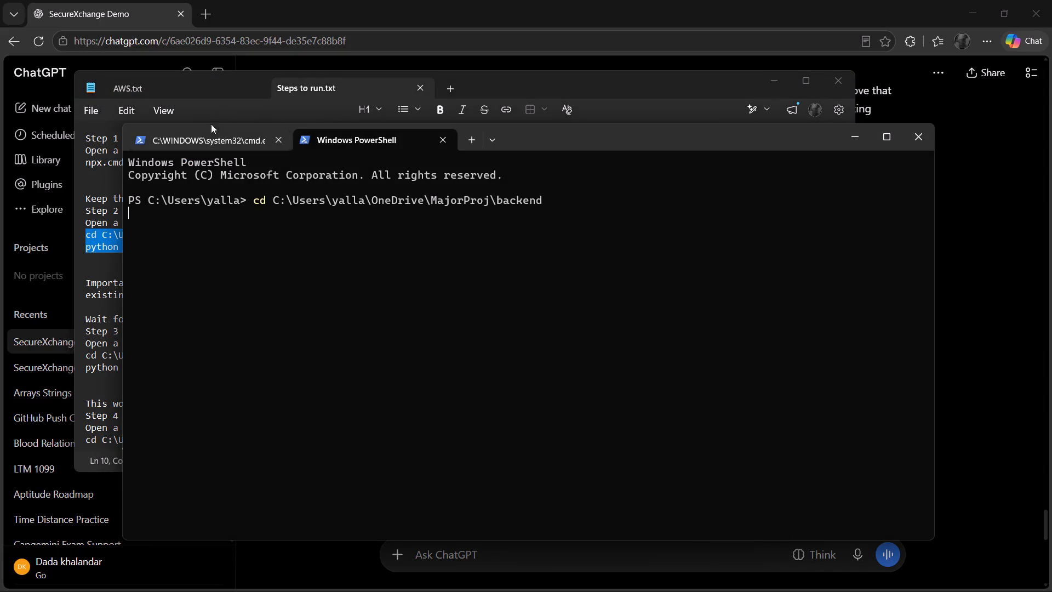
{"action": "left_click", "coordinate": [206, 131]}
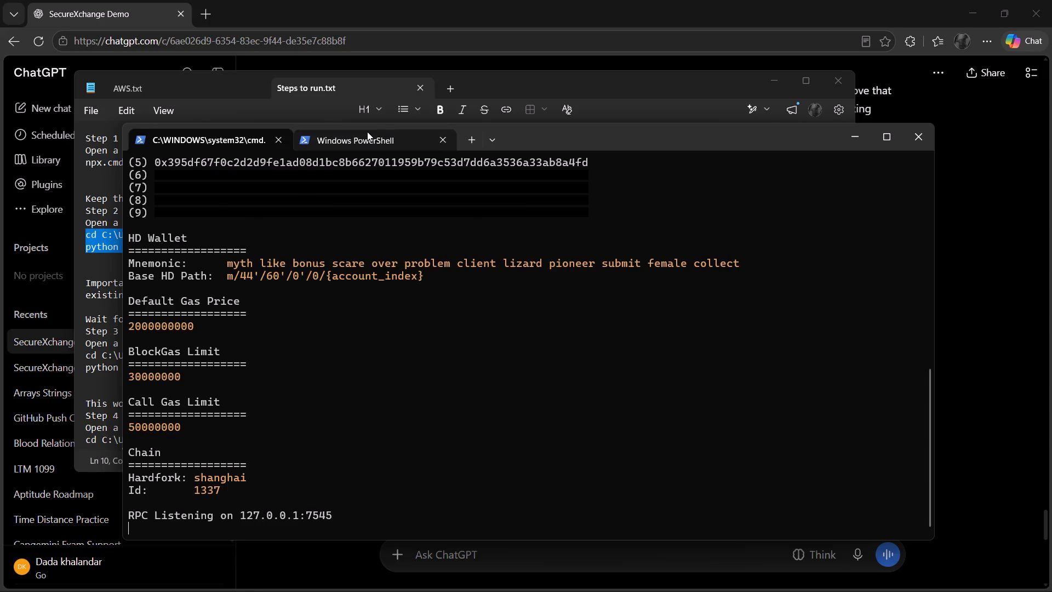
{"action": "left_click", "coordinate": [367, 132]}
{"action": "key", "text": "Down"}
{"action": "key", "text": "Down"}
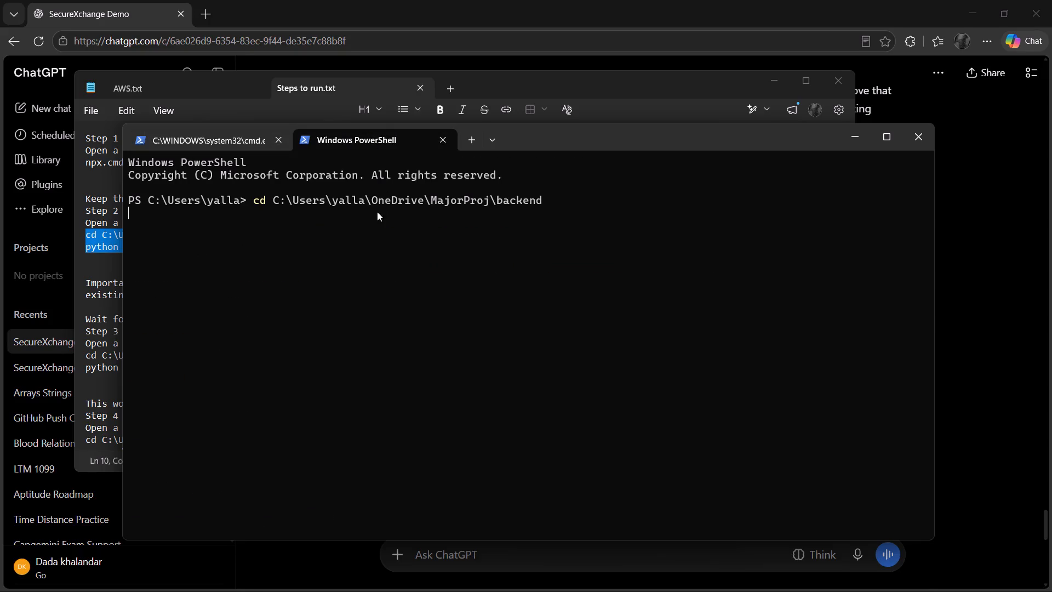
Open a third PowerShell terminal and copy both Step 3 backend start commands from Steps to run.txt.
{"action": "left_click", "coordinate": [476, 136]}
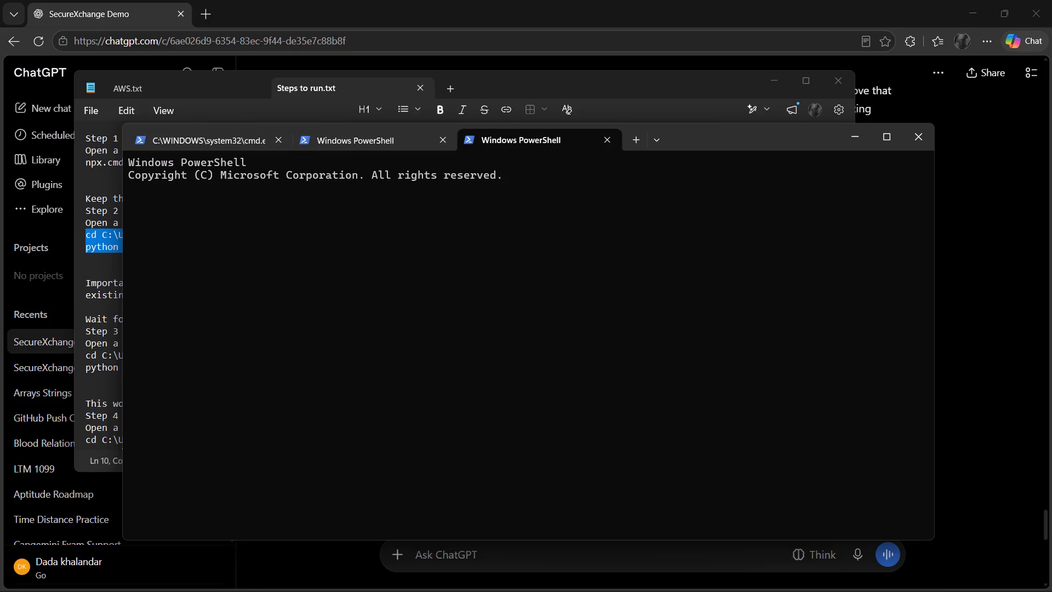
{"action": "left_click", "coordinate": [97, 312]}
{"action": "left_click_drag", "start_coordinate": [465, 368], "coordinate": [79, 354]}
{"action": "key", "text": "ctrl+c"}
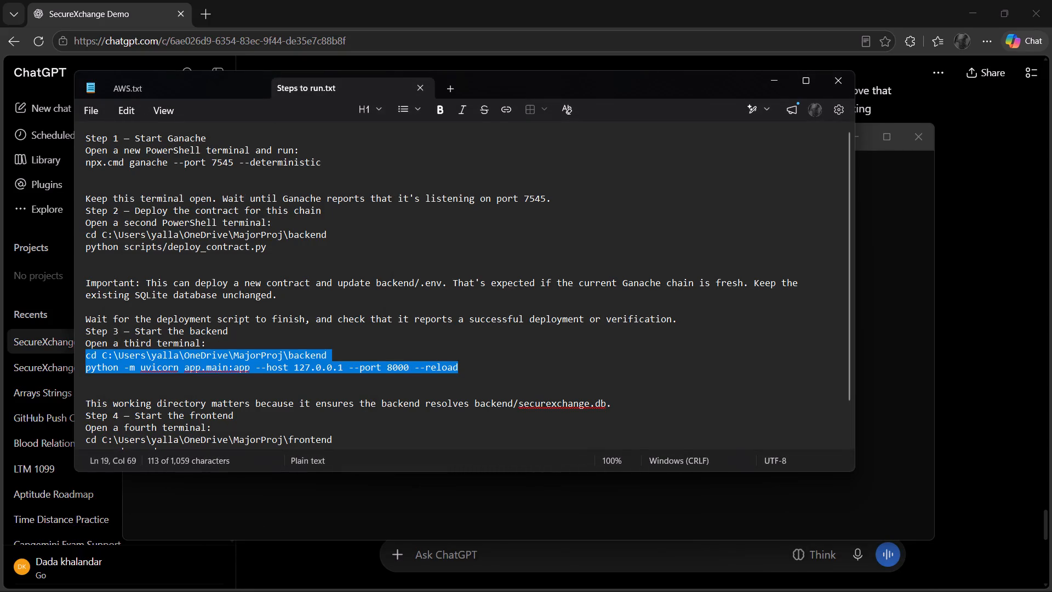
{"action": "key", "text": "alt+Tab"}
Run "python scripts/deploy_contract.py" in the second terminal to deploy the contract.
{"action": "left_click", "coordinate": [327, 146]}
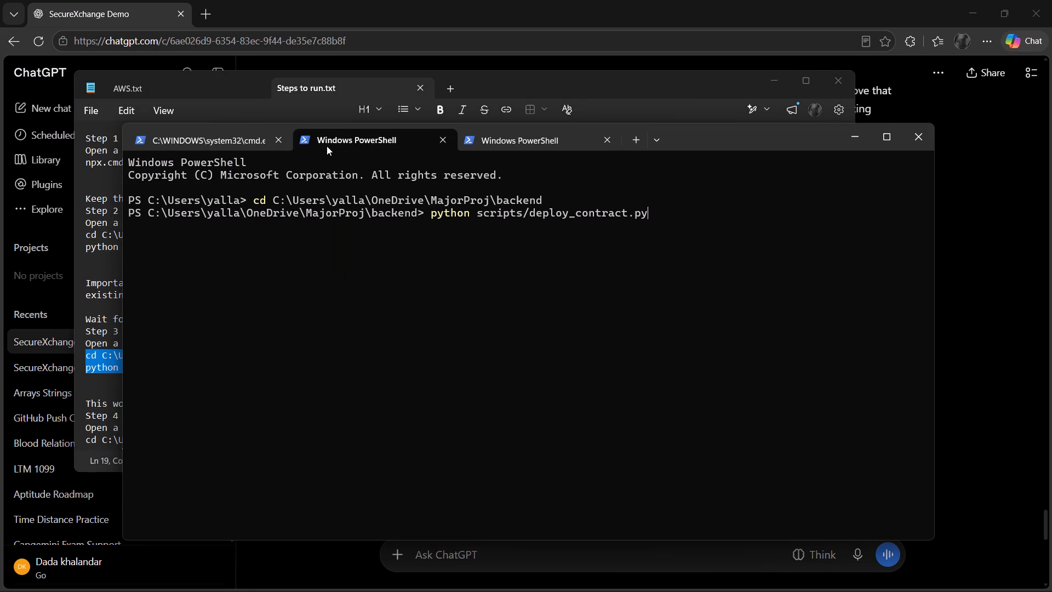
{"action": "key", "text": "Return"}
Start the backend in the third terminal from MajorProj\backend with "python -m uvicorn app.main:app --host 127.0.0.1 --port 8000 --reload".
{"action": "left_click", "coordinate": [533, 146]}
{"action": "key", "text": "ctrl+v"}
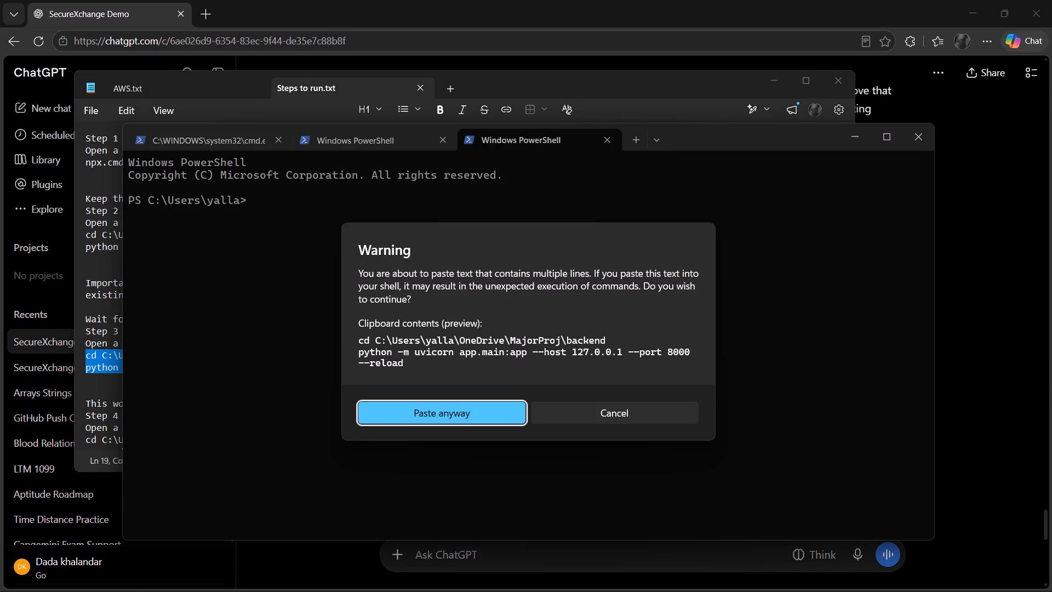
{"action": "key", "text": "Return"}
{"action": "key", "text": "Return"}
{"action": "key", "text": "Down"}
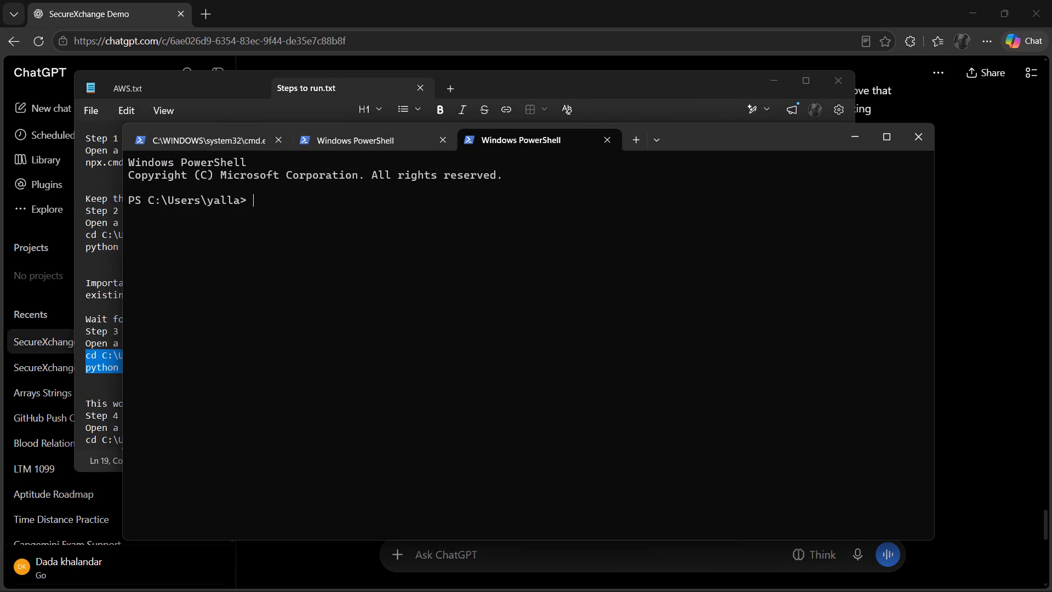
{"action": "key", "text": "Down"}
{"action": "key", "text": "Down"}
{"action": "key", "text": "Down"}
{"action": "key", "text": "Return"}
Open a fourth PowerShell terminal, and check the contract deployment and backend terminals.
{"action": "left_click", "coordinate": [633, 138]}
{"action": "left_click", "coordinate": [374, 140]}
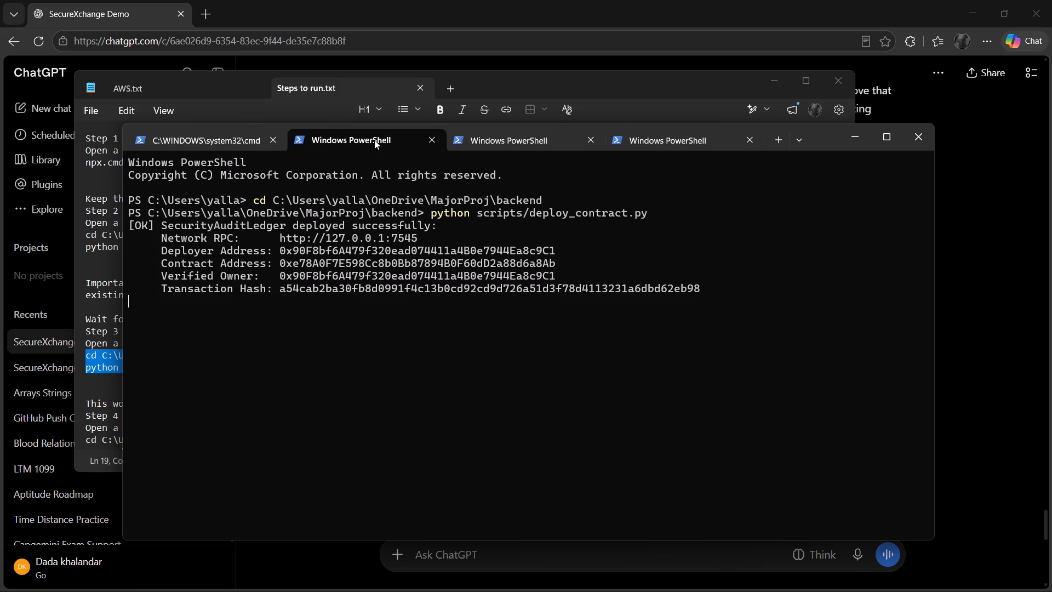
{"action": "left_click", "coordinate": [493, 141]}
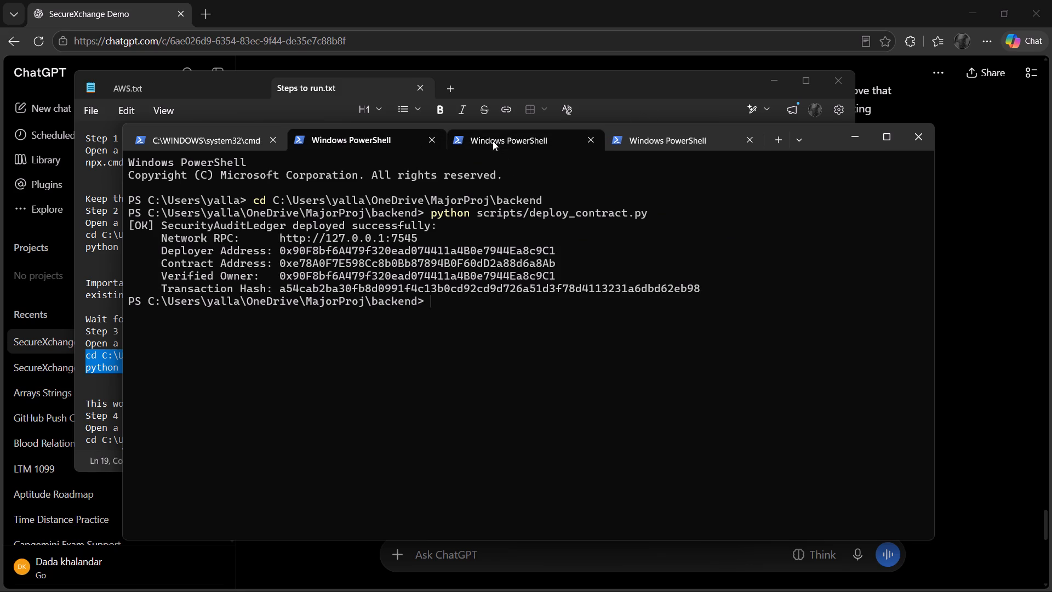
{"action": "key", "text": "Down"}
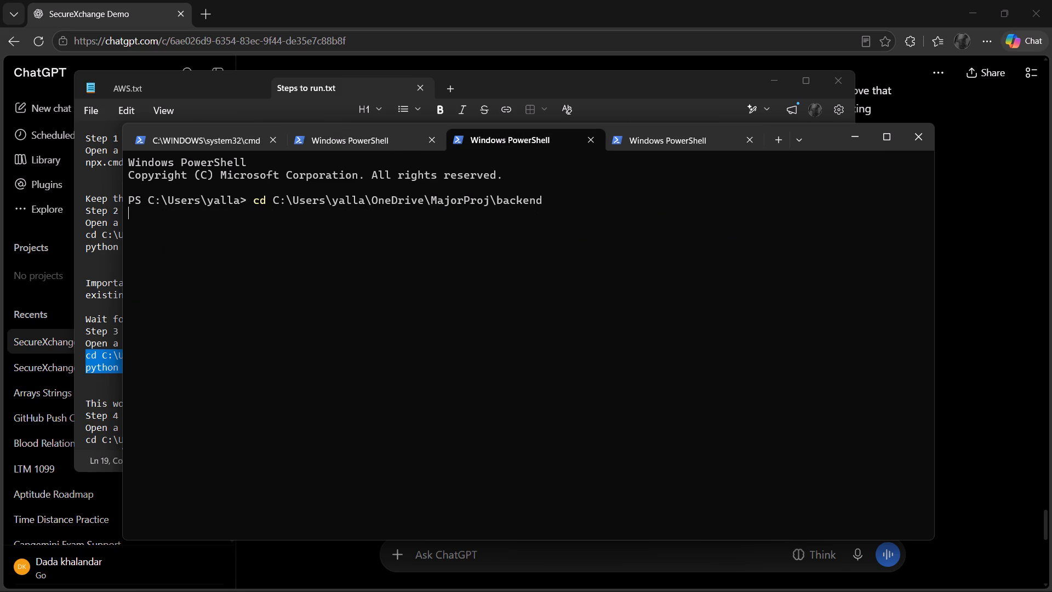
{"action": "key", "text": "Down"}
Copy the Step 4 frontend commands, cd to MajorProj\frontend and "npm.cmd run dev", from Steps to run.txt into the fourth terminal.
{"action": "left_click", "coordinate": [656, 139]}
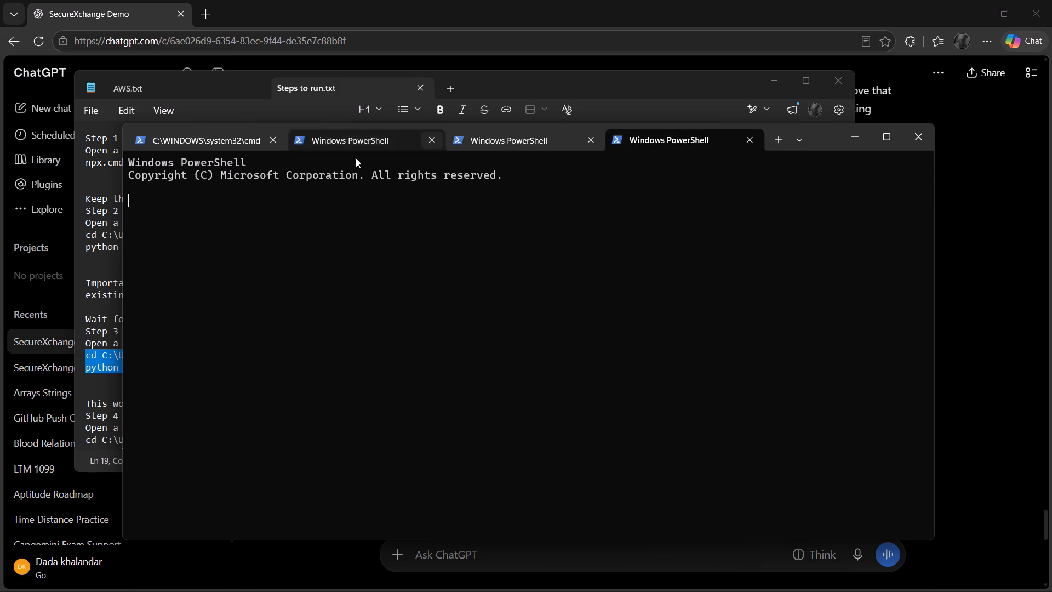
{"action": "left_click", "coordinate": [84, 325]}
{"action": "scroll", "coordinate": [174, 349], "scroll_direction": "down", "scroll_amount": 3}
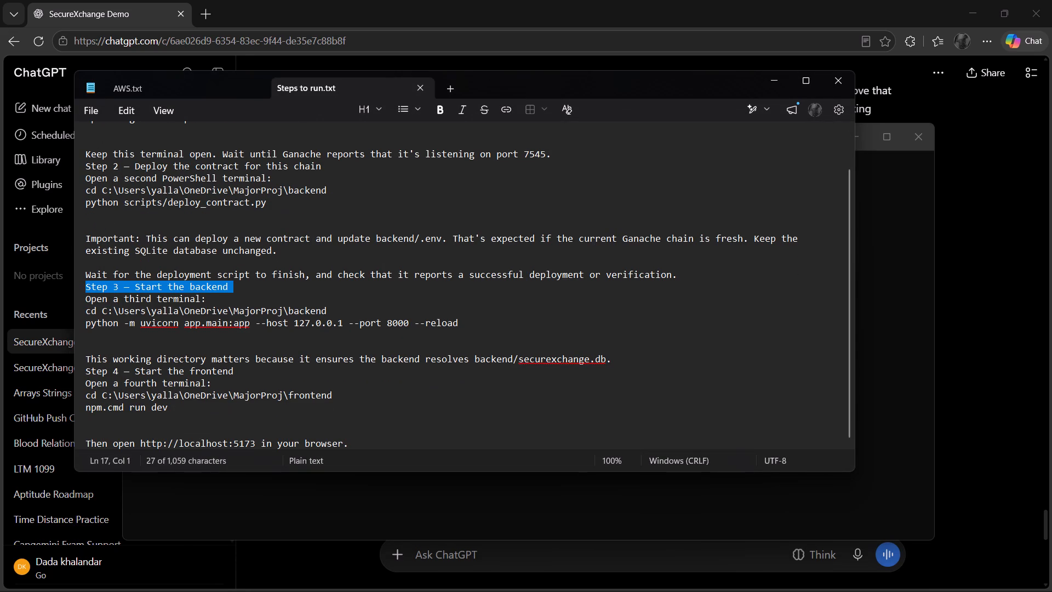
{"action": "left_click_drag", "start_coordinate": [171, 413], "coordinate": [84, 398]}
{"action": "key", "text": "ctrl+c"}
{"action": "key", "text": "alt+Tab"}
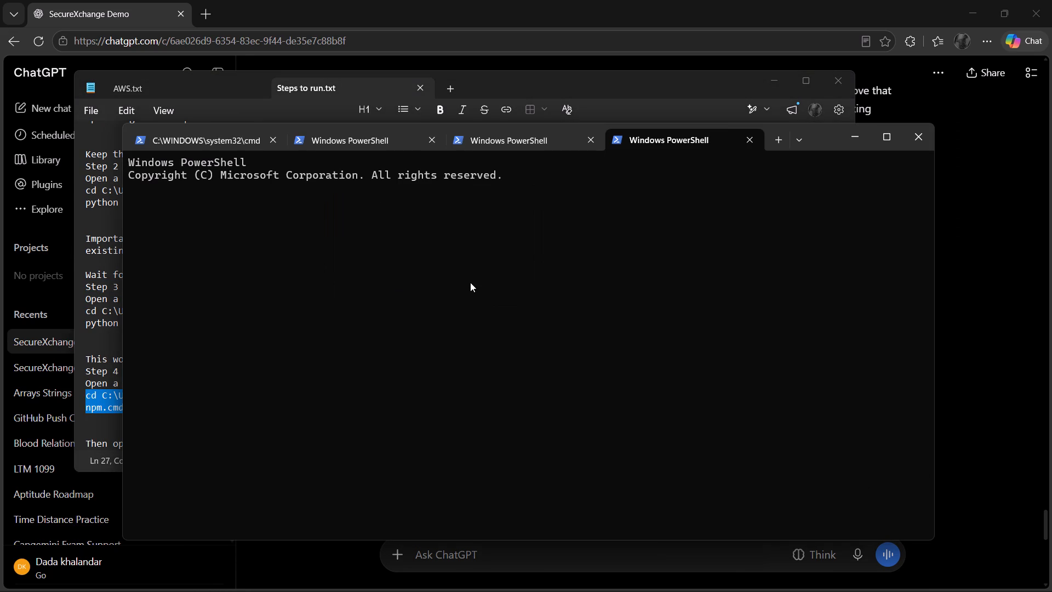
{"action": "key", "text": "ctrl+v"}
{"action": "key", "text": "Return"}
{"action": "key", "text": "Down"}
{"action": "key", "text": "Down"}
{"action": "key", "text": "Down"}
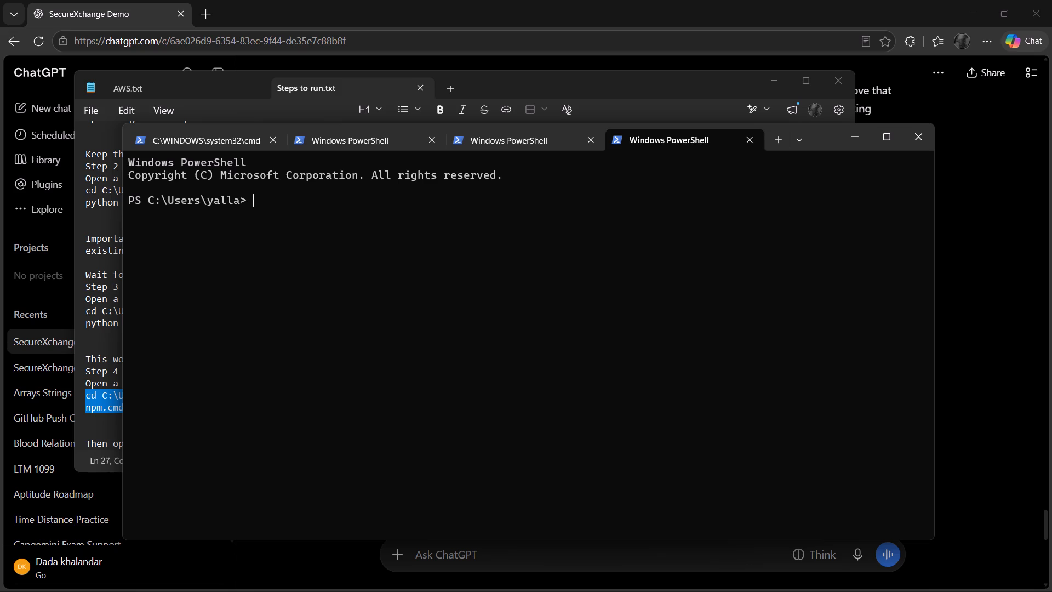
{"action": "key", "text": "Down"}
{"action": "key", "text": "Down"}
Check the backend startup and contract deployment output in the third and second terminals.
{"action": "left_click", "coordinate": [512, 137]}
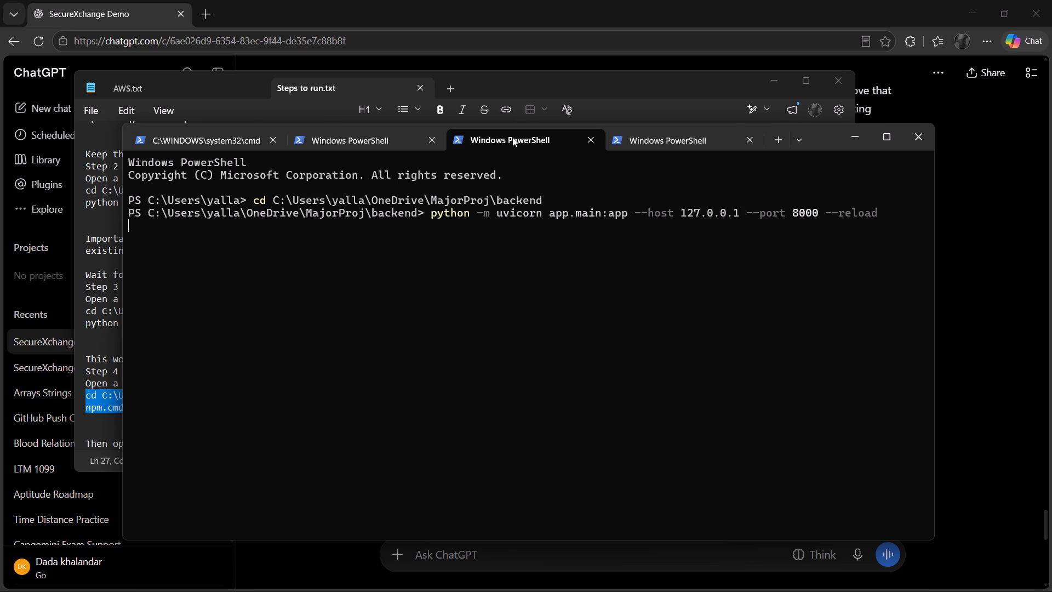
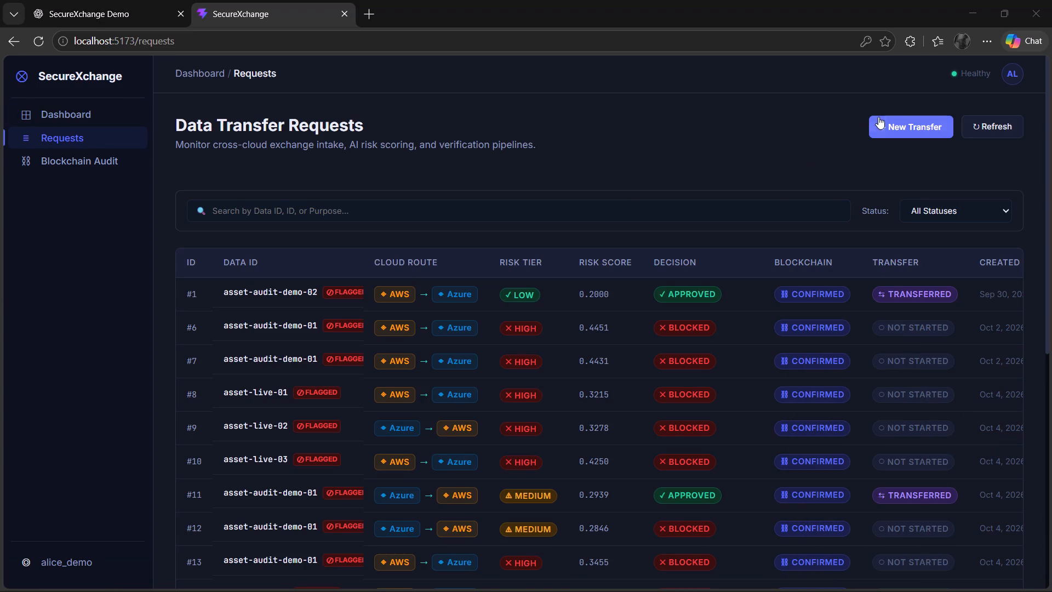
Open the New Cloud Transfer Request form, capture a screenshot of the whole form, and close it without submitting.
{"action": "left_click", "coordinate": [904, 133]}
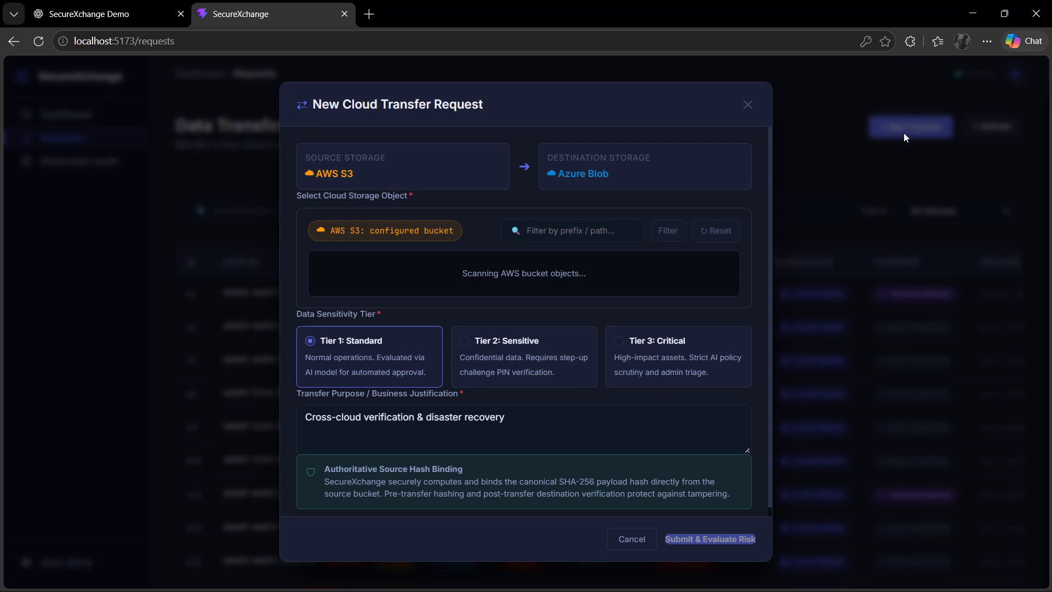
{"action": "scroll", "coordinate": [622, 431], "scroll_direction": "down", "scroll_amount": 1}
{"action": "scroll", "coordinate": [622, 431], "scroll_direction": "up", "scroll_amount": 1}
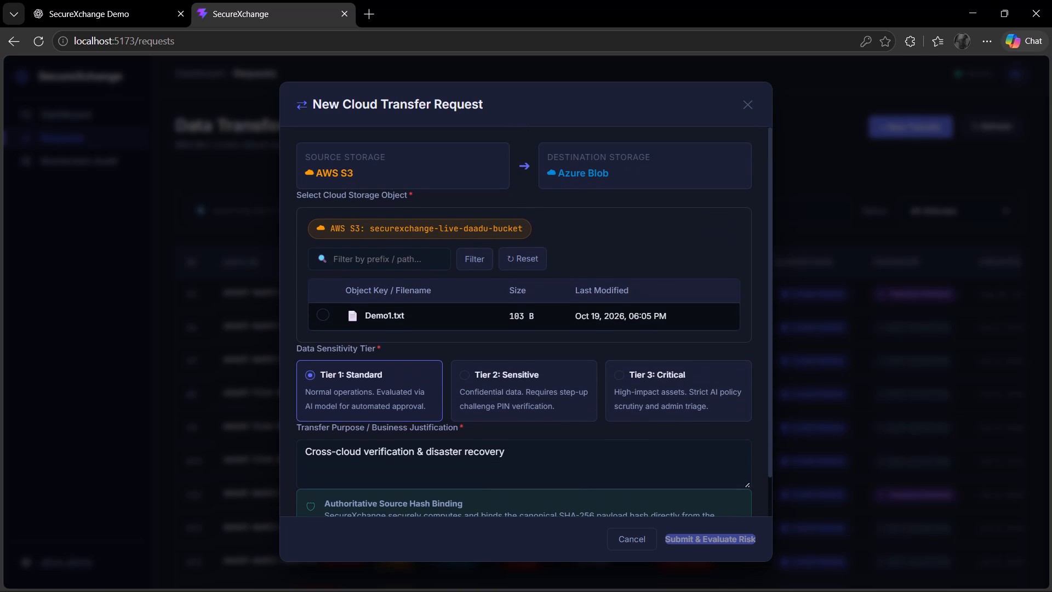
{"action": "scroll", "coordinate": [622, 431], "scroll_direction": "down", "scroll_amount": 1}
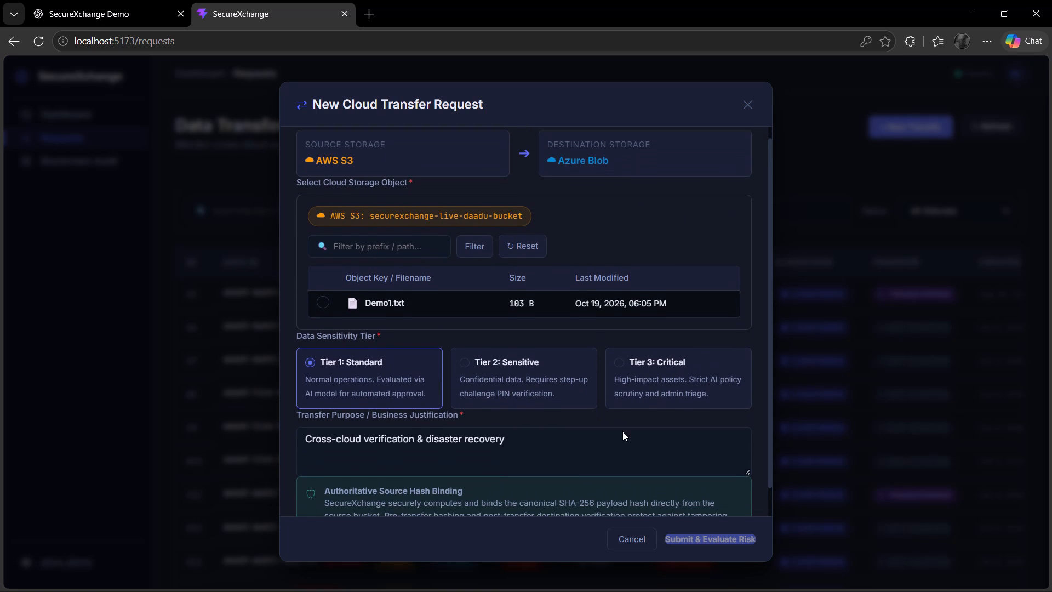
{"action": "key", "text": "shift+super+s"}
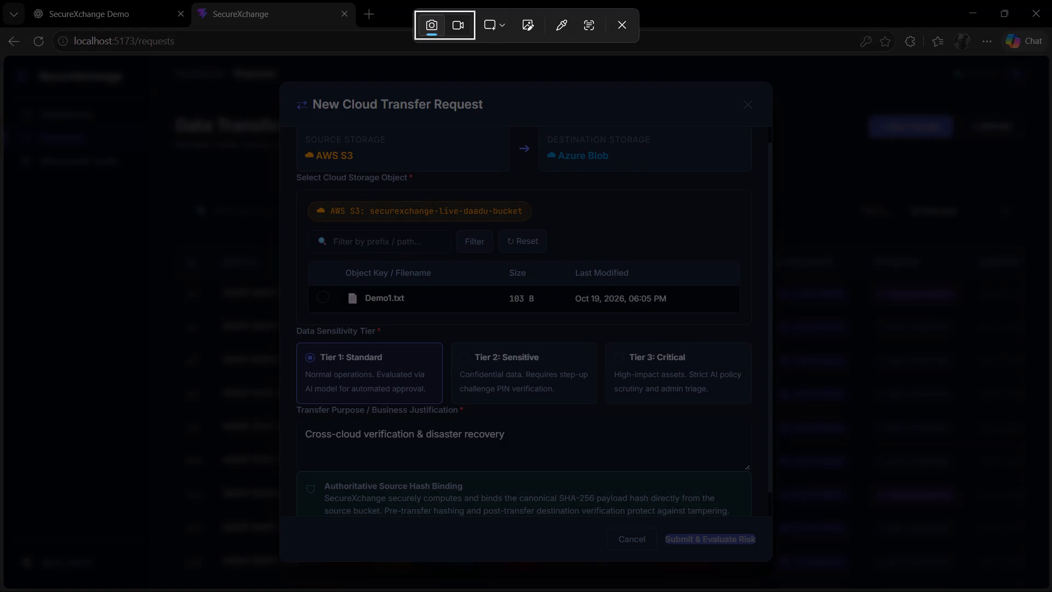
{"action": "left_click_drag", "start_coordinate": [281, 83], "coordinate": [783, 571]}
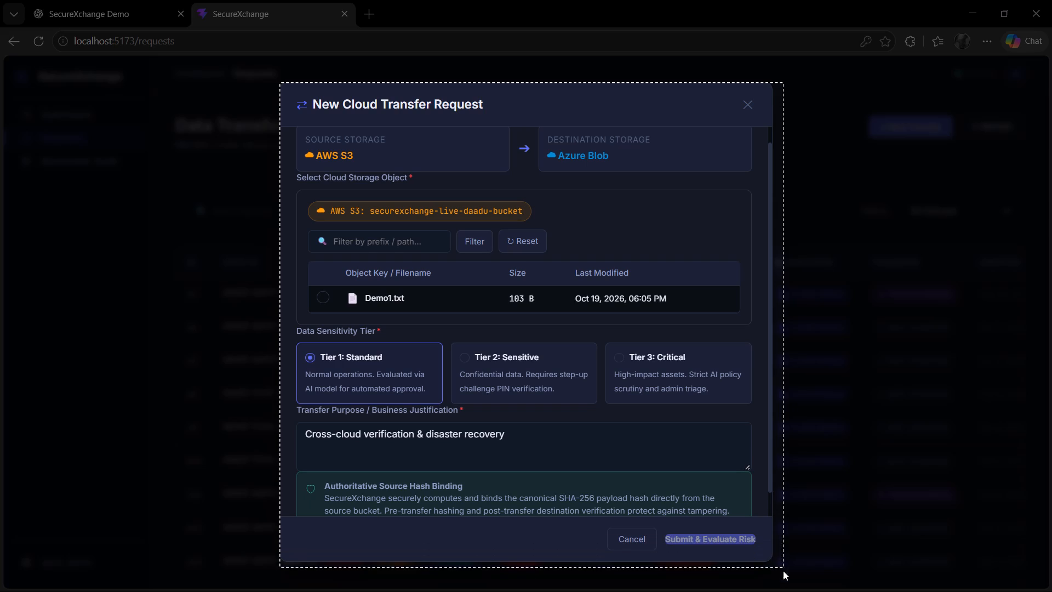
{"action": "left_click_drag", "start_coordinate": [783, 571], "coordinate": [776, 566]}
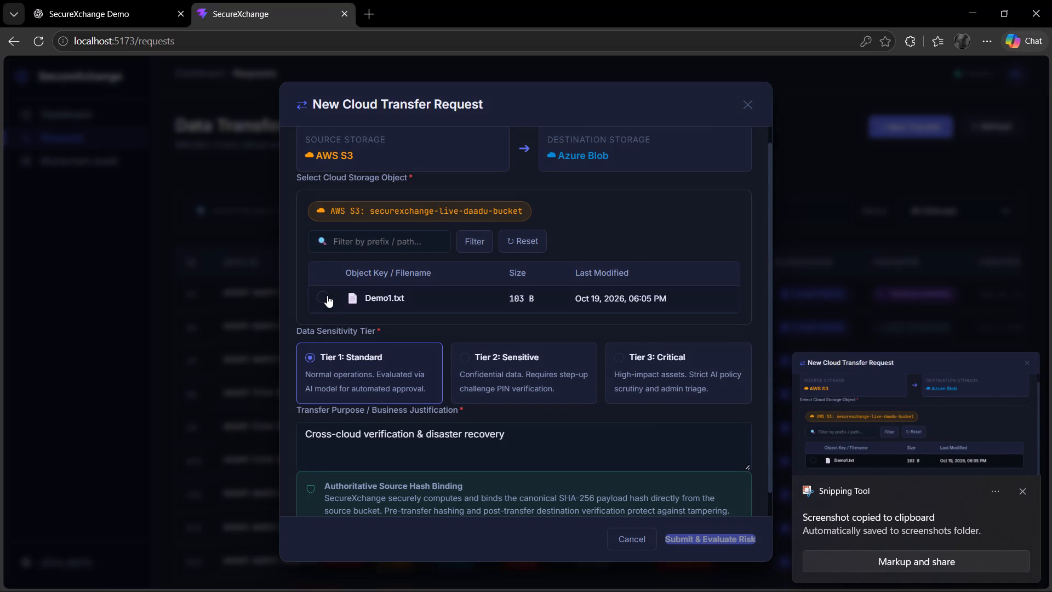
{"action": "key", "text": "Escape"}
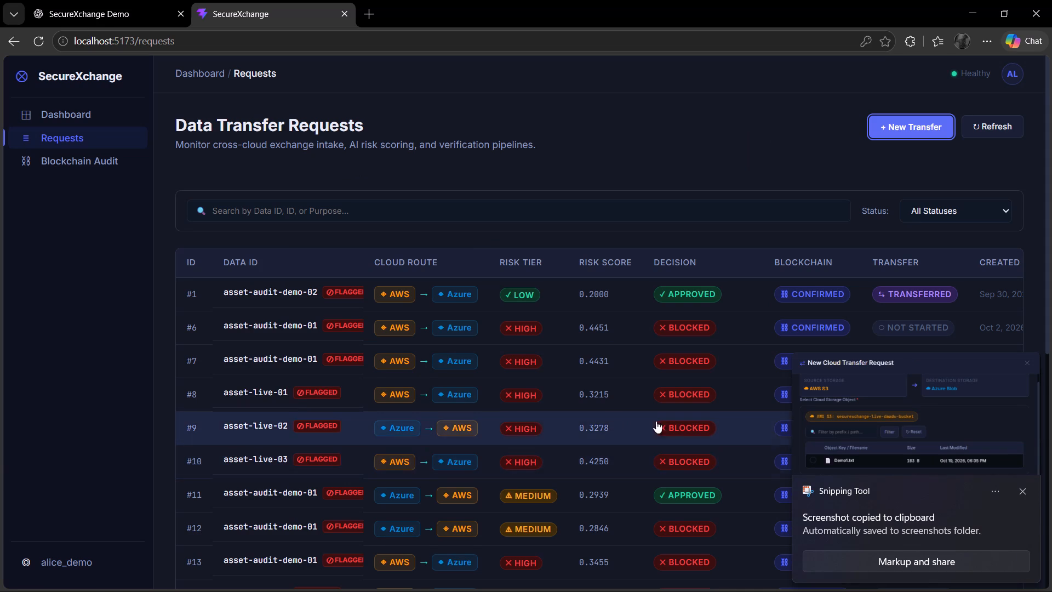
Open request #23 for Demo1.txt and capture a screenshot of its Request Identity & Intake and AI Risk Assessment sections.
{"action": "scroll", "coordinate": [614, 417], "scroll_direction": "down", "scroll_amount": 7}
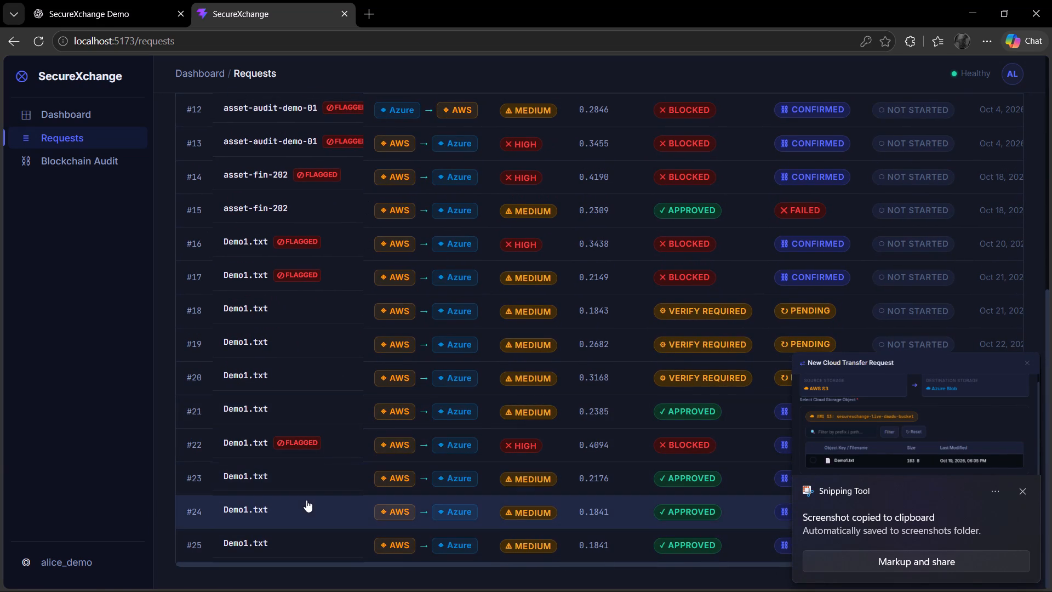
{"action": "left_click", "coordinate": [331, 481]}
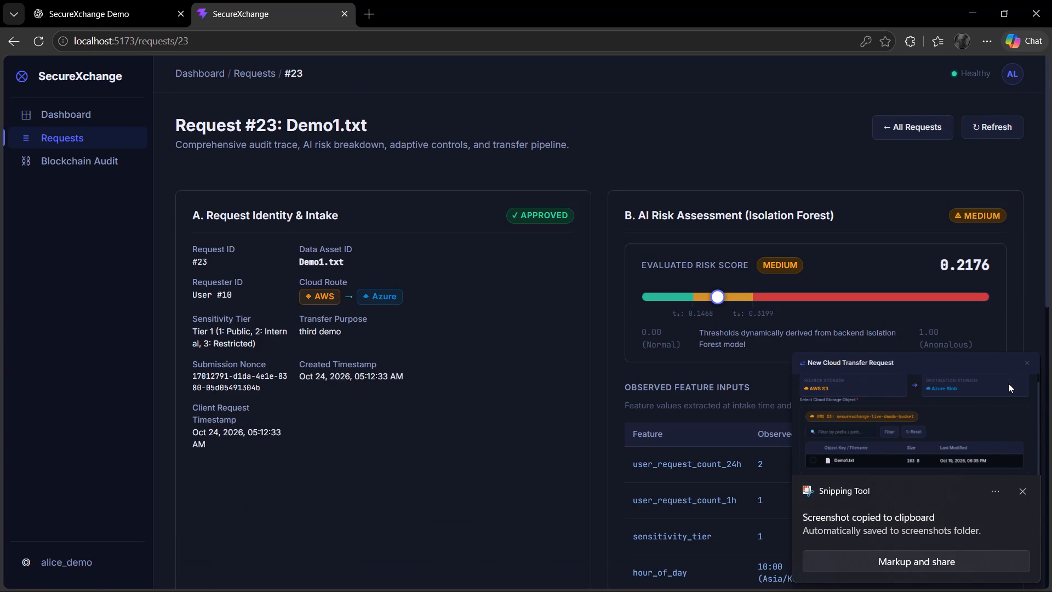
{"action": "left_click", "coordinate": [1024, 494]}
{"action": "scroll", "coordinate": [578, 389], "scroll_direction": "down", "scroll_amount": 6}
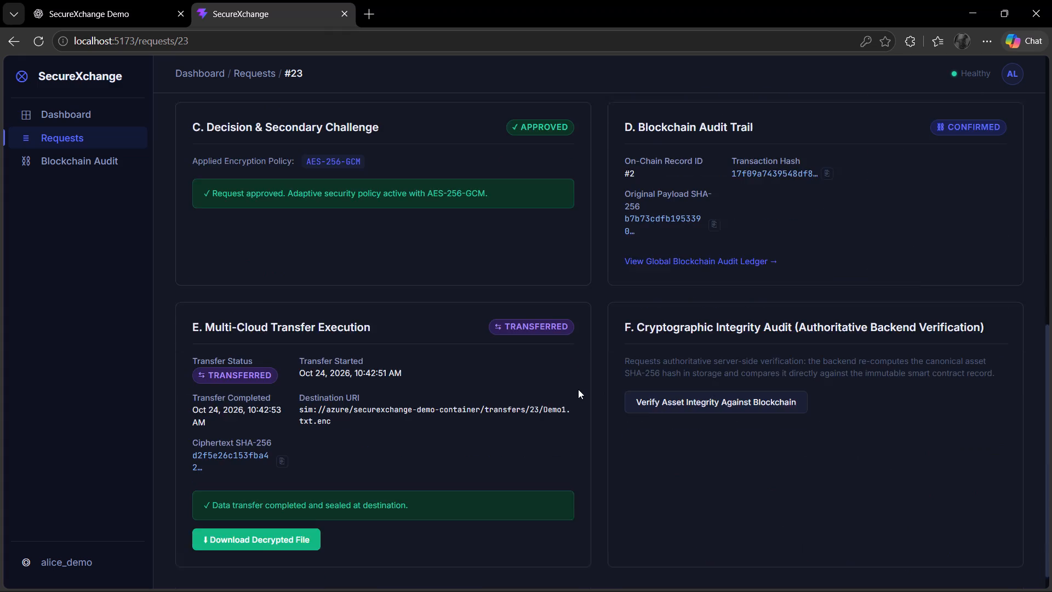
{"action": "scroll", "coordinate": [578, 389], "scroll_direction": "up", "scroll_amount": 7}
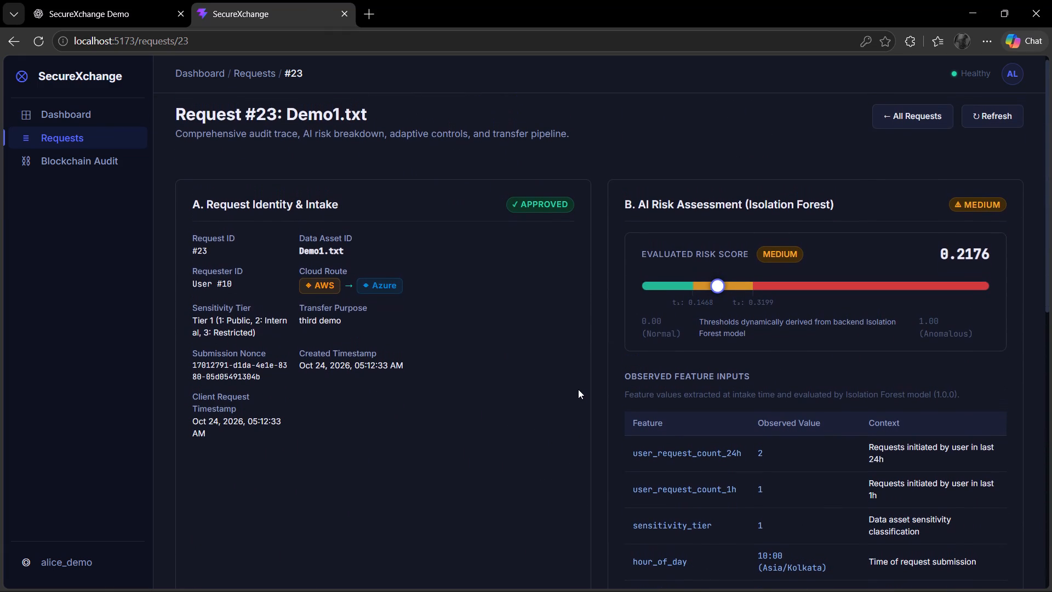
{"action": "key", "text": "shift+super+s"}
{"action": "left_click", "coordinate": [157, 96]}
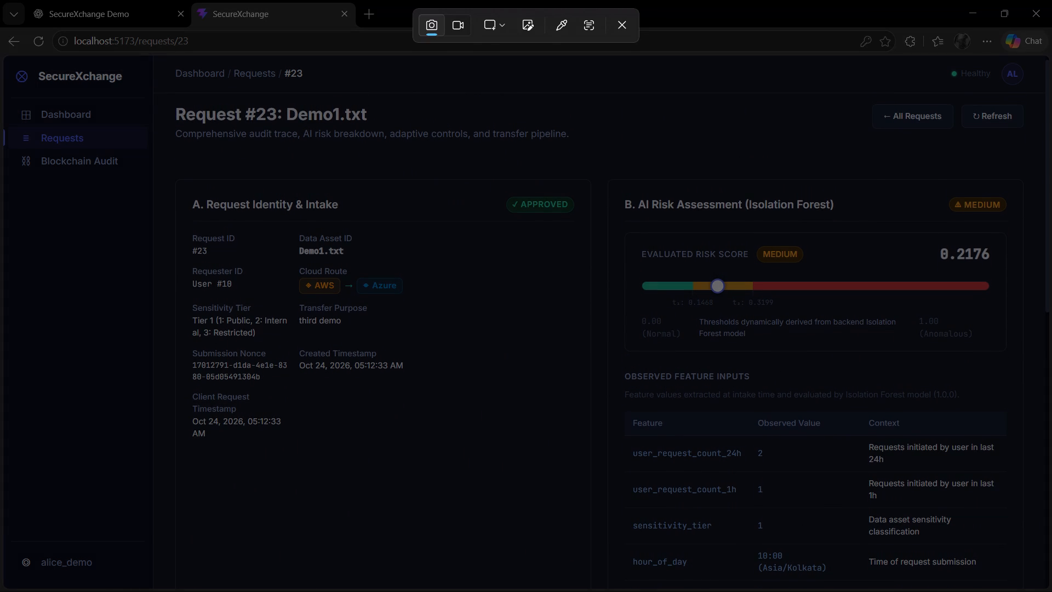
{"action": "left_click_drag", "start_coordinate": [152, 63], "coordinate": [960, 591]}
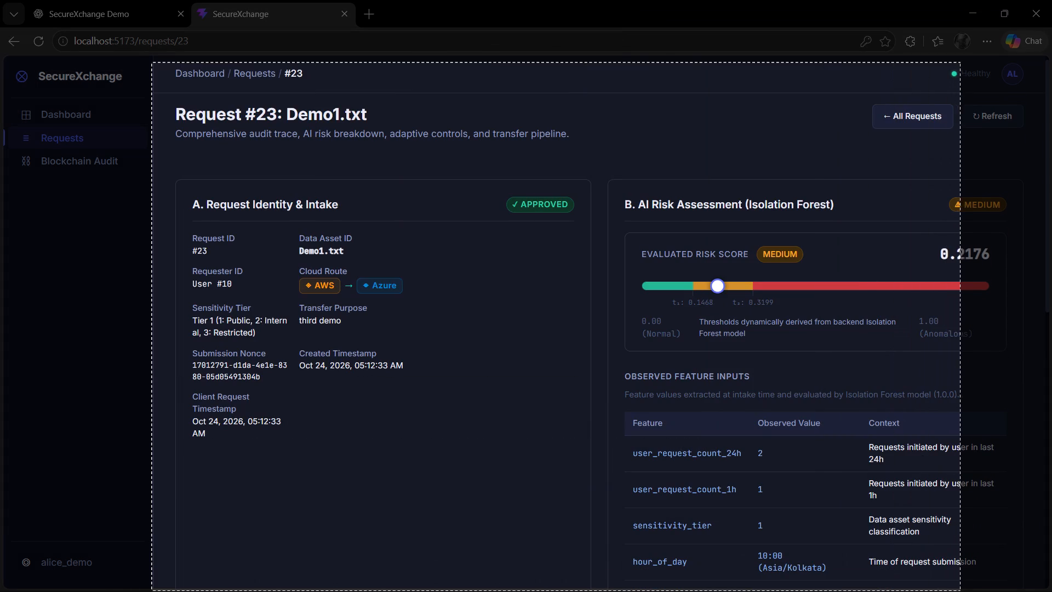
{"action": "left_click_drag", "start_coordinate": [960, 591], "coordinate": [1047, 591]}
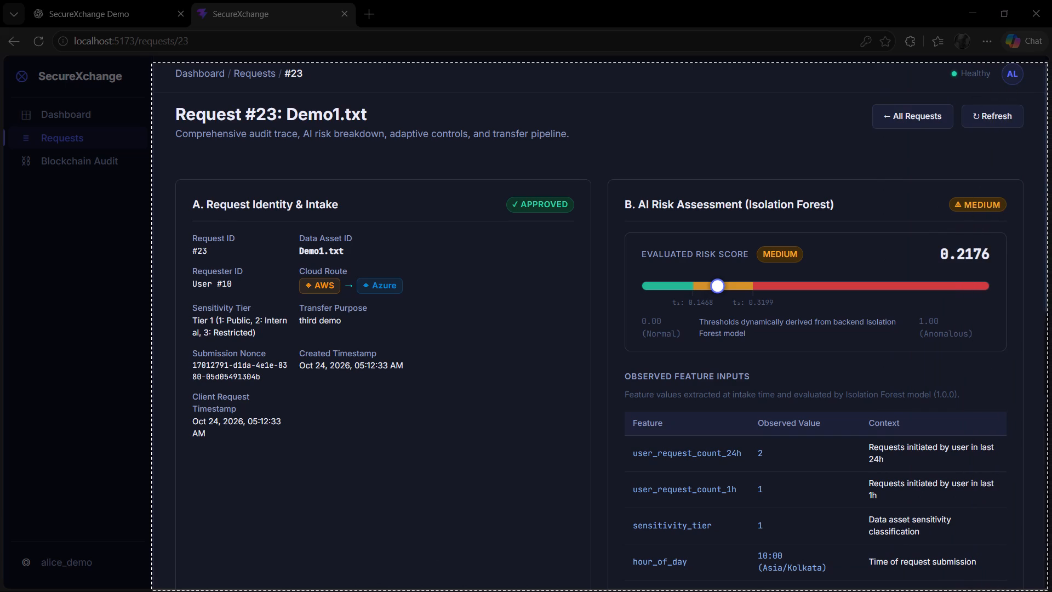
{"action": "left_click_drag", "start_coordinate": [1047, 591], "coordinate": [1042, 591]}
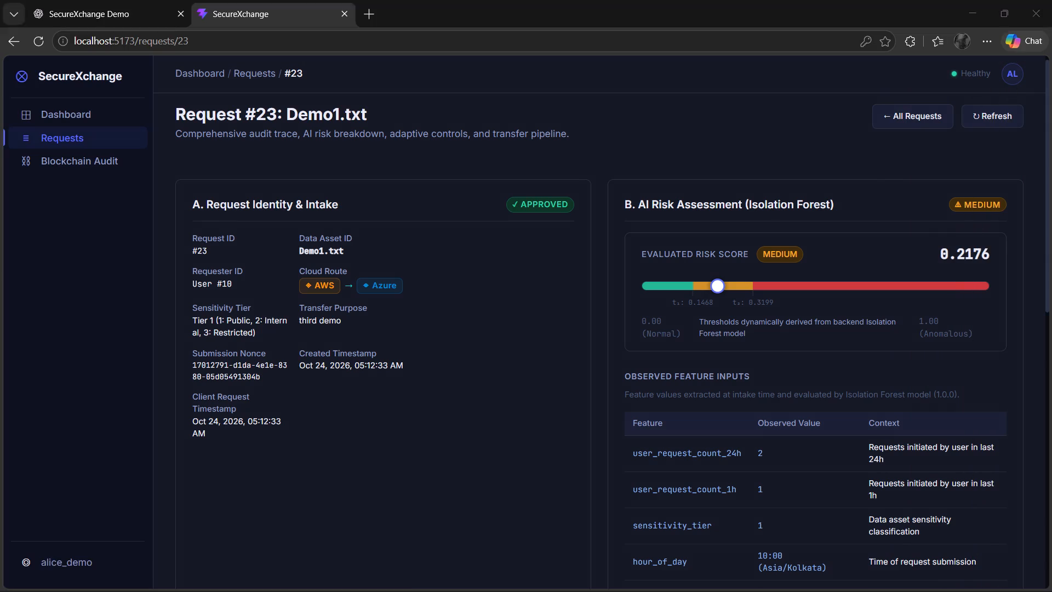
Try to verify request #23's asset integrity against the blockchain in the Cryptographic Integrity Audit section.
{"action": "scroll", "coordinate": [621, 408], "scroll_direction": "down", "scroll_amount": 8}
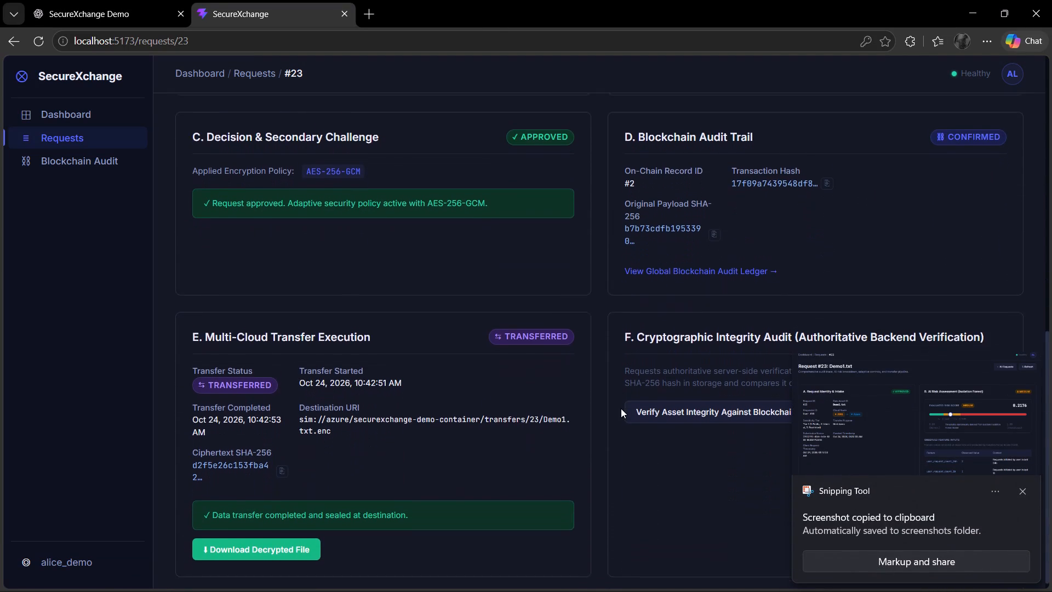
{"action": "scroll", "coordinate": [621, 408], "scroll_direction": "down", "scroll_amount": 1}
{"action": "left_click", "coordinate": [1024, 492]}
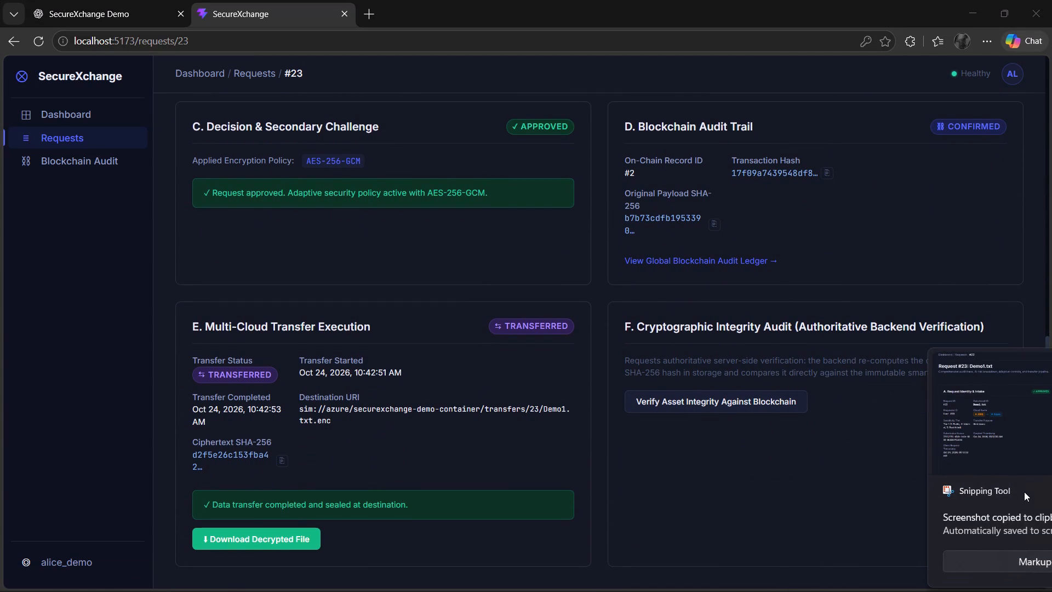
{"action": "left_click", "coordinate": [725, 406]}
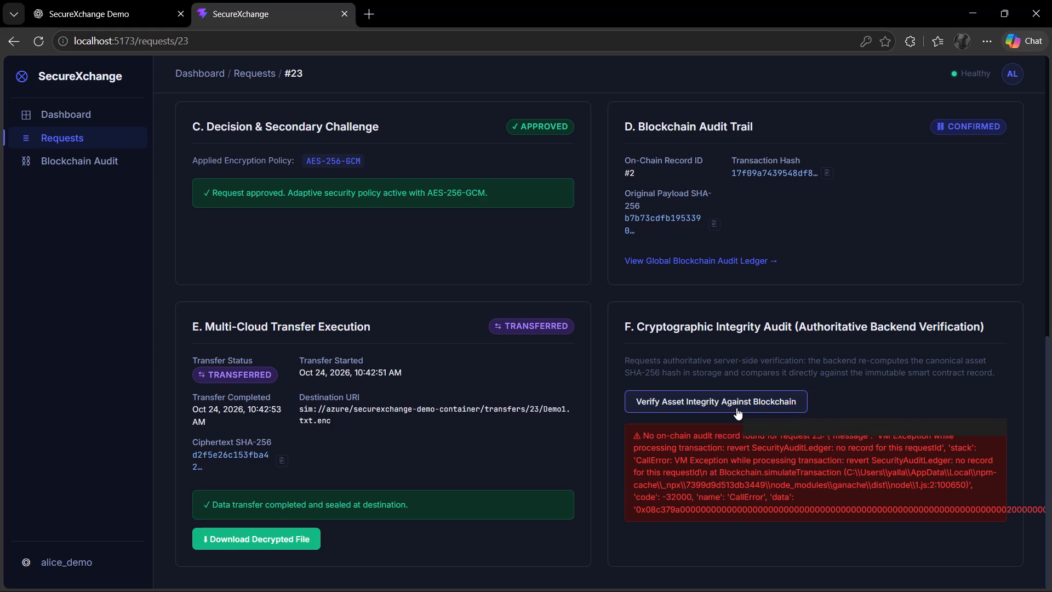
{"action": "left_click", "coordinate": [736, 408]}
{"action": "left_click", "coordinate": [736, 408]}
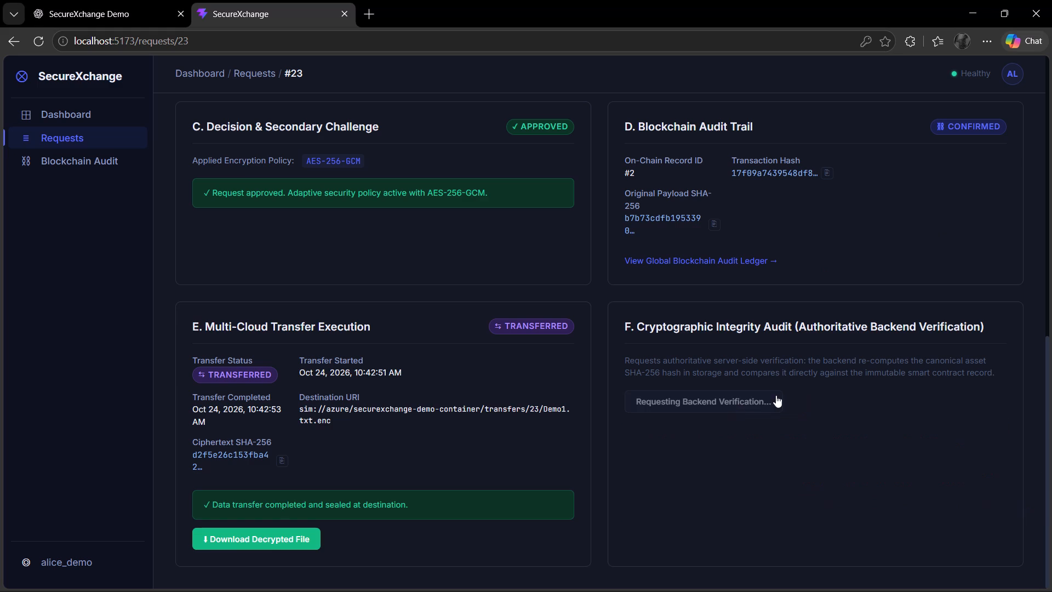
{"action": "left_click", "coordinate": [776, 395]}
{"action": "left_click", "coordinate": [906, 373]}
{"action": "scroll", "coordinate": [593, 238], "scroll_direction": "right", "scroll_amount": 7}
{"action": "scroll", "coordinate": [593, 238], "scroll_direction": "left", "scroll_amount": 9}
Capture a screenshot of request #23's sections C to F, from Decision & Secondary Challenge through Cryptographic Integrity Audit.
{"action": "scroll", "coordinate": [736, 297], "scroll_direction": "down", "scroll_amount": 7}
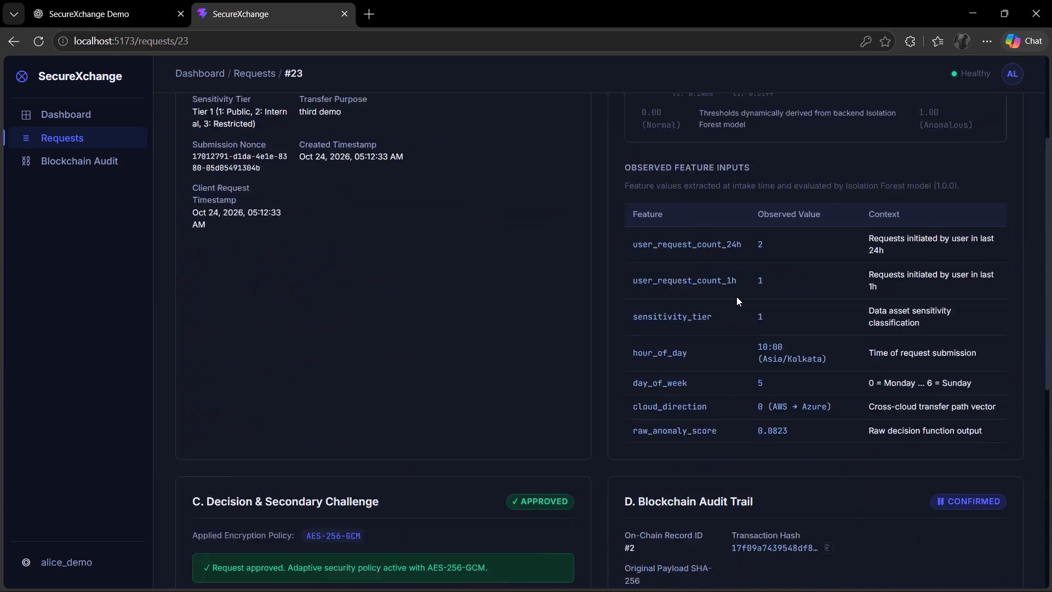
{"action": "scroll", "coordinate": [736, 297], "scroll_direction": "down", "scroll_amount": 2}
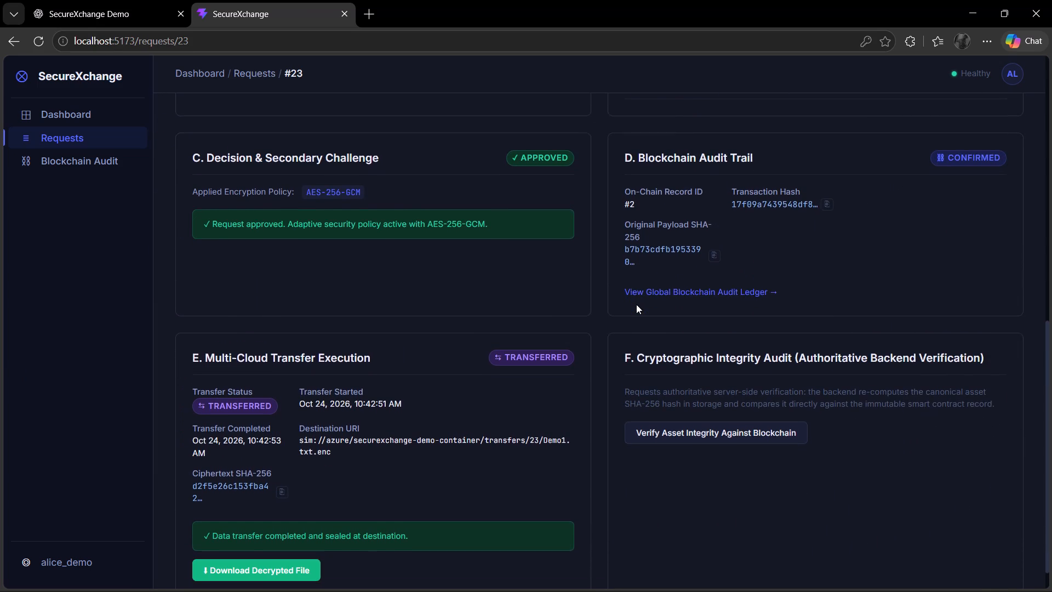
{"action": "key", "text": "shift+super+s"}
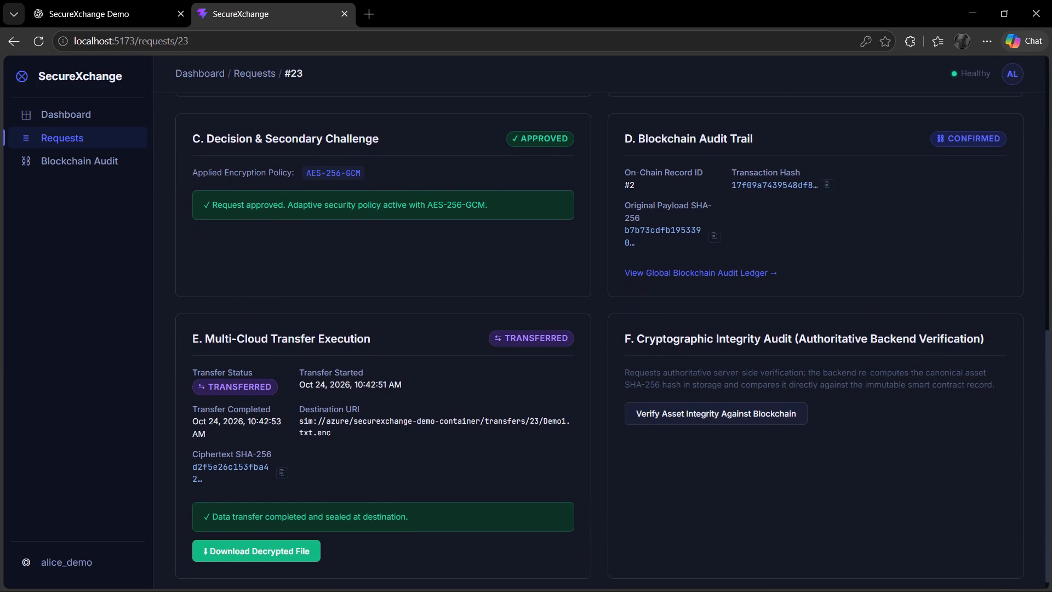
{"action": "left_click_drag", "start_coordinate": [151, 91], "coordinate": [865, 496]}
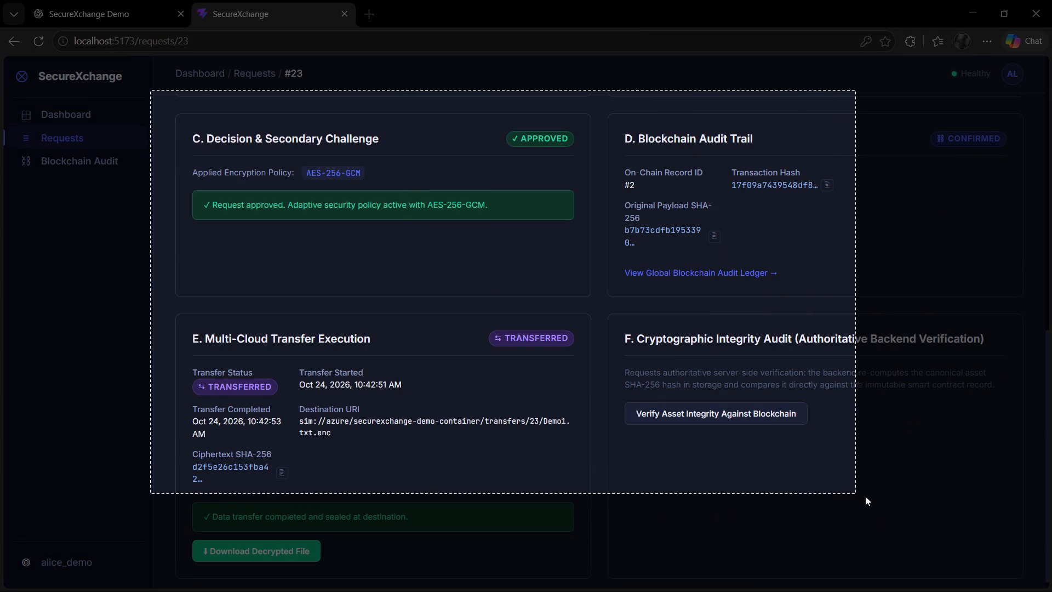
{"action": "left_click_drag", "start_coordinate": [865, 496], "coordinate": [1046, 591]}
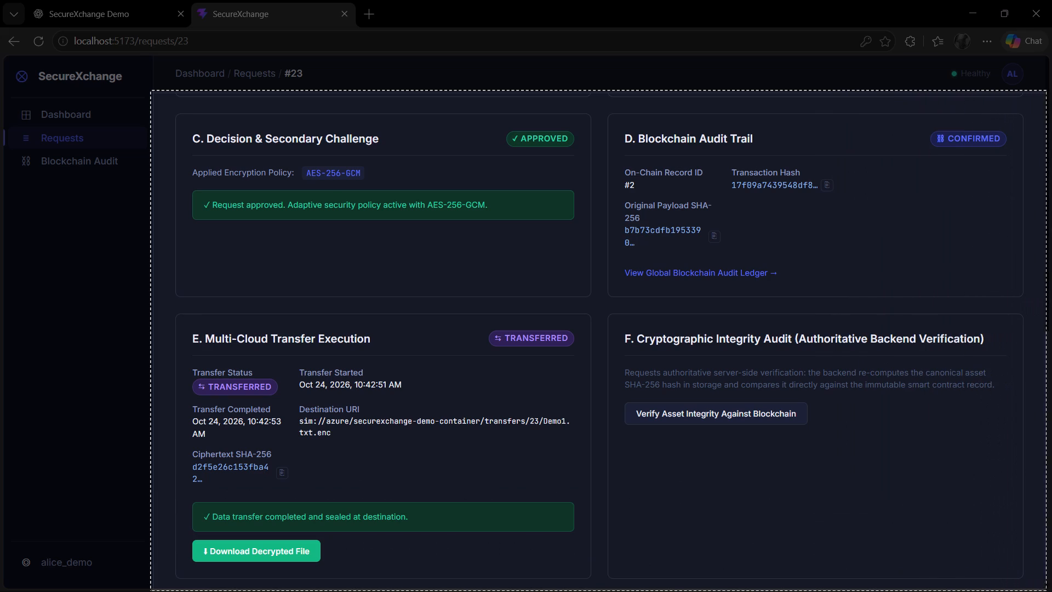
{"action": "left_click_drag", "start_coordinate": [1046, 591], "coordinate": [1051, 591]}
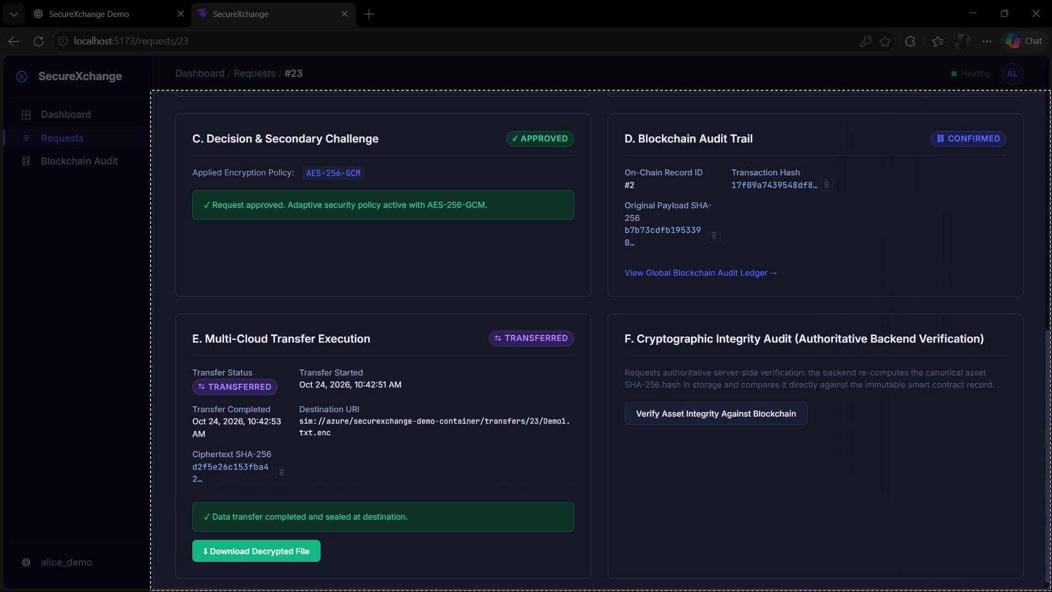
{"action": "left_click_drag", "start_coordinate": [1051, 591], "coordinate": [1049, 591]}
{"action": "scroll", "coordinate": [794, 492], "scroll_direction": "up", "scroll_amount": 12}
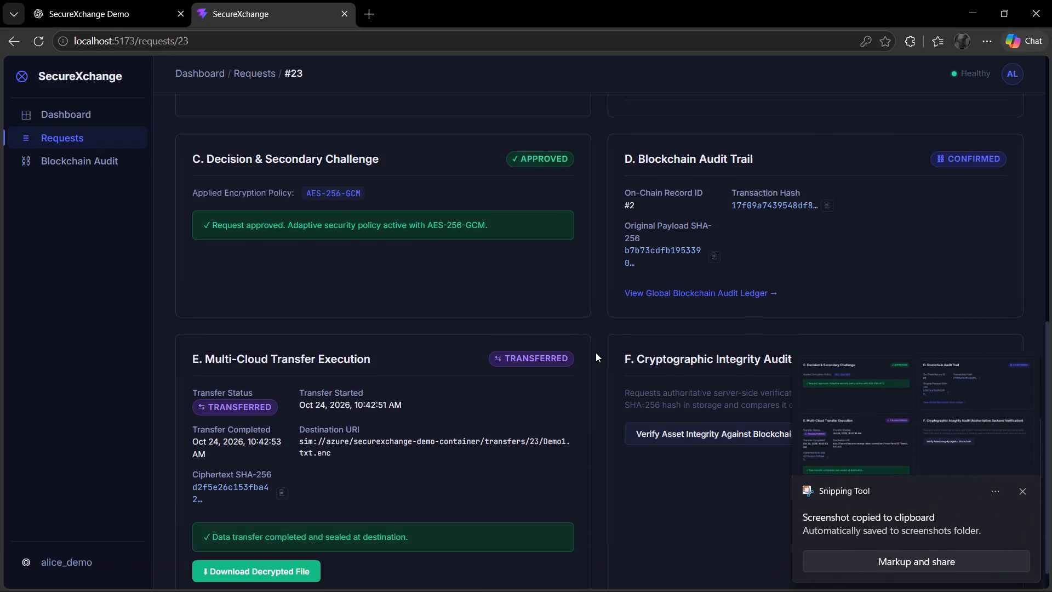
{"action": "scroll", "coordinate": [596, 352], "scroll_direction": "up", "scroll_amount": 7}
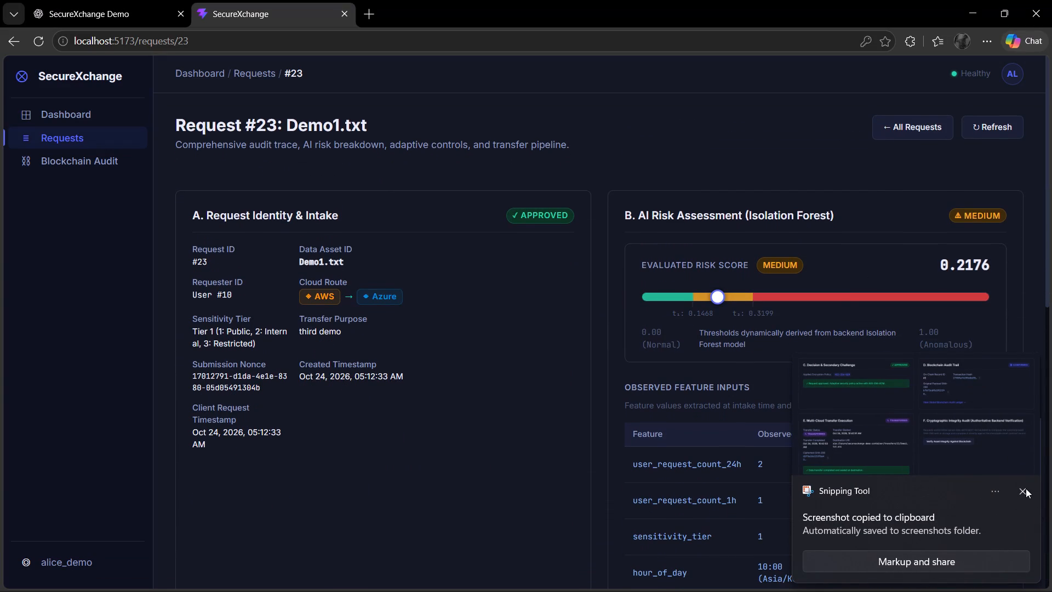
{"action": "left_click", "coordinate": [1025, 488]}
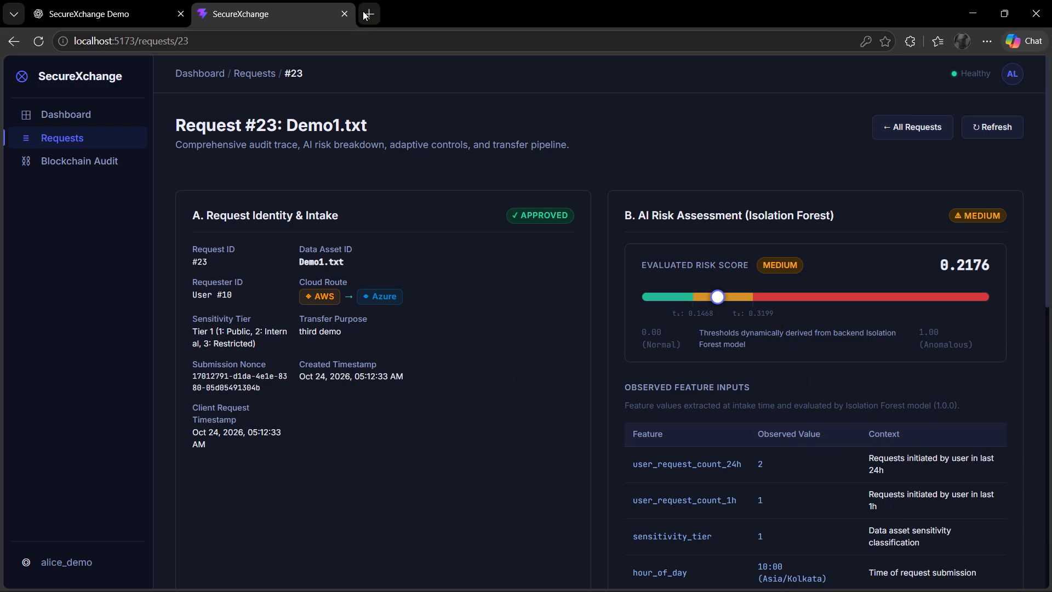
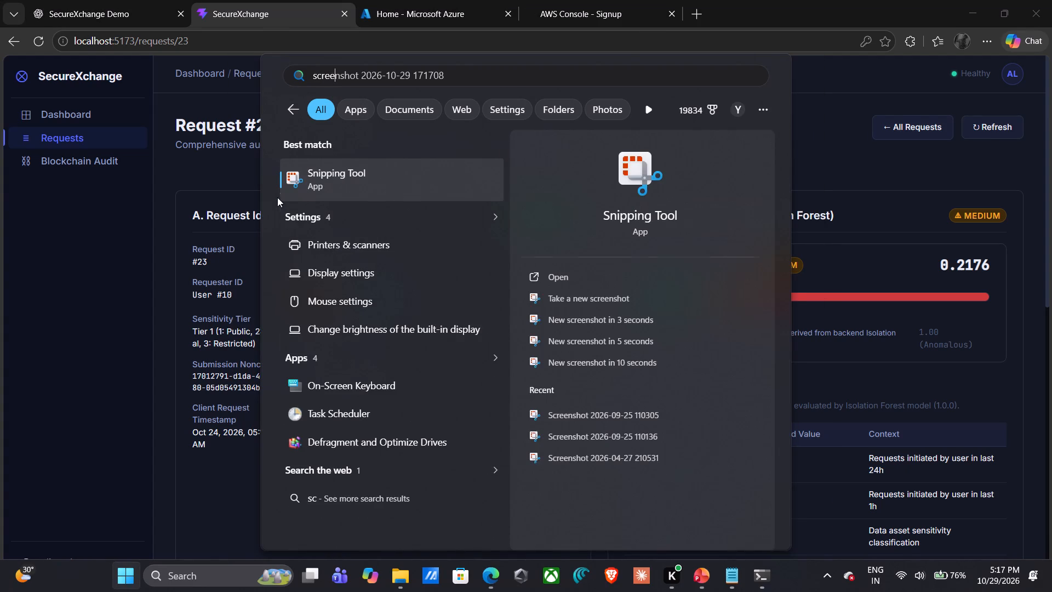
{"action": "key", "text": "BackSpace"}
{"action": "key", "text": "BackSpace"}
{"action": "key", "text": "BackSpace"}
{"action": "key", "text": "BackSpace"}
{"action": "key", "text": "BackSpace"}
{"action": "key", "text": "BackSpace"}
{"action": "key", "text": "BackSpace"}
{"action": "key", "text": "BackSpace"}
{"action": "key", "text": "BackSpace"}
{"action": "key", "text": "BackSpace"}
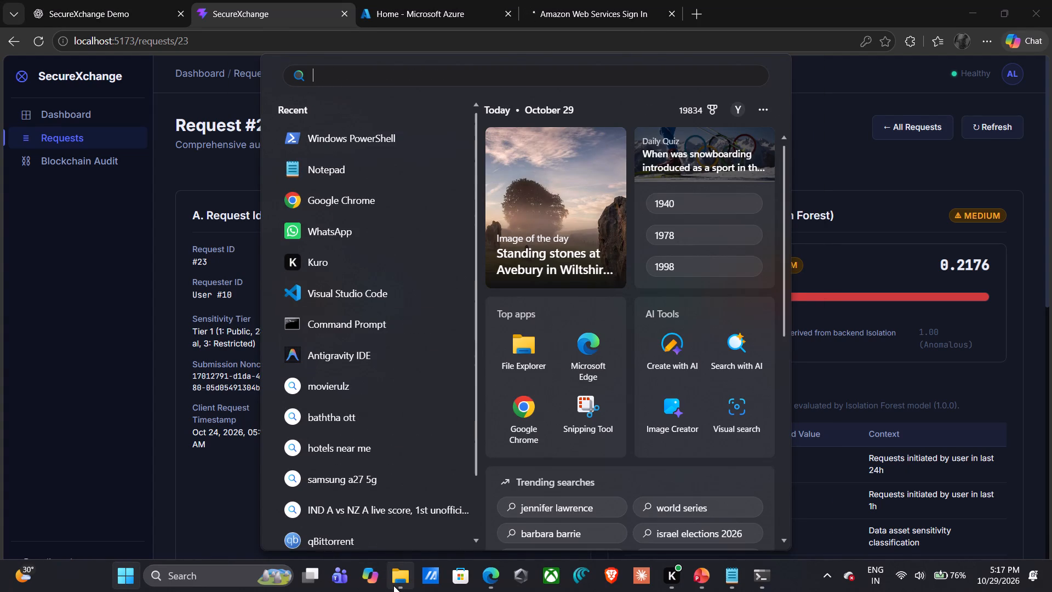
Delete the six newest screenshots dated 2026-10-29, from 164203 to 171708, from the Screenshots folder and close File Explorer.
{"action": "left_click", "coordinate": [393, 585]}
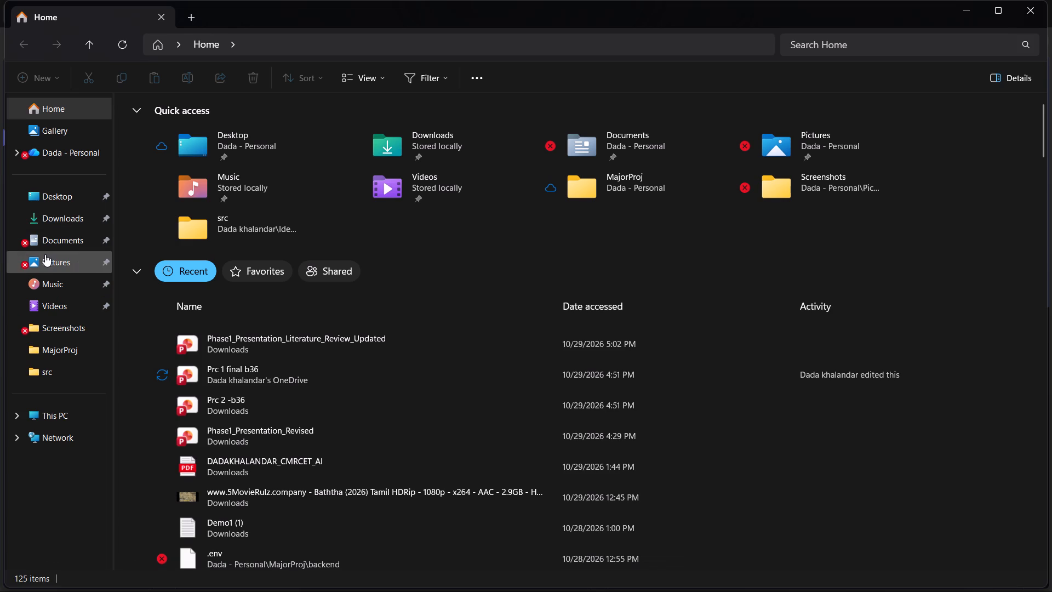
{"action": "left_click", "coordinate": [56, 321]}
{"action": "scroll", "coordinate": [344, 373], "scroll_direction": "down", "scroll_amount": 6}
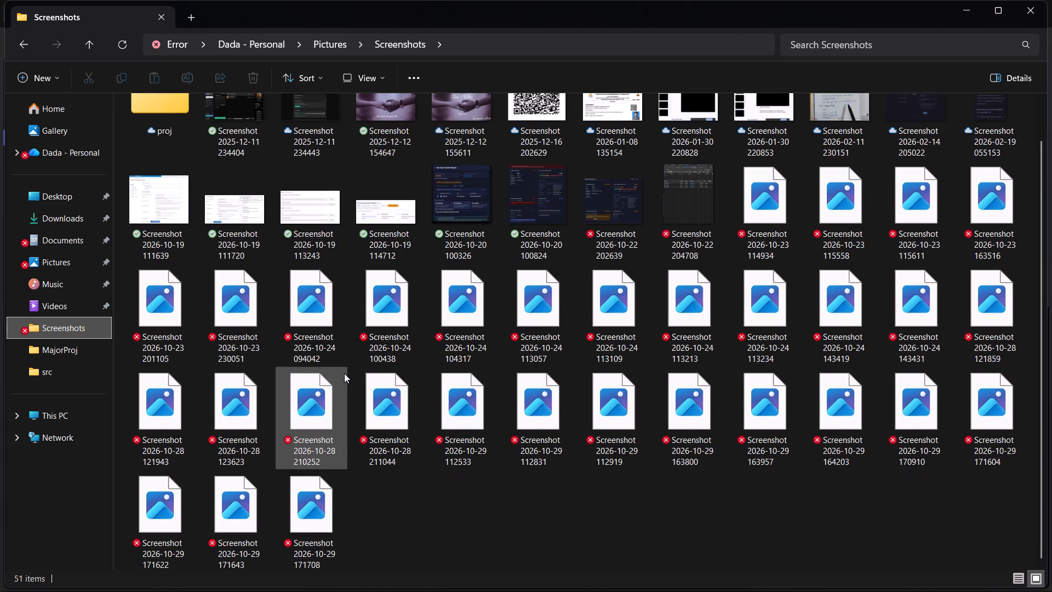
{"action": "scroll", "coordinate": [344, 373], "scroll_direction": "down", "scroll_amount": 2}
{"action": "double_click", "coordinate": [485, 506]}
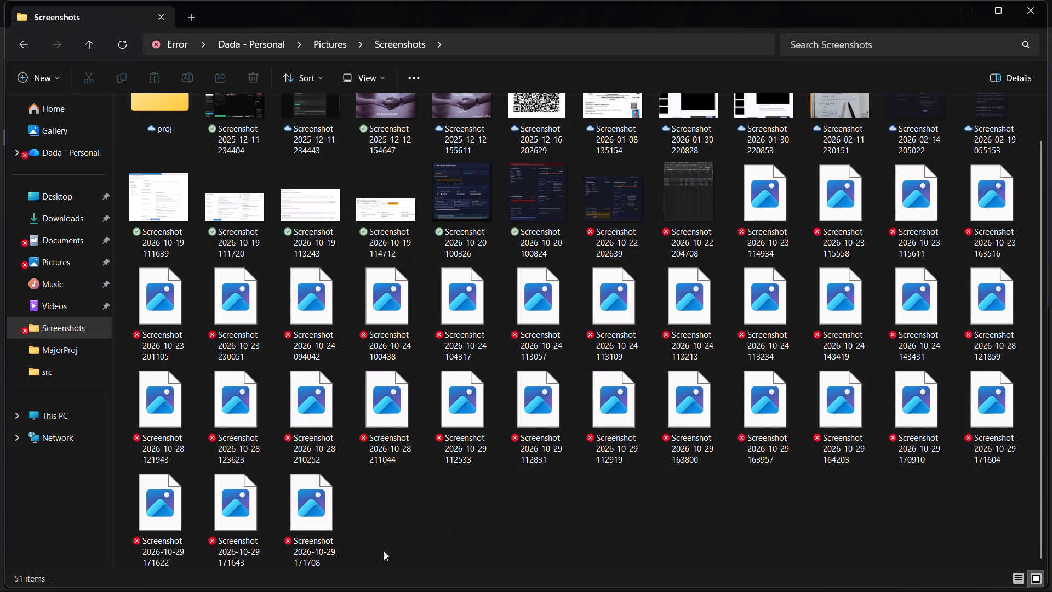
{"action": "left_click_drag", "start_coordinate": [350, 519], "coordinate": [146, 515]}
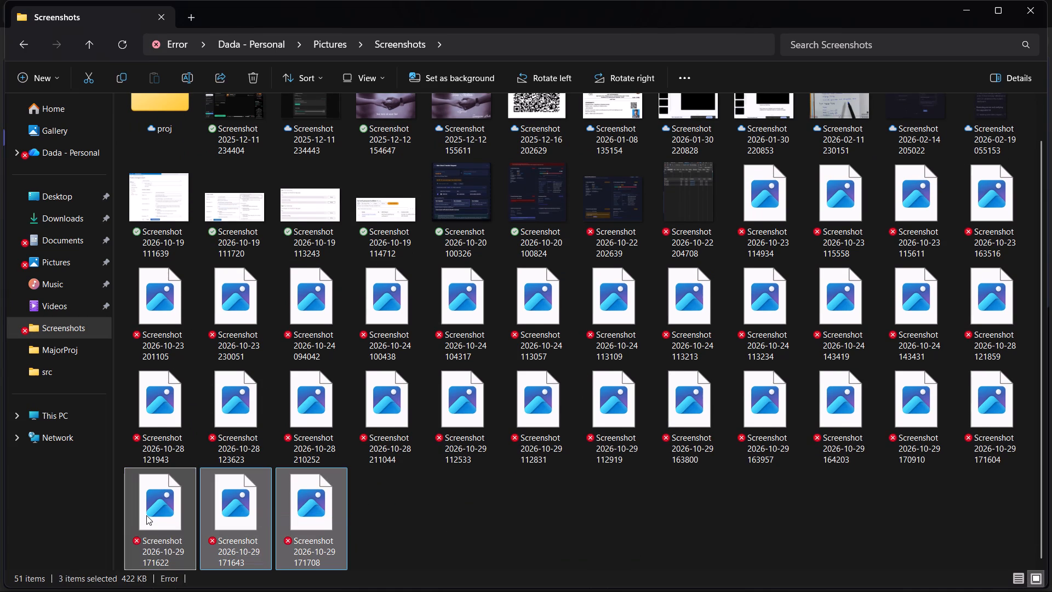
{"action": "key", "text": "Delete"}
{"action": "left_click_drag", "start_coordinate": [846, 536], "coordinate": [1008, 459]}
{"action": "key", "text": "Delete"}
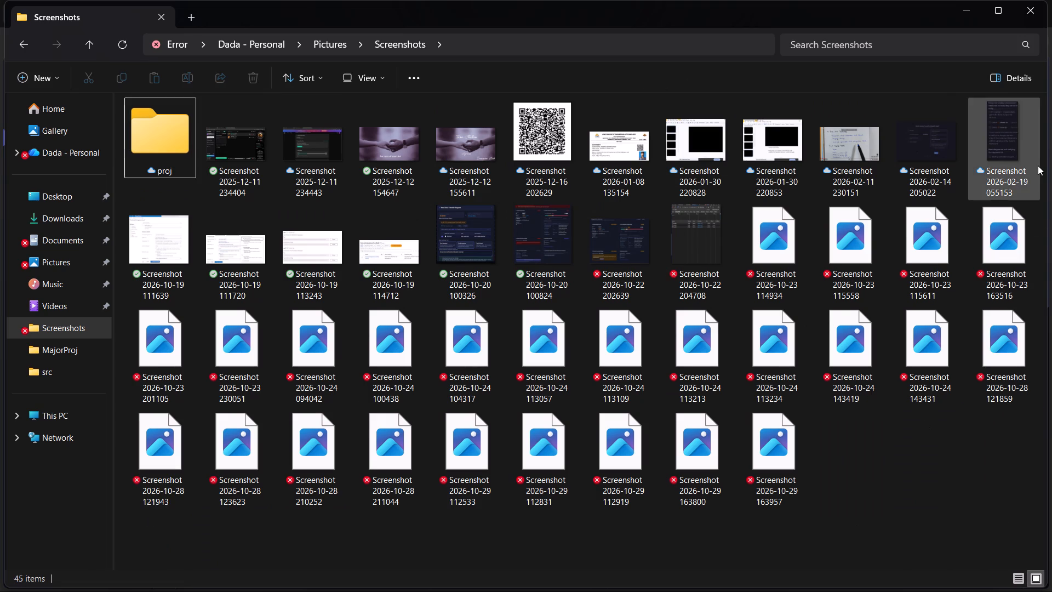
{"action": "left_click", "coordinate": [1032, 16]}
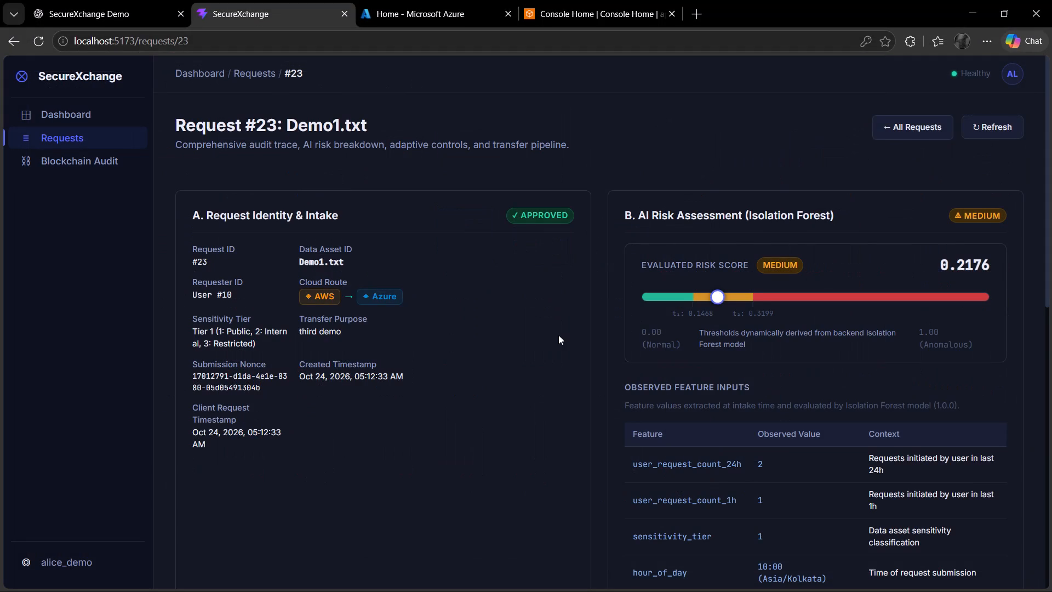
Move the AWS Console Home browser tab ahead of the Microsoft Azure tab.
{"action": "scroll", "coordinate": [558, 335], "scroll_direction": "up", "scroll_amount": 3}
{"action": "left_click", "coordinate": [478, 0]}
{"action": "left_click", "coordinate": [644, 0]}
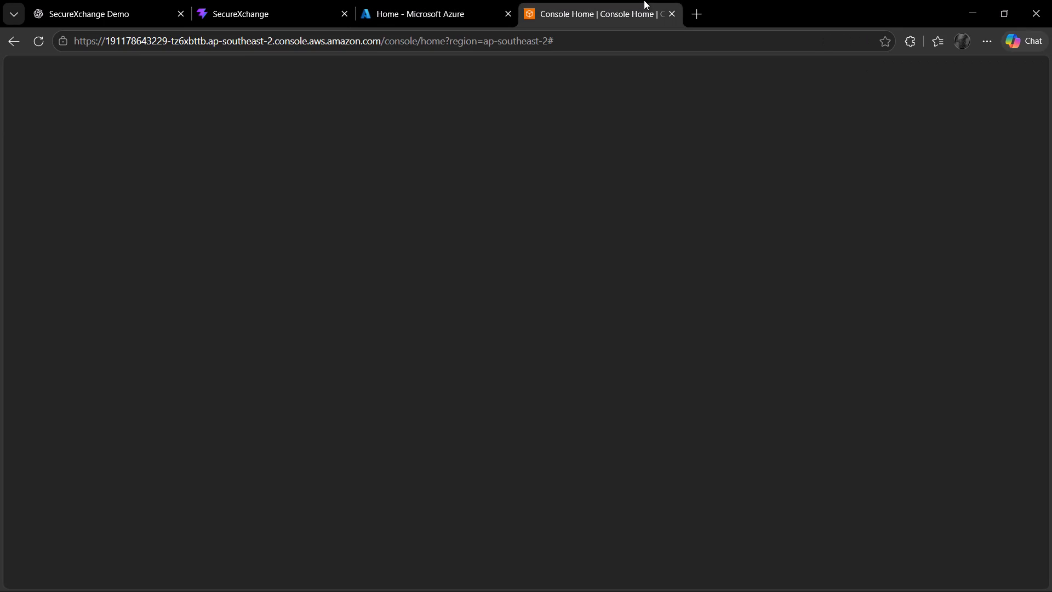
{"action": "left_click", "coordinate": [644, 0]}
{"action": "left_click_drag", "start_coordinate": [644, 0], "coordinate": [487, 1]}
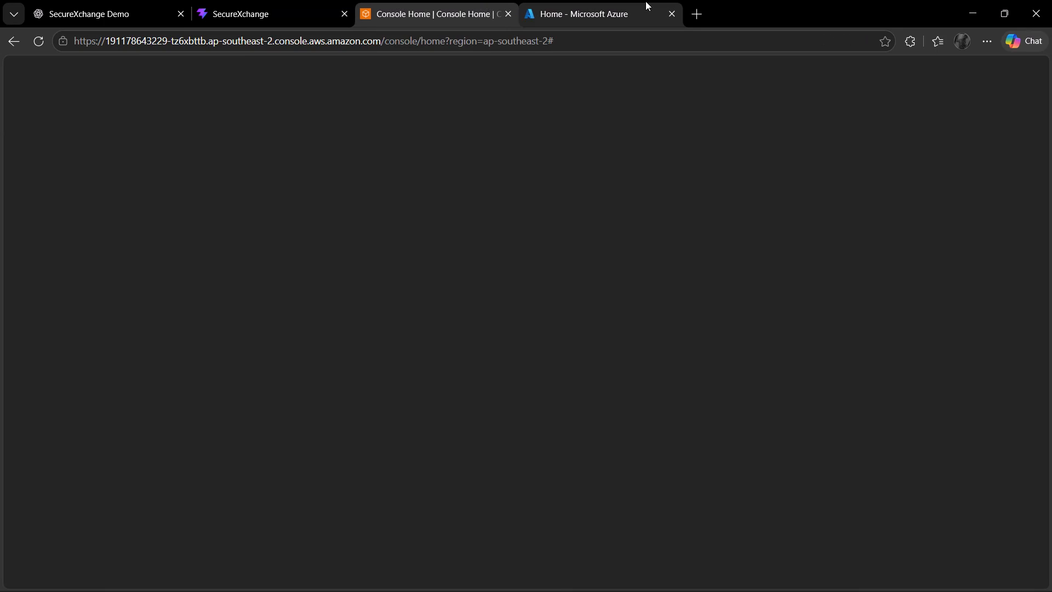
Open the Containers list of the secxchangefinal8264 storage account in Azure.
{"action": "left_click", "coordinate": [645, 1]}
{"action": "left_click", "coordinate": [363, 139]}
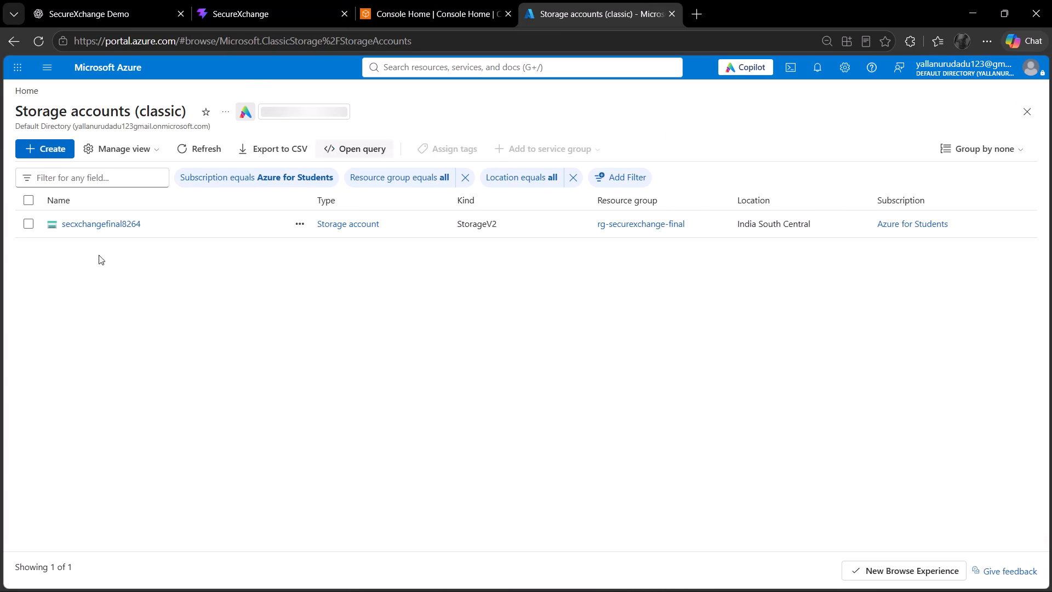
{"action": "left_click", "coordinate": [96, 218]}
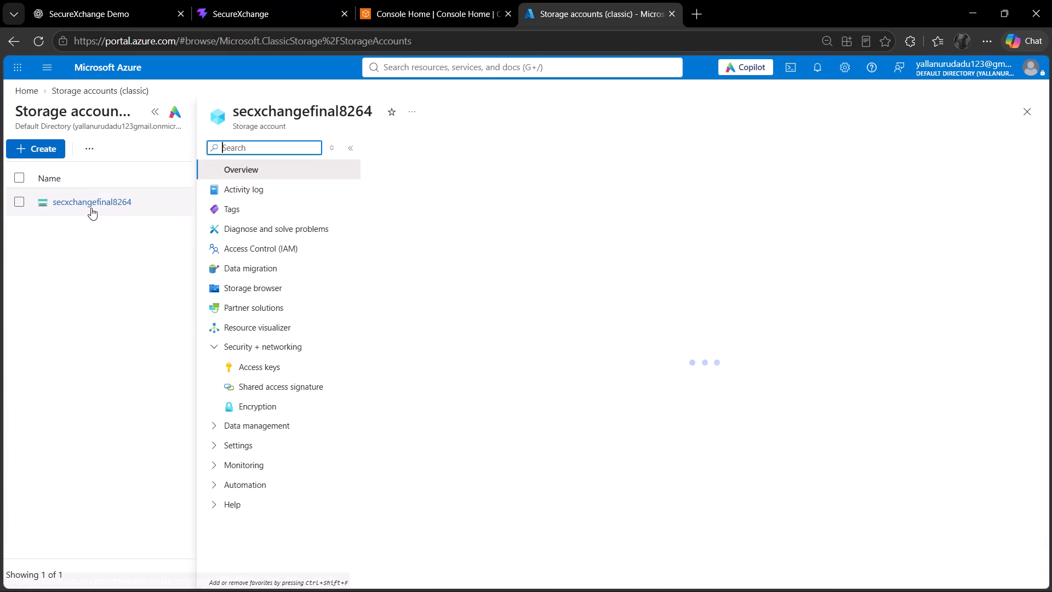
{"action": "left_click", "coordinate": [249, 391]}
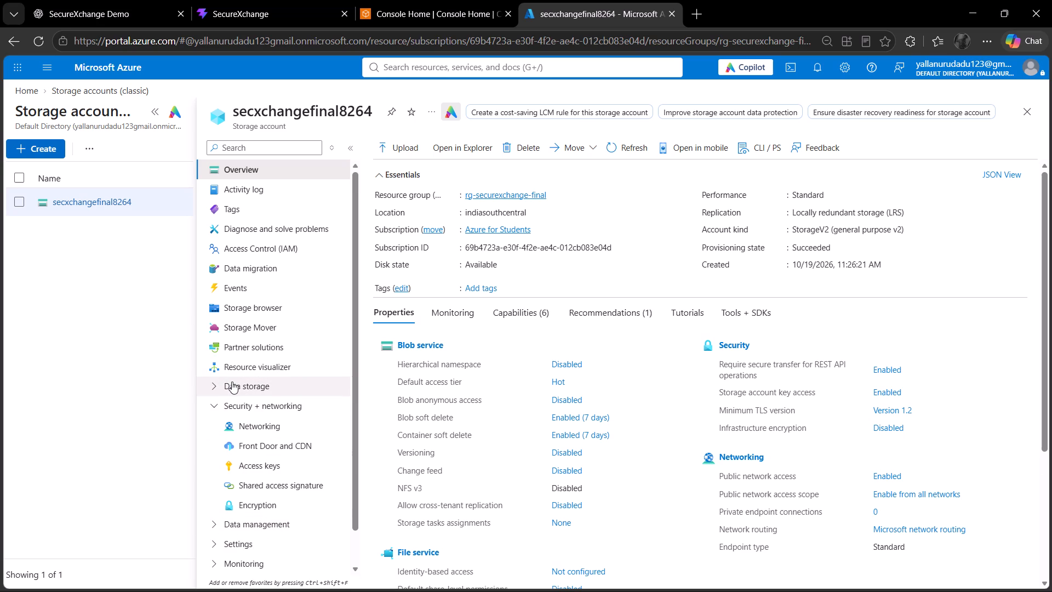
{"action": "left_click", "coordinate": [232, 382]}
{"action": "left_click", "coordinate": [249, 400]}
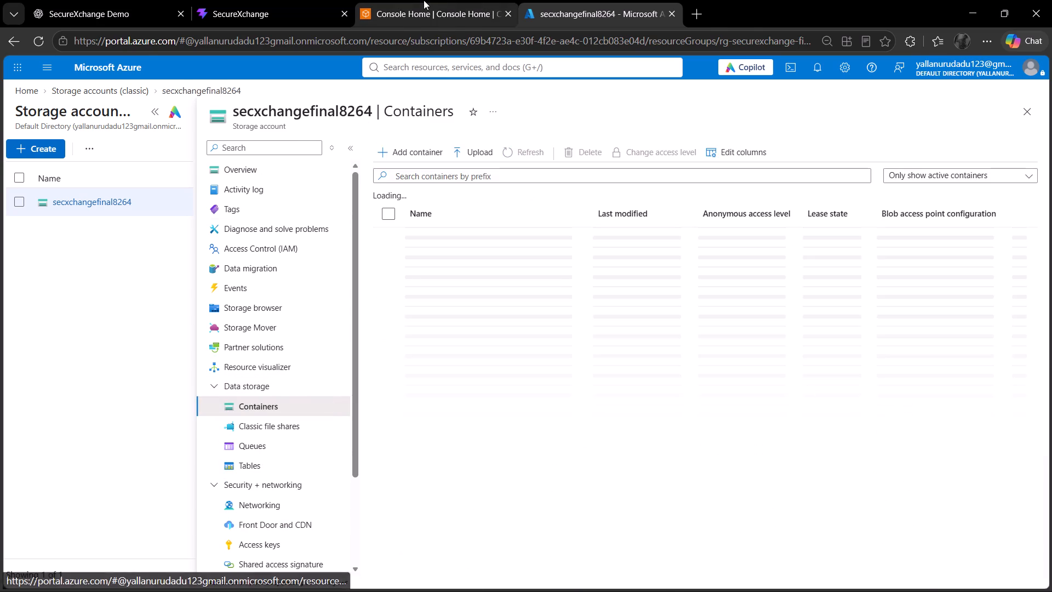
Open the Amazon S3 buckets page from the AWS console home.
{"action": "left_click", "coordinate": [424, 0]}
{"action": "left_click", "coordinate": [125, 366]}
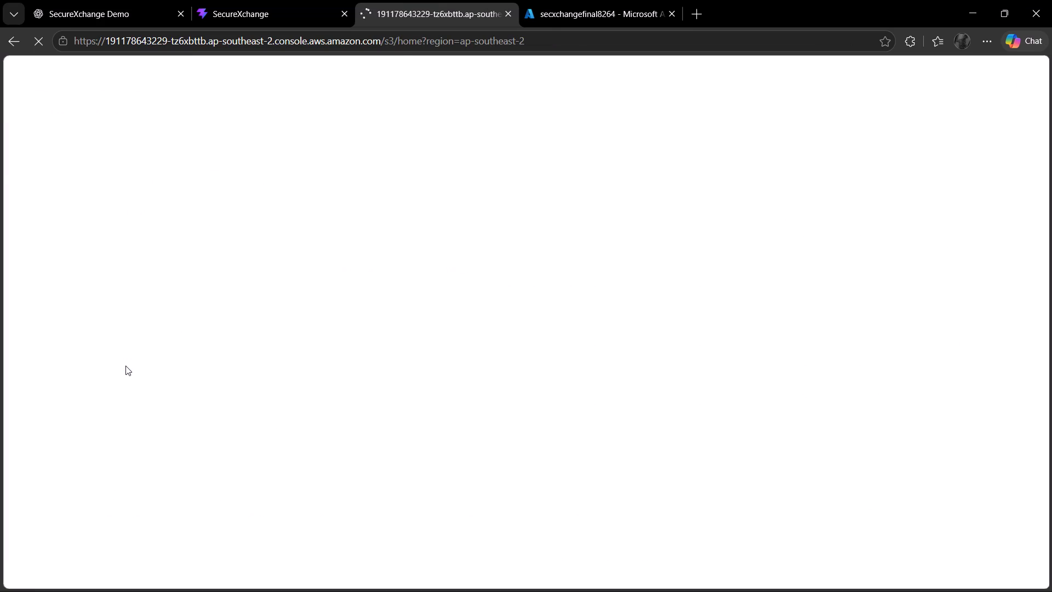
Examine the contents of folder transfers/25 in Azure's securexchange-demo-container, then leave the container.
{"action": "left_click", "coordinate": [565, 1]}
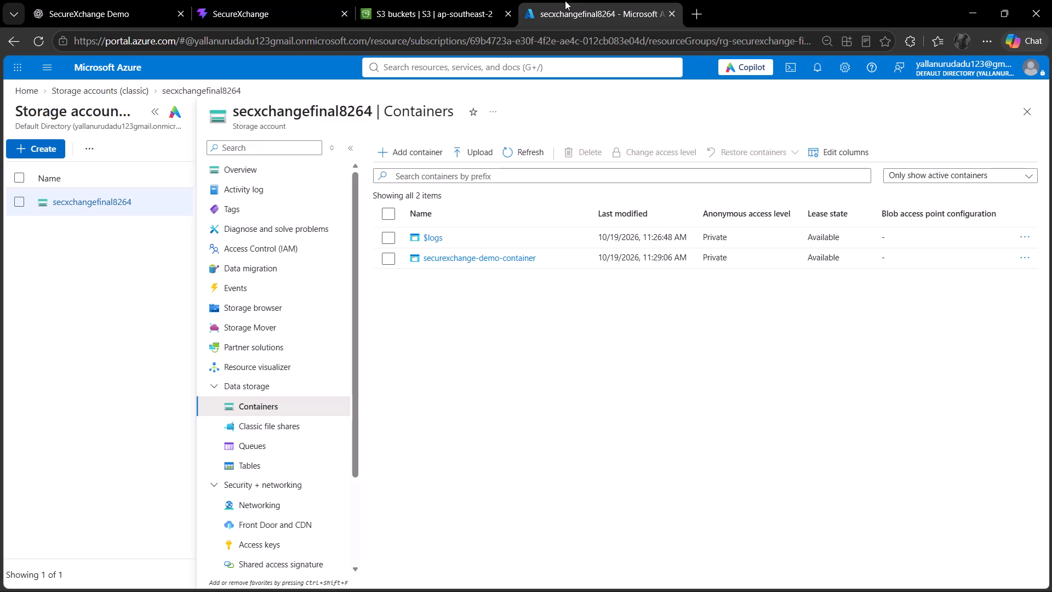
{"action": "left_click", "coordinate": [465, 256]}
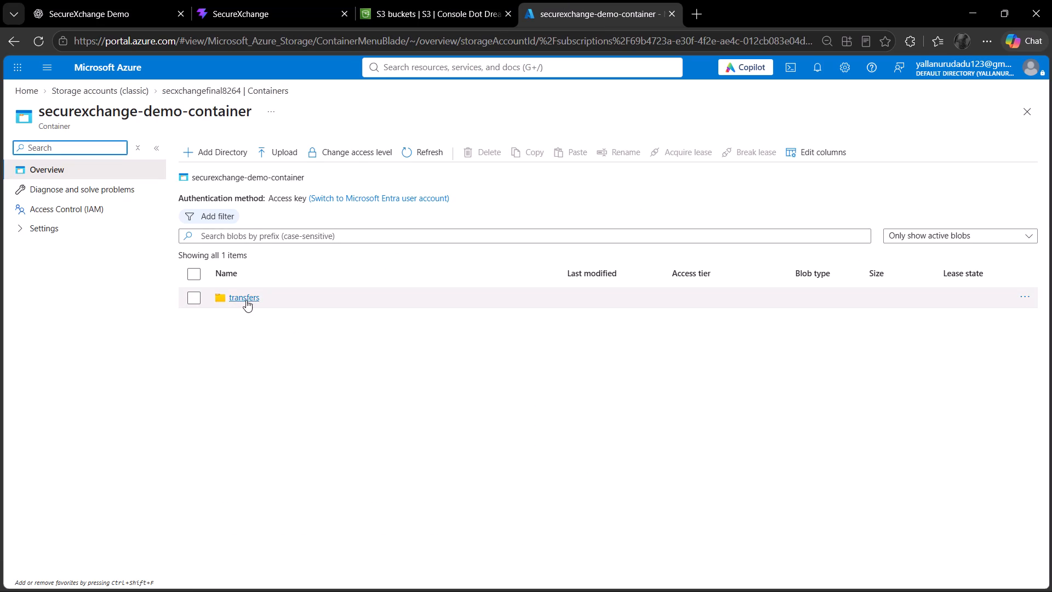
{"action": "left_click", "coordinate": [246, 300]}
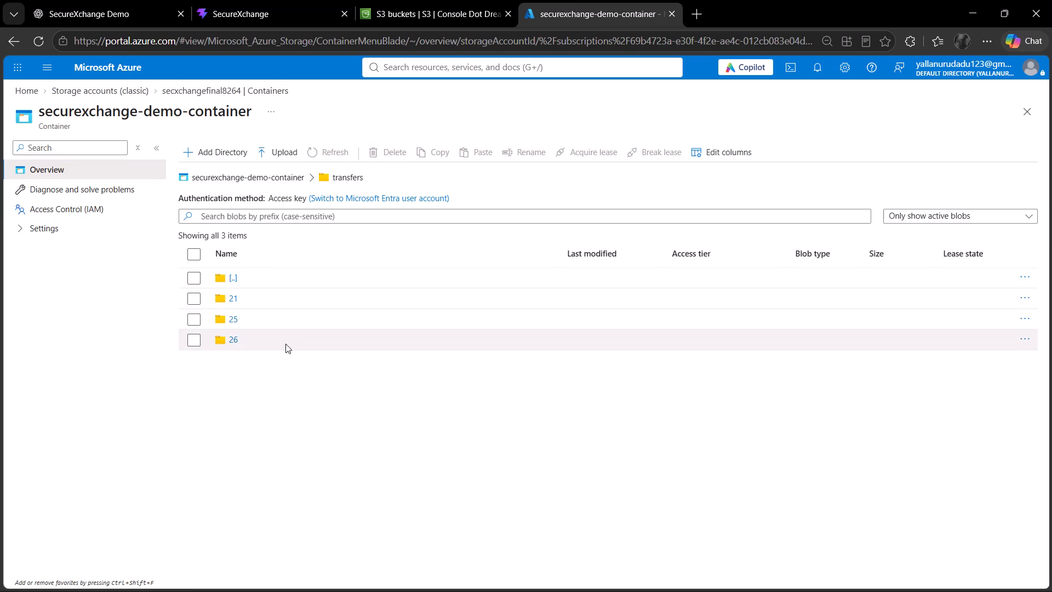
{"action": "left_click", "coordinate": [234, 325]}
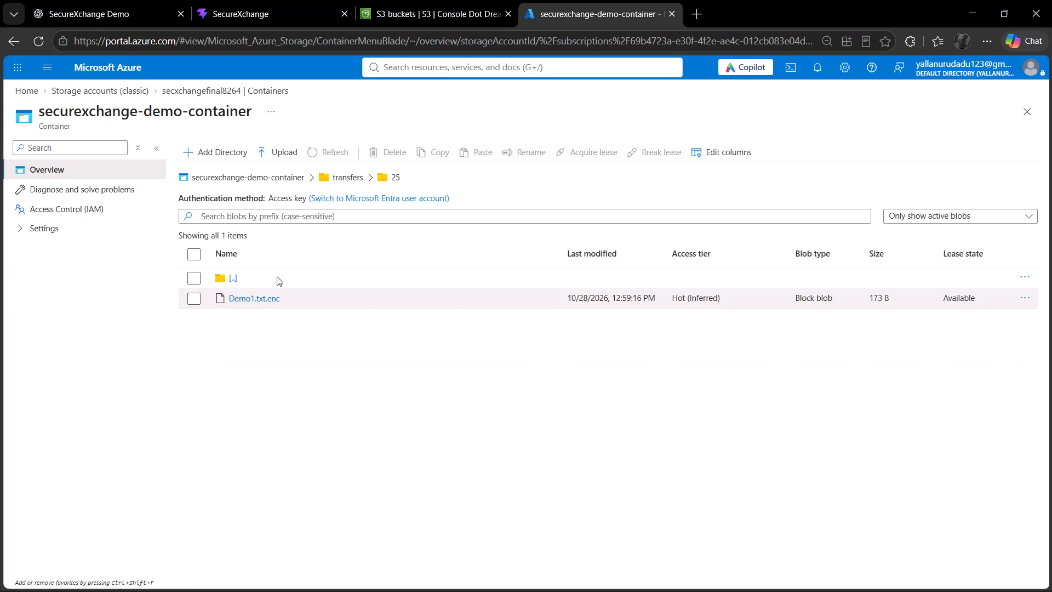
{"action": "scroll", "coordinate": [280, 383], "scroll_direction": "right", "scroll_amount": 4}
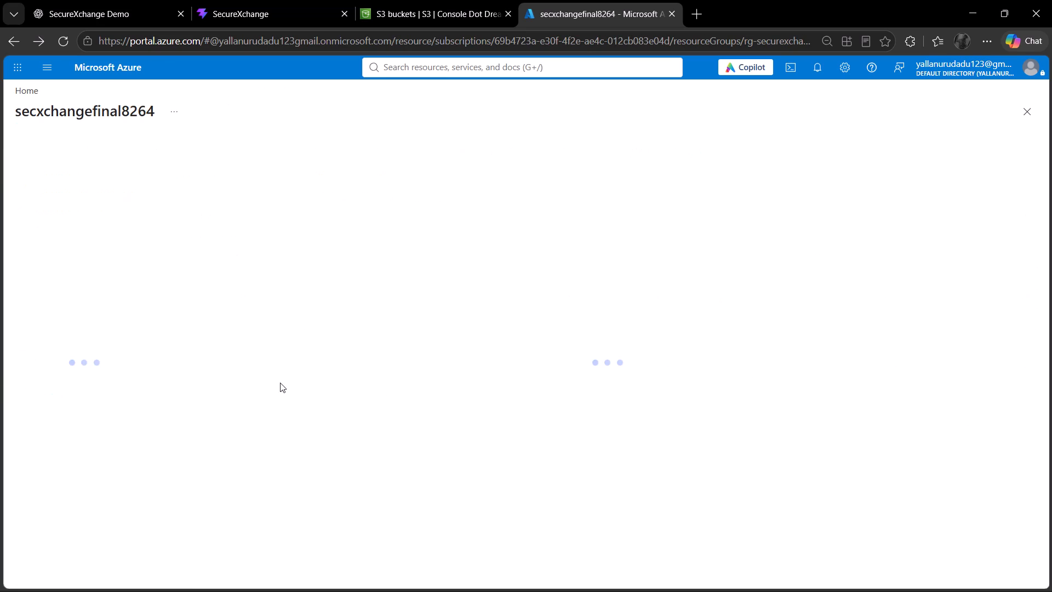
Open the SecureXchange bucket in Amazon S3 and examine its stored objects.
{"action": "left_click", "coordinate": [435, 0]}
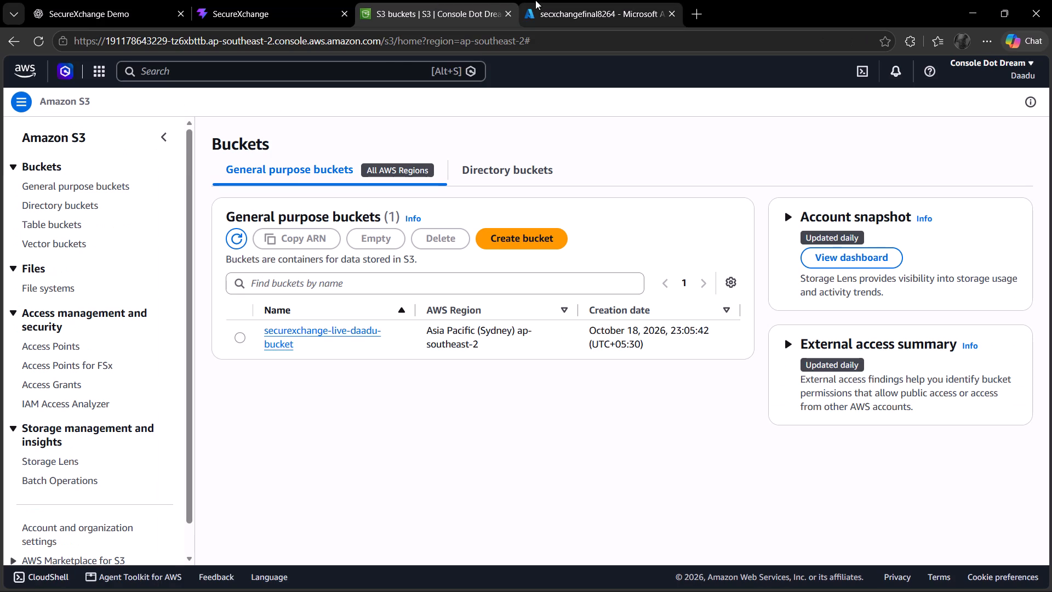
{"action": "left_click", "coordinate": [283, 332]}
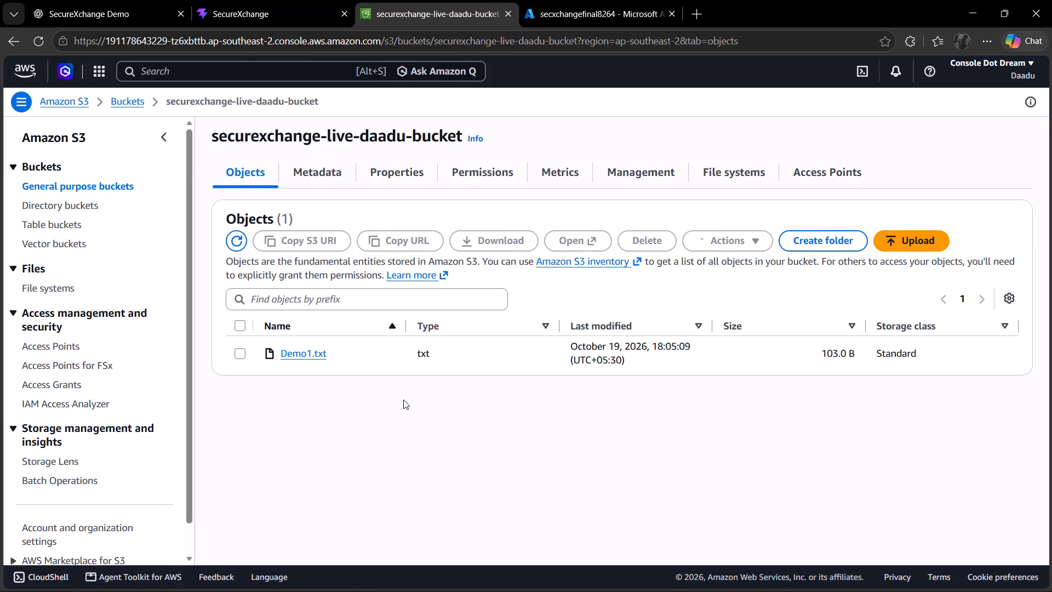
{"action": "scroll", "coordinate": [403, 400], "scroll_direction": "right", "scroll_amount": 6}
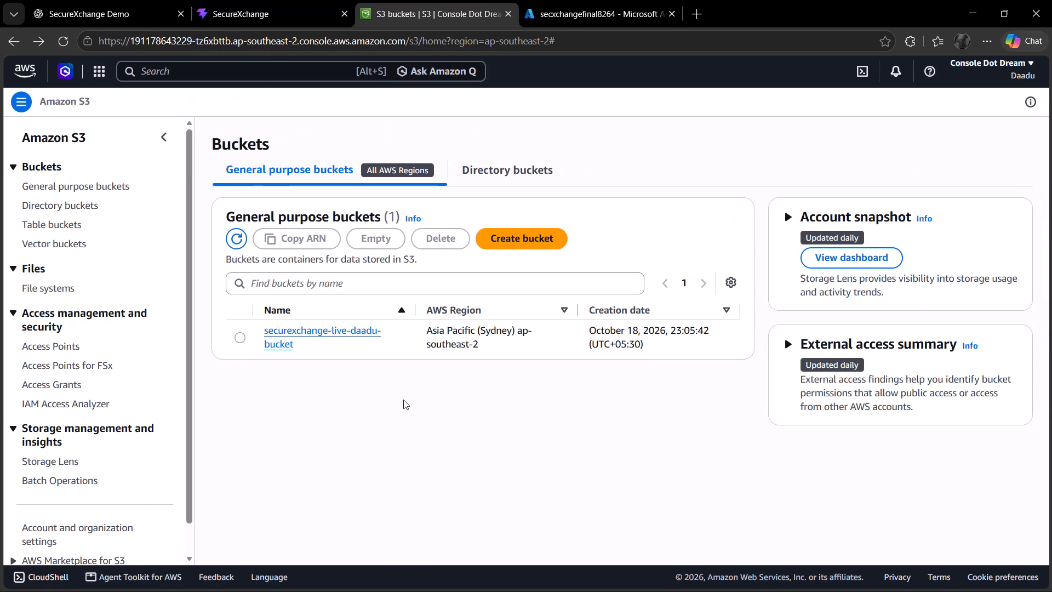
{"action": "scroll", "coordinate": [403, 400], "scroll_direction": "left", "scroll_amount": 11}
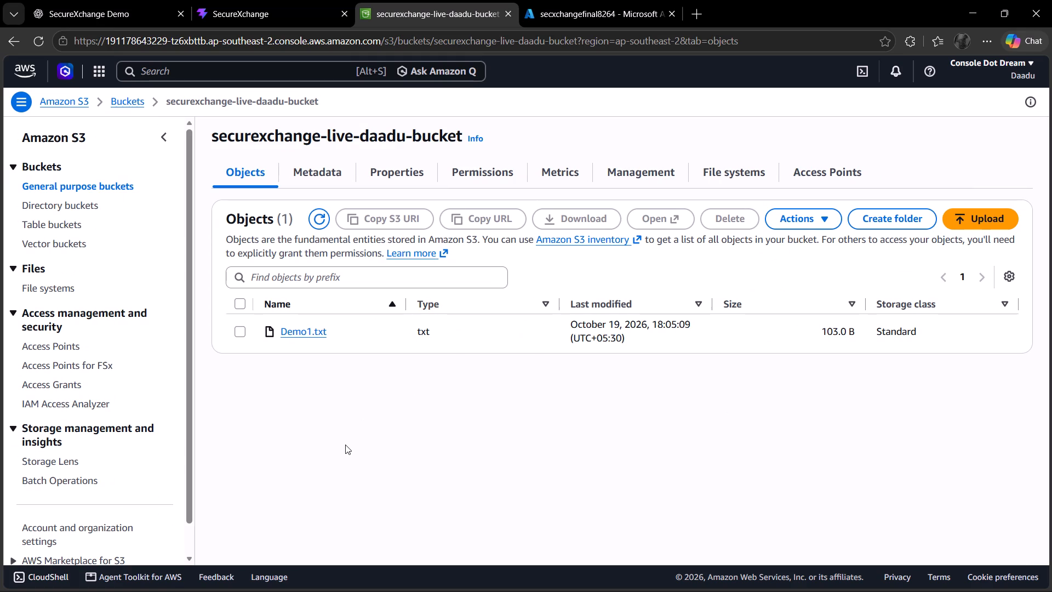
{"action": "key", "text": "shift+super+s"}
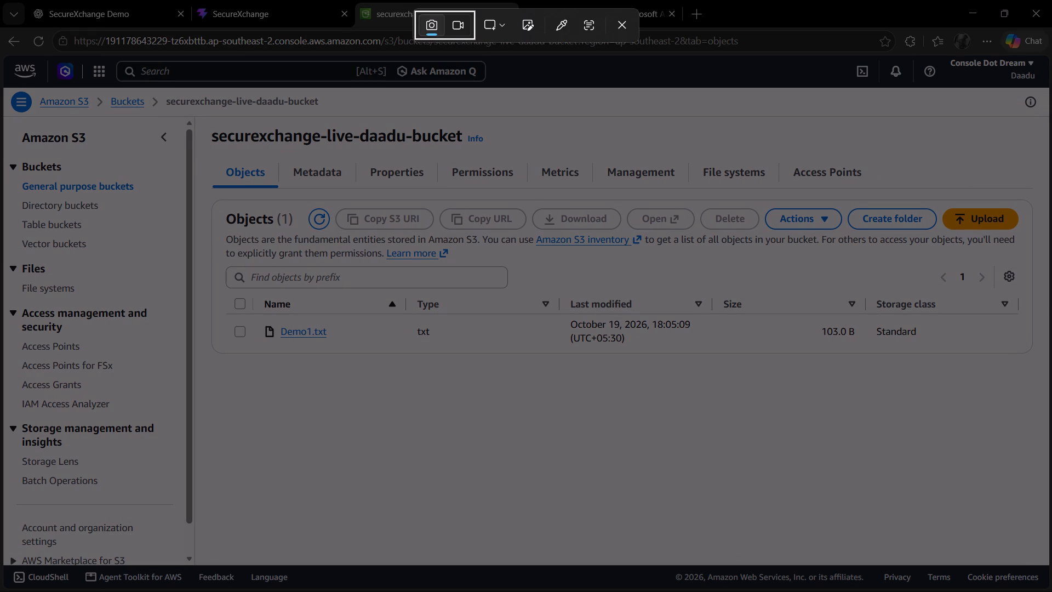
{"action": "key", "text": "Escape"}
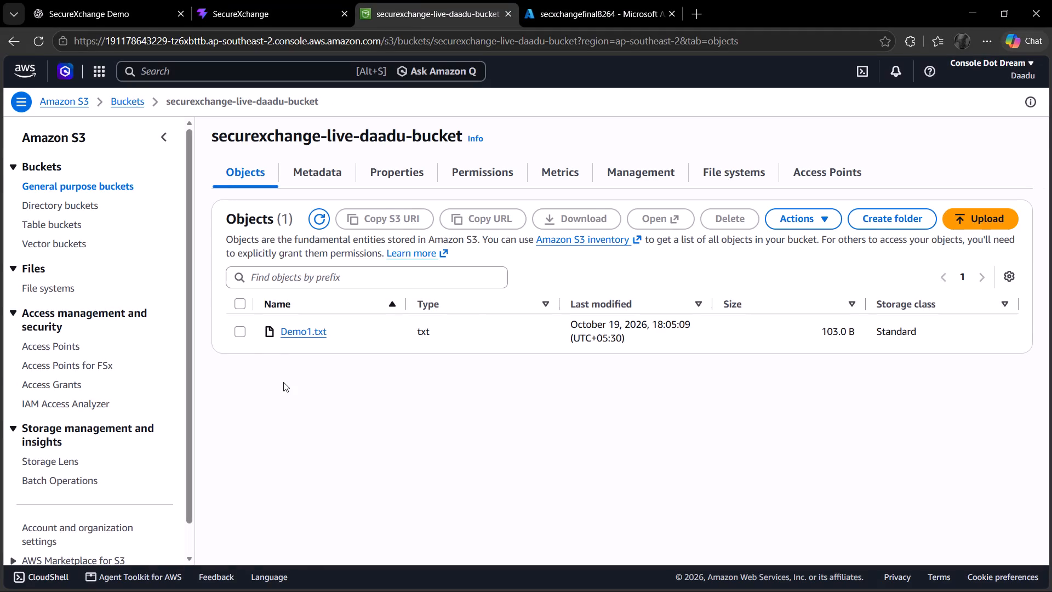
Capture a screenshot of the Amazon S3 Buckets page, covering the side navigation and the general purpose buckets list.
{"action": "scroll", "coordinate": [283, 382], "scroll_direction": "right", "scroll_amount": 7}
{"action": "key", "text": "shift+super+s"}
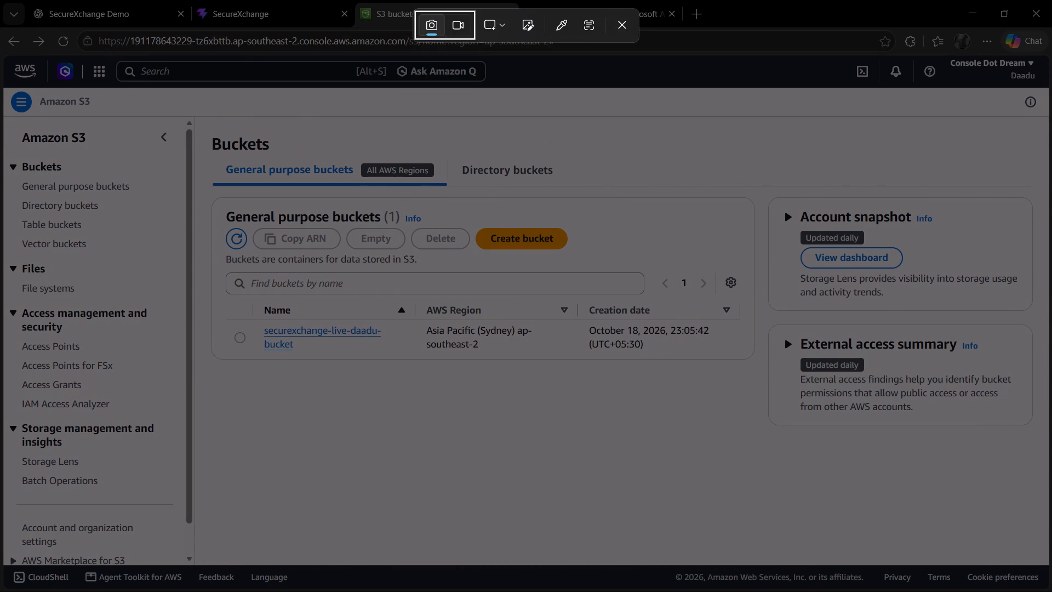
{"action": "left_click_drag", "start_coordinate": [7, 57], "coordinate": [770, 591]}
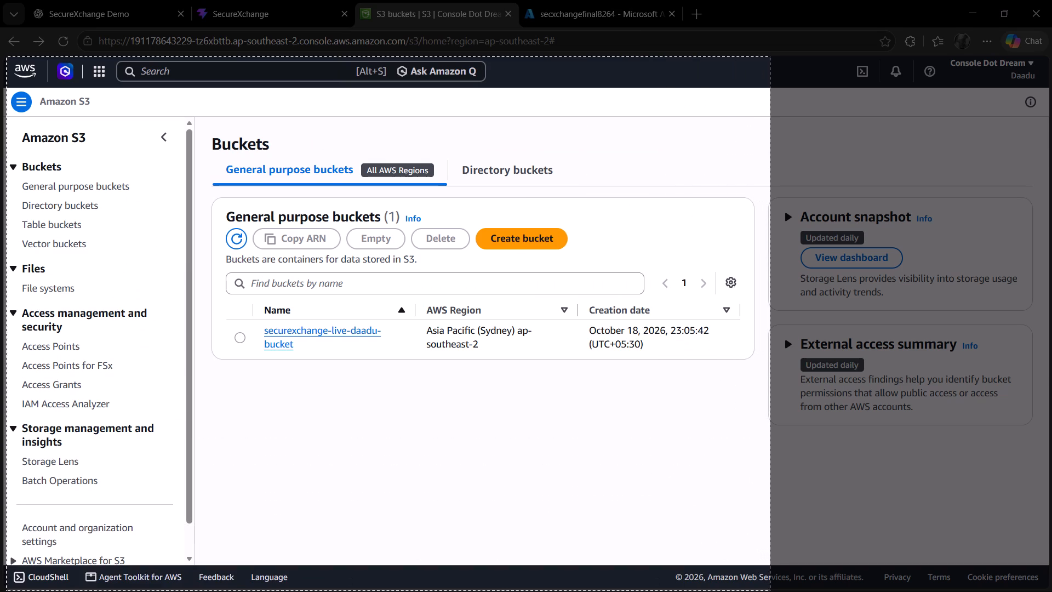
{"action": "left_click_drag", "start_coordinate": [770, 591], "coordinate": [769, 591]}
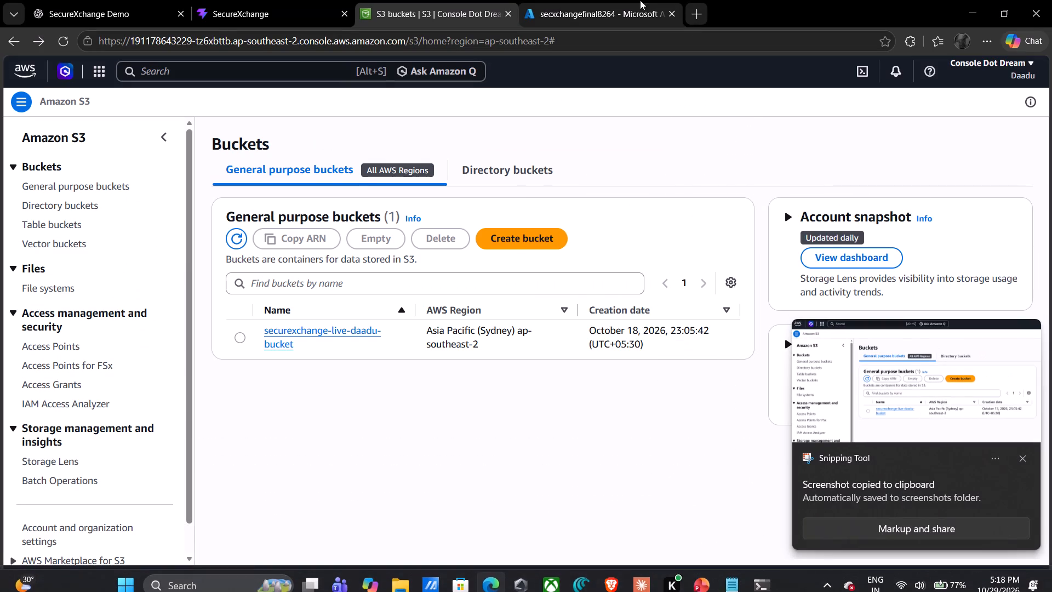
Open the transfers folder inside securexchange-demo-container in Azure.
{"action": "left_click", "coordinate": [630, 0]}
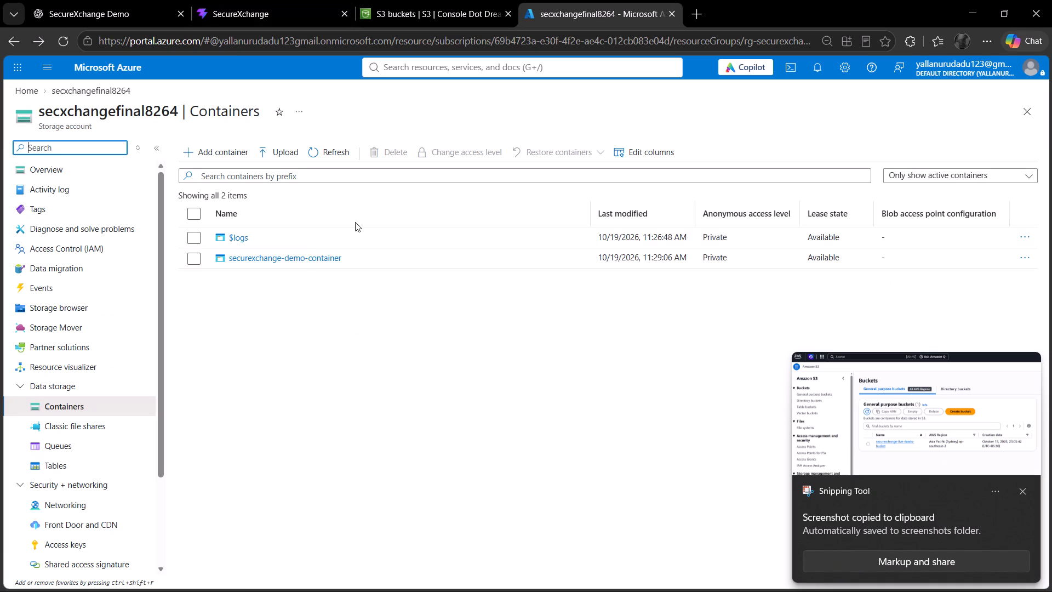
{"action": "left_click", "coordinate": [307, 260]}
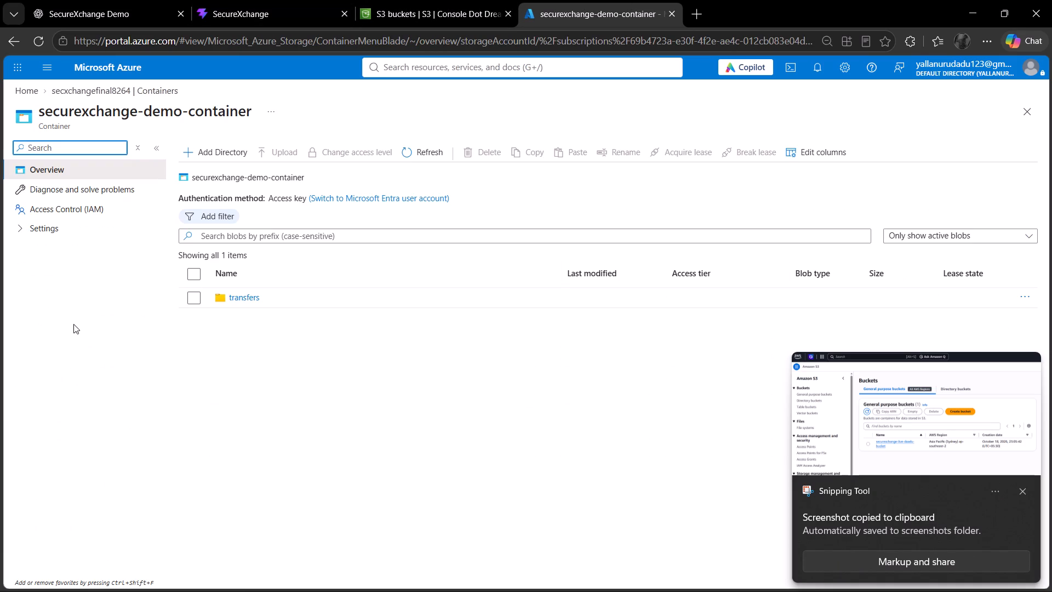
{"action": "left_click", "coordinate": [240, 298]}
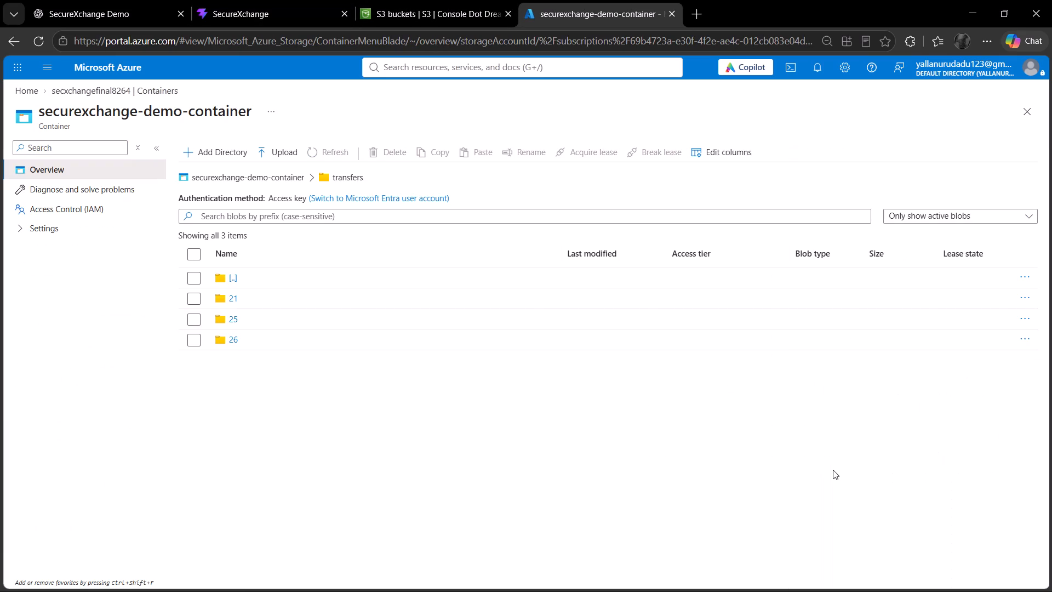
Open request #25 for Demo1.txt in SecureXchange and run its asset integrity verification against the blockchain.
{"action": "left_click", "coordinate": [328, 0]}
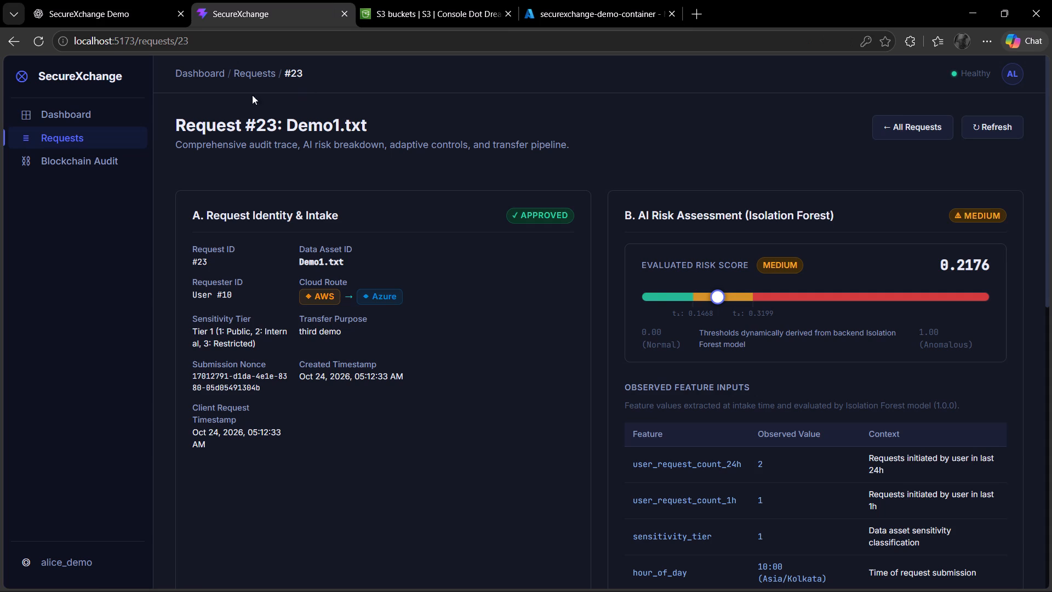
{"action": "scroll", "coordinate": [218, 173], "scroll_direction": "right", "scroll_amount": 7}
{"action": "scroll", "coordinate": [337, 306], "scroll_direction": "down", "scroll_amount": 7}
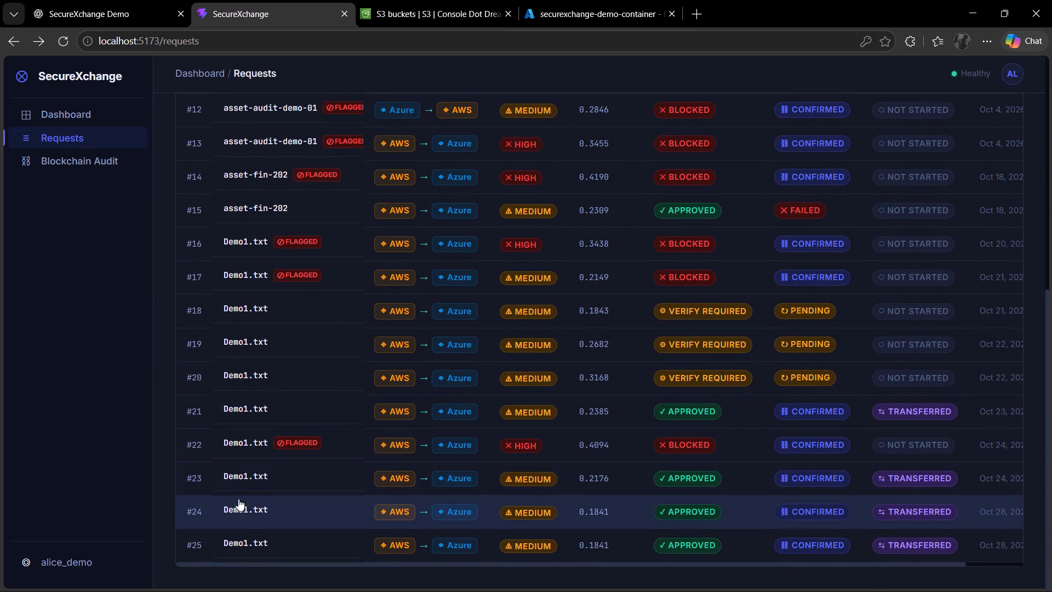
{"action": "left_click", "coordinate": [244, 536]}
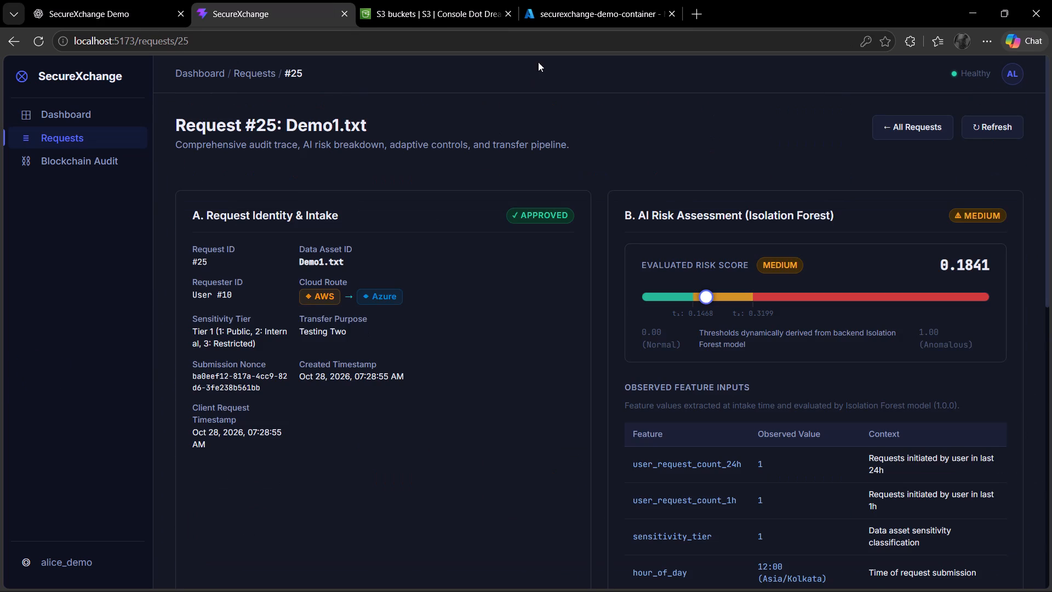
{"action": "scroll", "coordinate": [453, 322], "scroll_direction": "down", "scroll_amount": 9}
{"action": "left_click", "coordinate": [722, 402]}
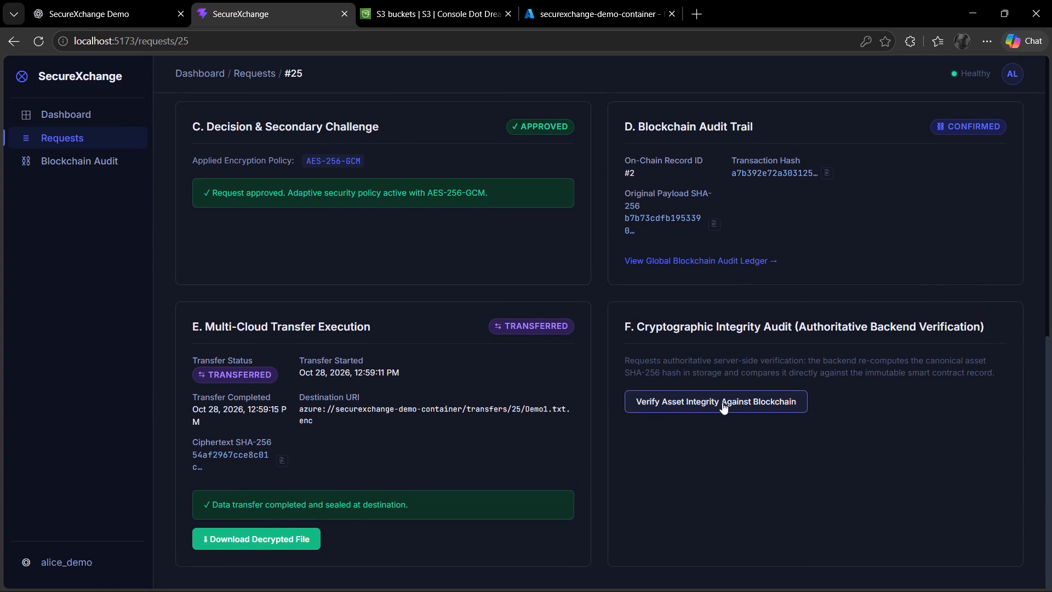
Return to the requests list, open request #24 for Demo1.txt, and run its asset integrity verification against the blockchain.
{"action": "scroll", "coordinate": [722, 402], "scroll_direction": "down", "scroll_amount": 2}
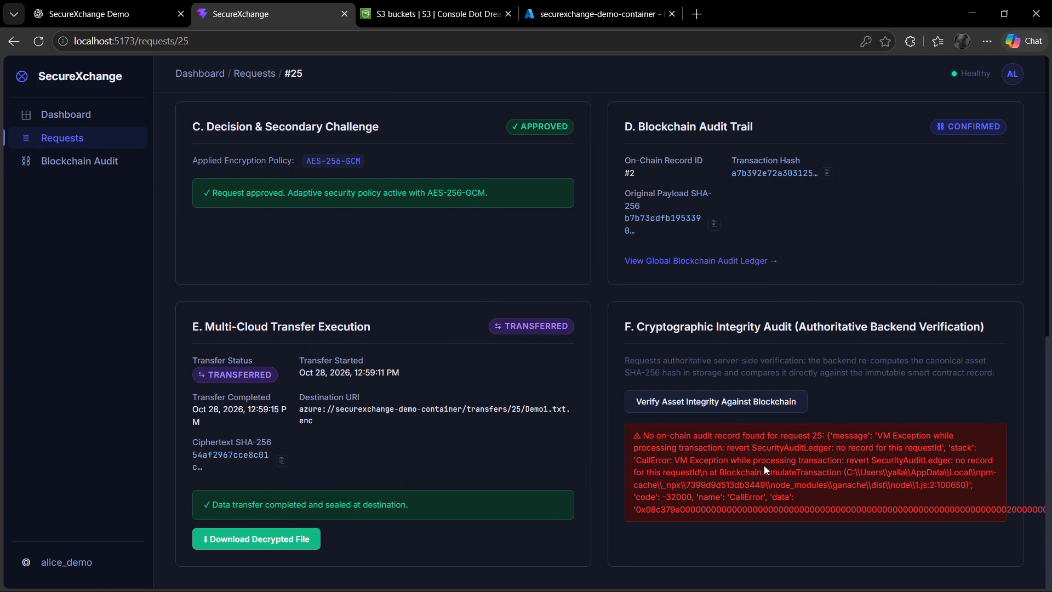
{"action": "scroll", "coordinate": [764, 465], "scroll_direction": "right", "scroll_amount": 6}
{"action": "scroll", "coordinate": [529, 503], "scroll_direction": "down", "scroll_amount": 7}
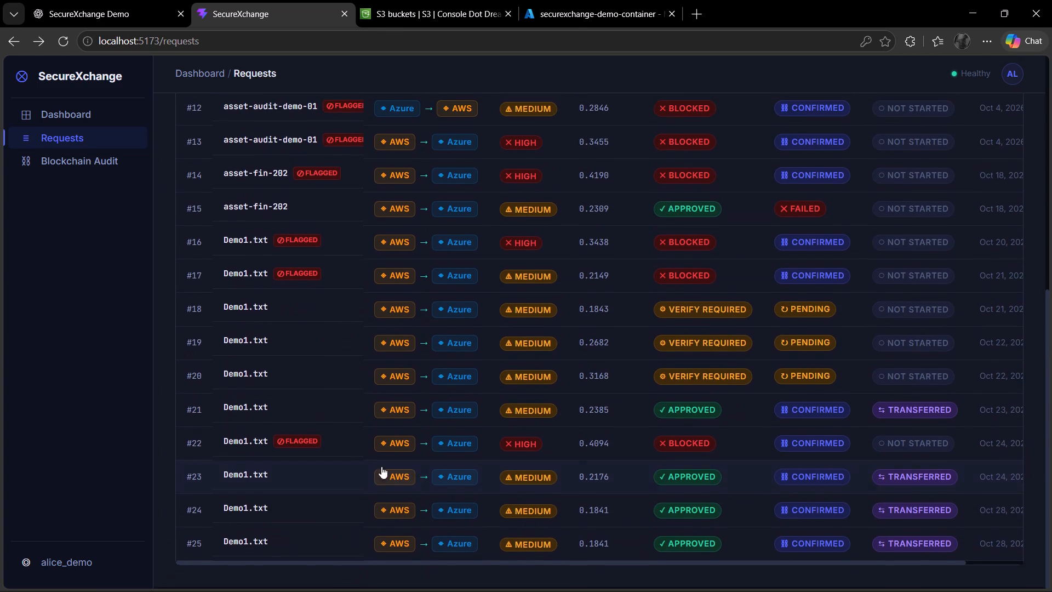
{"action": "left_click", "coordinate": [319, 500]}
{"action": "scroll", "coordinate": [732, 481], "scroll_direction": "down", "scroll_amount": 8}
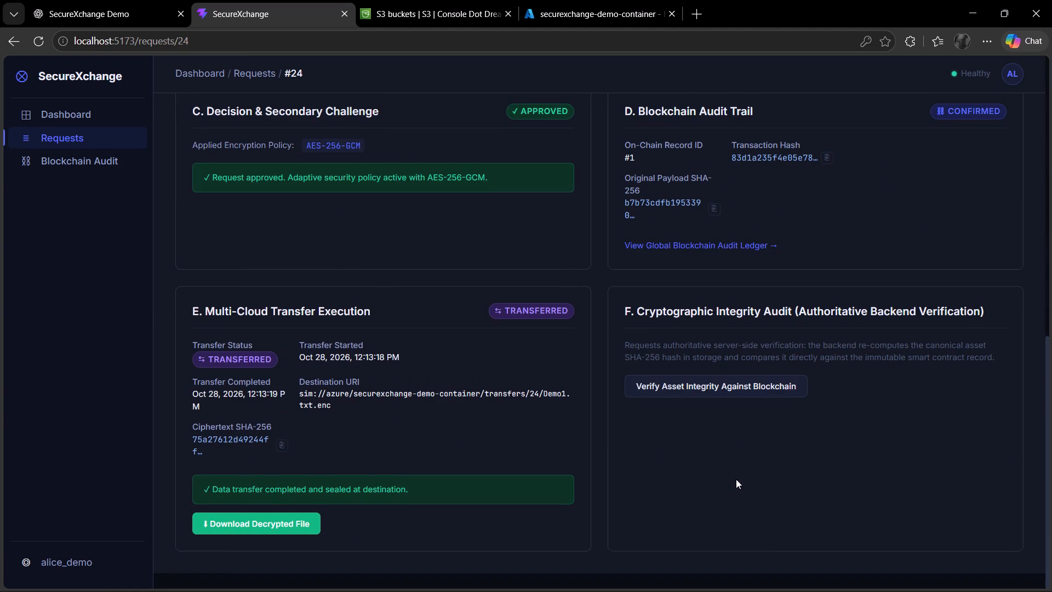
{"action": "left_click", "coordinate": [700, 398]}
{"action": "scroll", "coordinate": [700, 398], "scroll_direction": "right", "scroll_amount": 6}
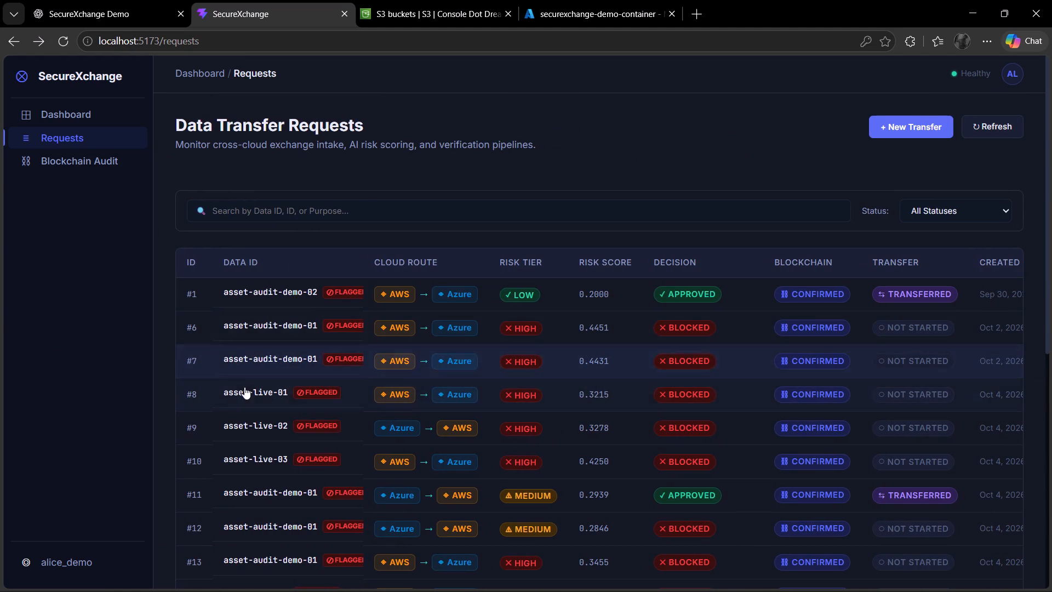
Open request #8 for asset-live-01, run its asset integrity verification against the blockchain, and return to the requests list.
{"action": "left_click", "coordinate": [242, 390]}
{"action": "scroll", "coordinate": [819, 451], "scroll_direction": "down", "scroll_amount": 5}
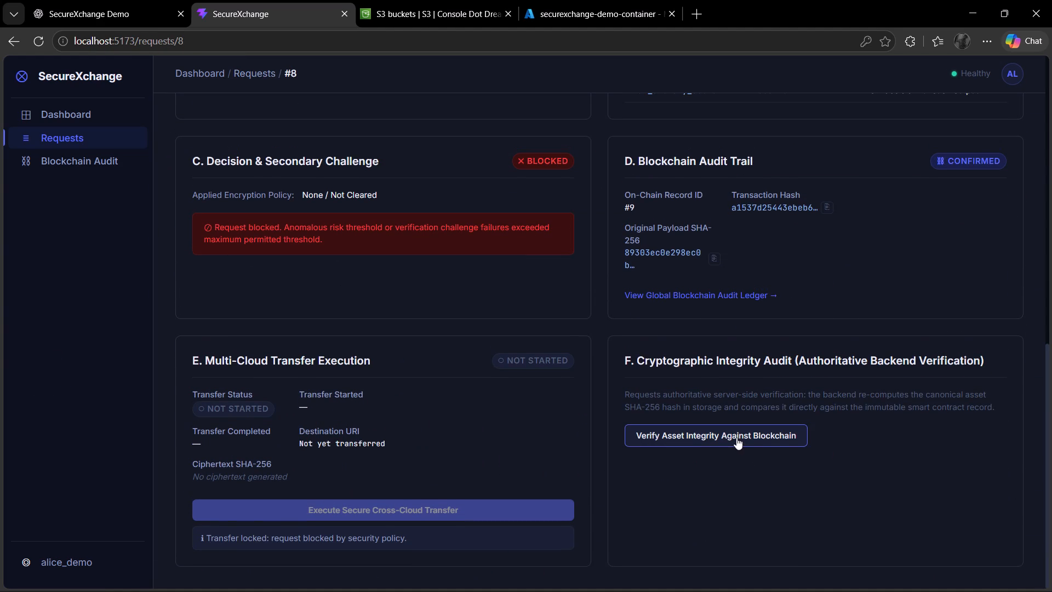
{"action": "left_click", "coordinate": [736, 437]}
{"action": "scroll", "coordinate": [736, 437], "scroll_direction": "right", "scroll_amount": 6}
Open request #23 for Demo1.txt, examine its transfer execution and integrity audit sections, and return to the requests list.
{"action": "scroll", "coordinate": [367, 507], "scroll_direction": "down", "scroll_amount": 7}
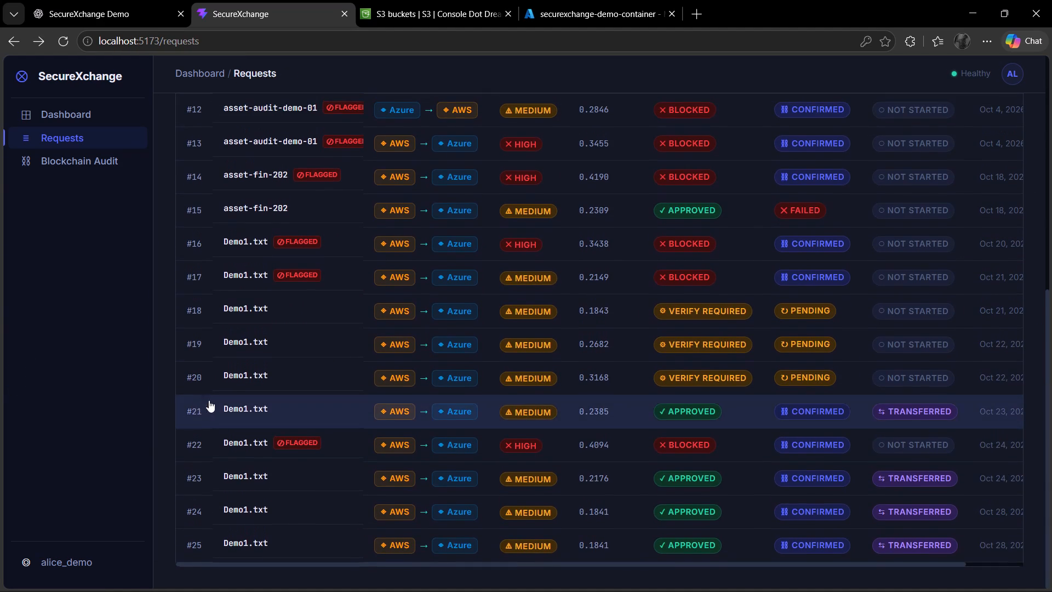
{"action": "left_click", "coordinate": [268, 469]}
{"action": "scroll", "coordinate": [803, 458], "scroll_direction": "down", "scroll_amount": 6}
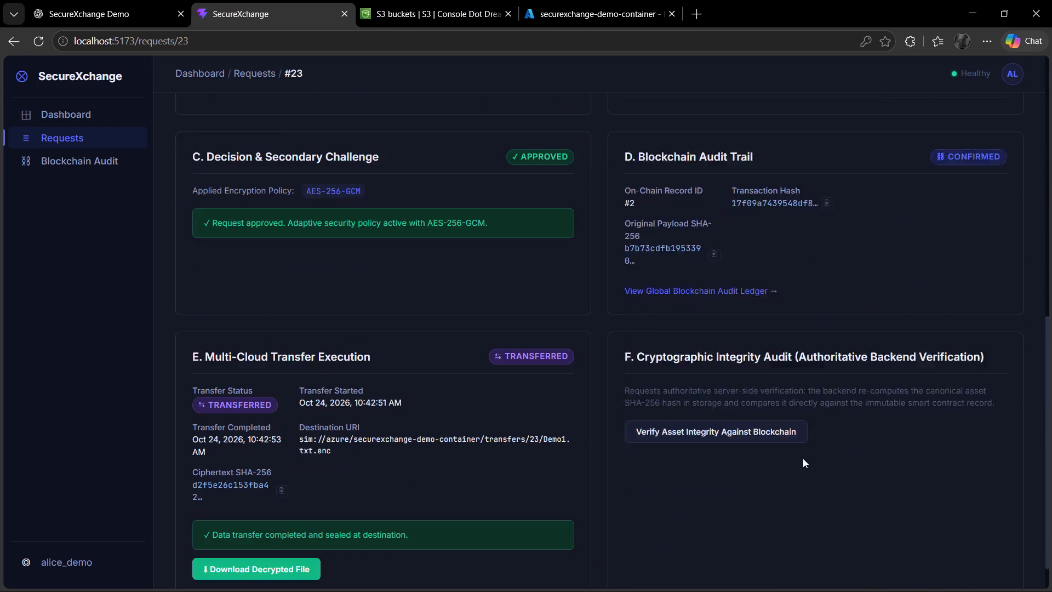
{"action": "scroll", "coordinate": [609, 452], "scroll_direction": "right", "scroll_amount": 5}
Open request #21 for Demo1.txt, run its asset integrity verification against the blockchain, and return to the requests list.
{"action": "scroll", "coordinate": [198, 535], "scroll_direction": "down", "scroll_amount": 9}
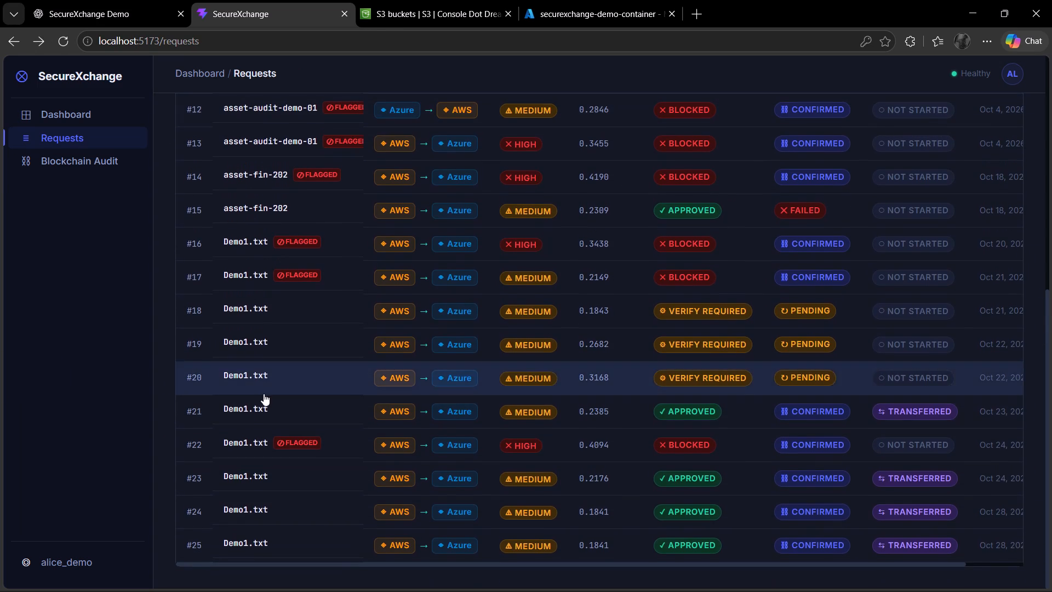
{"action": "left_click", "coordinate": [244, 422]}
{"action": "scroll", "coordinate": [684, 436], "scroll_direction": "down", "scroll_amount": 5}
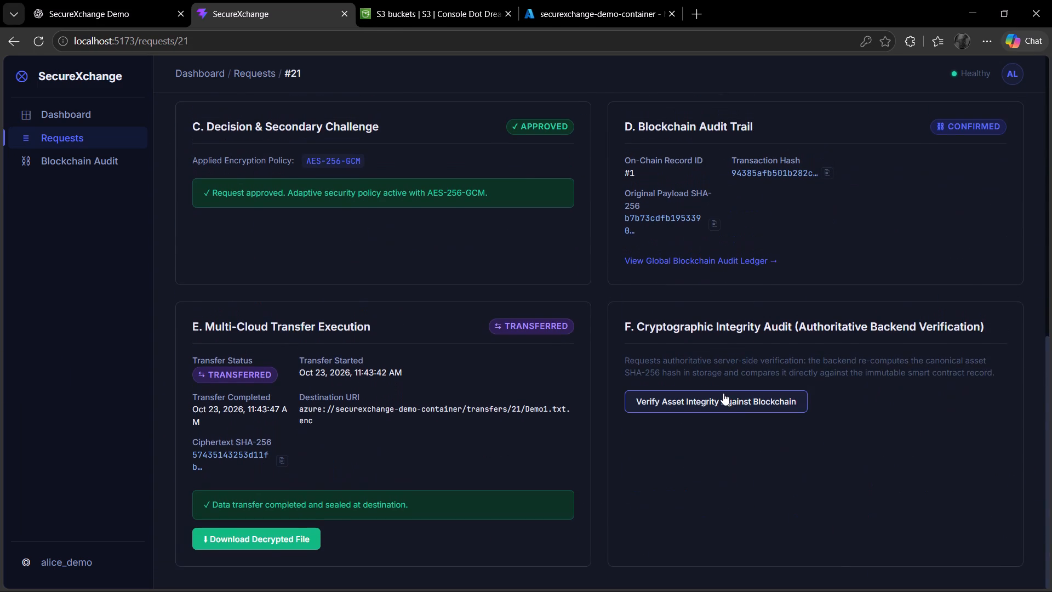
{"action": "left_click", "coordinate": [723, 393]}
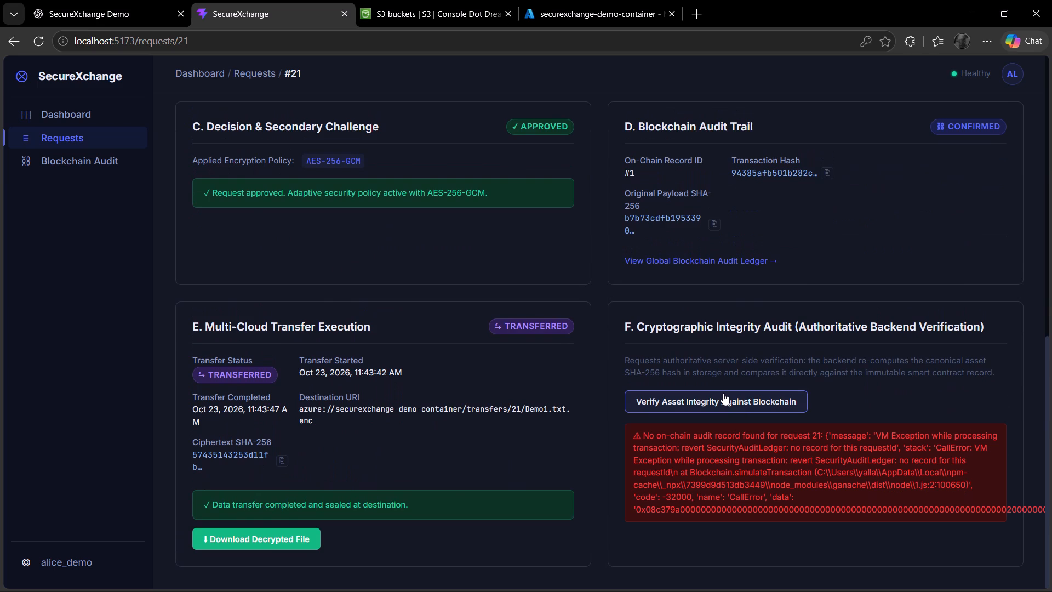
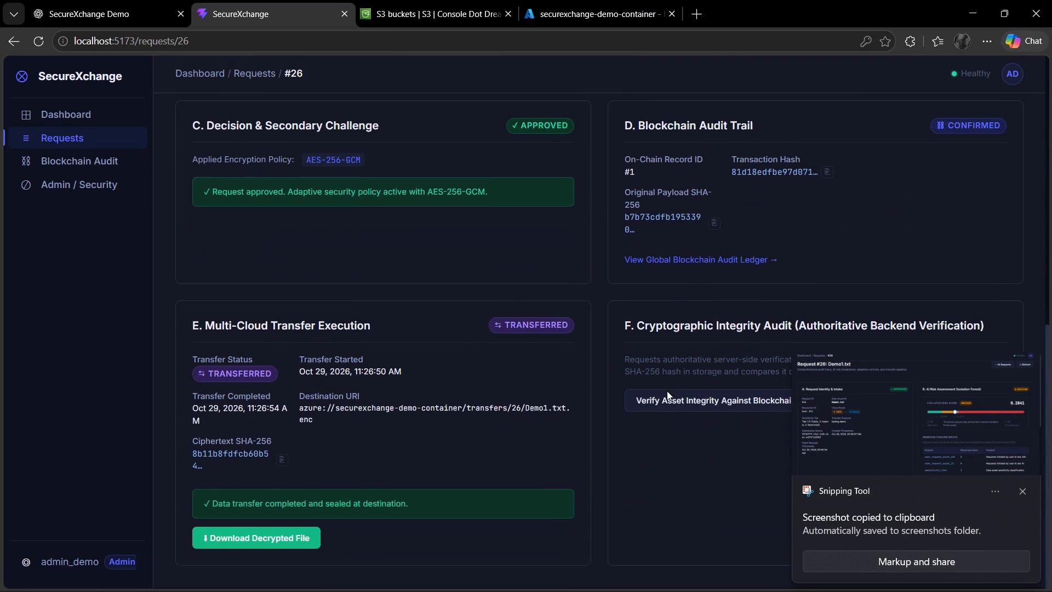
Capture a screenshot of request #26's decision, blockchain audit trail, transfer execution and integrity audit sections in SecureXchange.
{"action": "scroll", "coordinate": [667, 391], "scroll_direction": "down", "scroll_amount": 2}
{"action": "left_click", "coordinate": [1021, 492]}
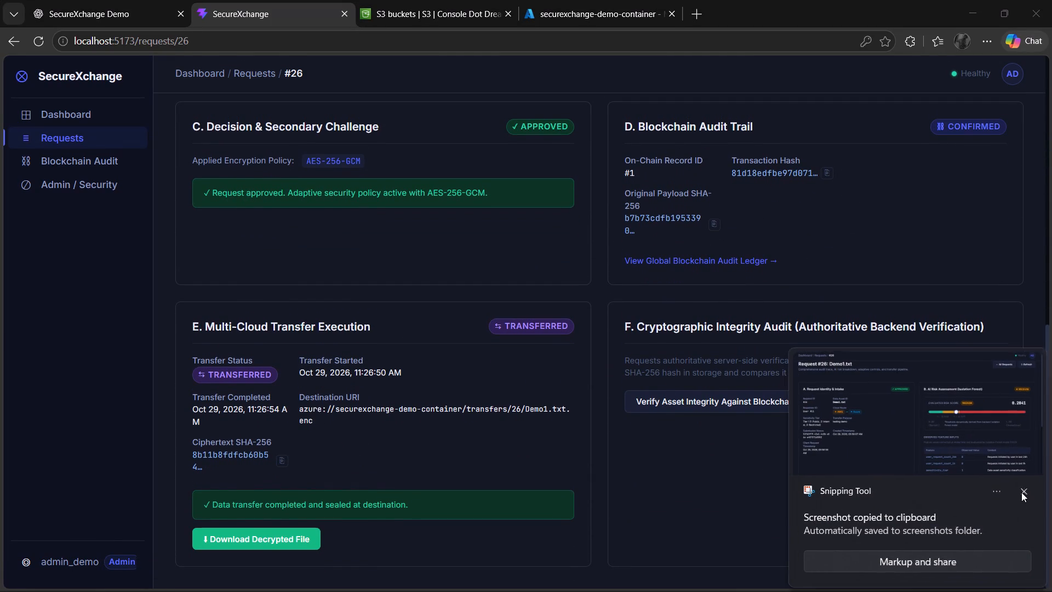
{"action": "key", "text": "shift+super+s"}
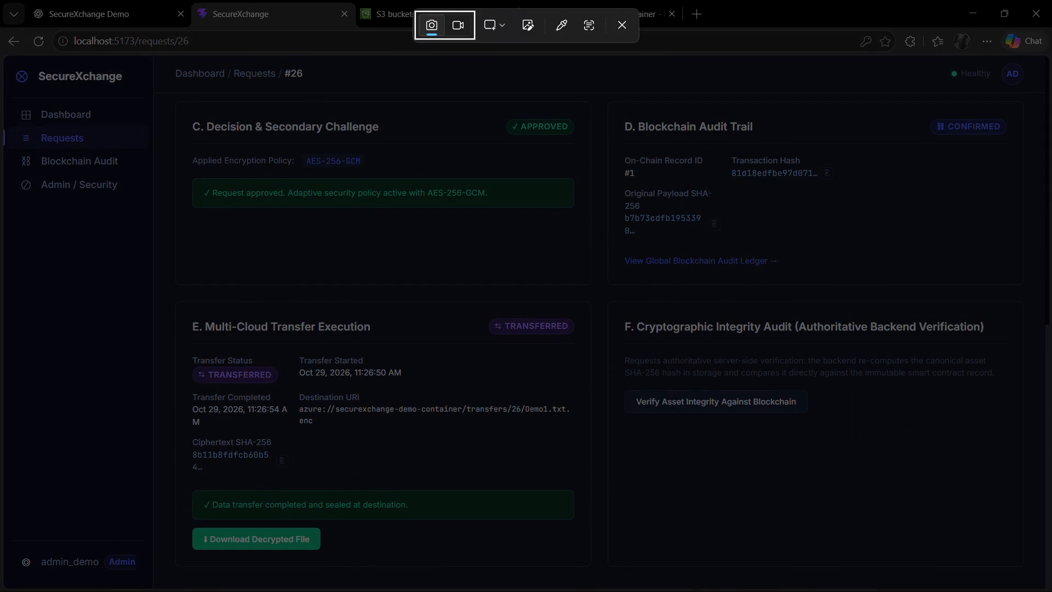
{"action": "left_click_drag", "start_coordinate": [153, 56], "coordinate": [582, 318]}
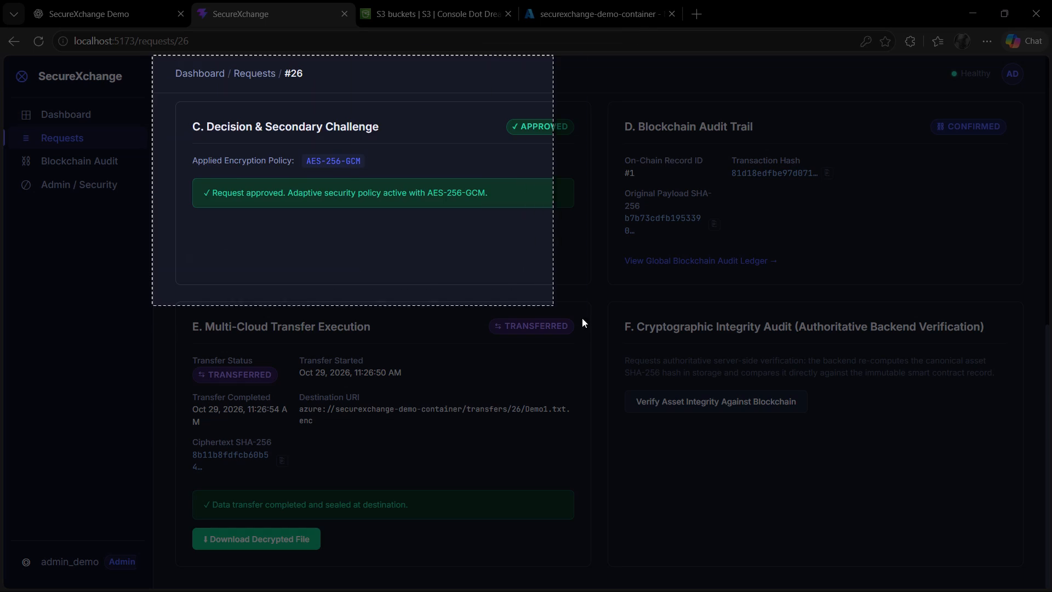
{"action": "left_click_drag", "start_coordinate": [582, 318], "coordinate": [888, 564]}
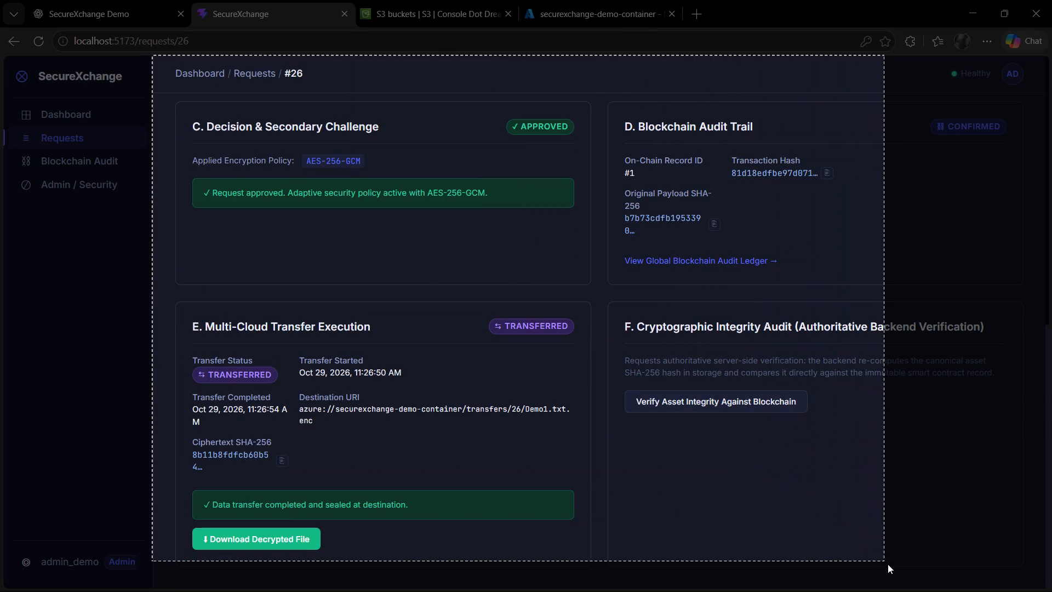
{"action": "left_click_drag", "start_coordinate": [888, 564], "coordinate": [1051, 591]}
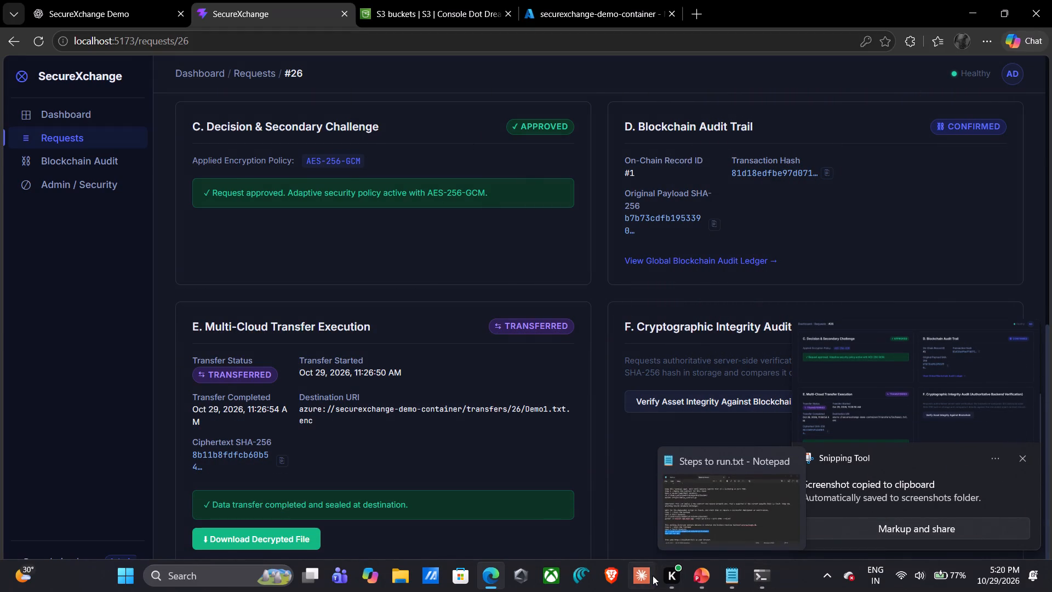
Switch to the Azure portal and capture a screenshot of securexchange-demo-container's transfers folder listing.
{"action": "scroll", "coordinate": [467, 35], "scroll_direction": "up", "scroll_amount": 6}
{"action": "left_click", "coordinate": [586, 0]}
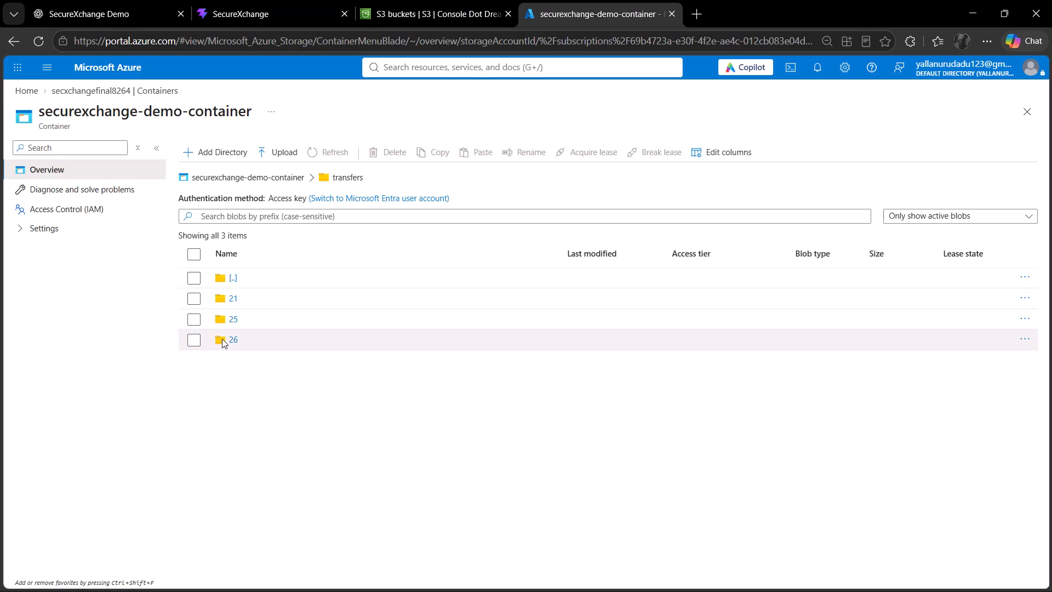
{"action": "key", "text": "shift+super+s"}
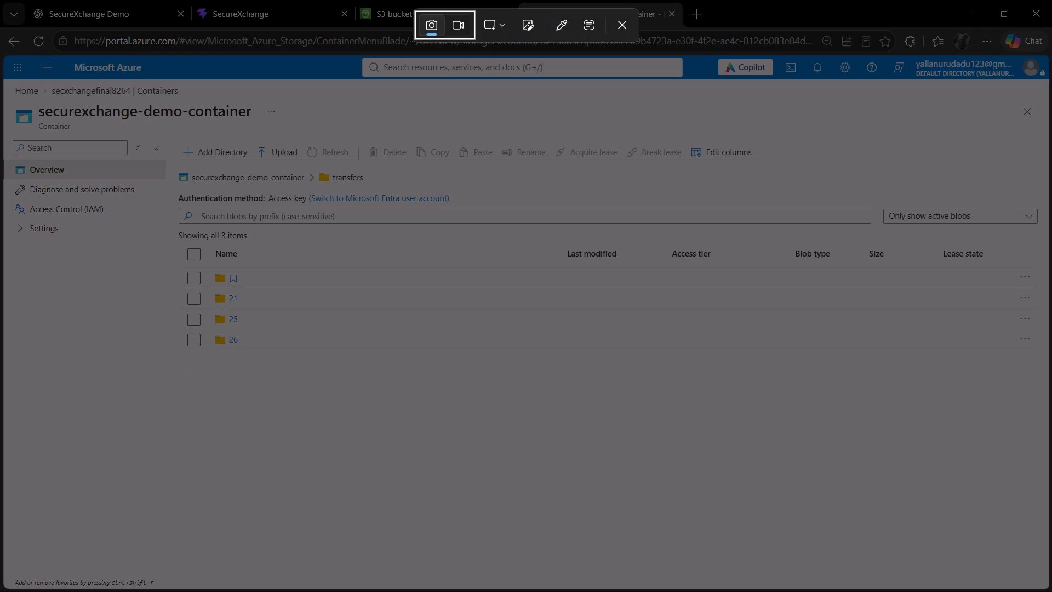
{"action": "left_click_drag", "start_coordinate": [7, 100], "coordinate": [507, 359]}
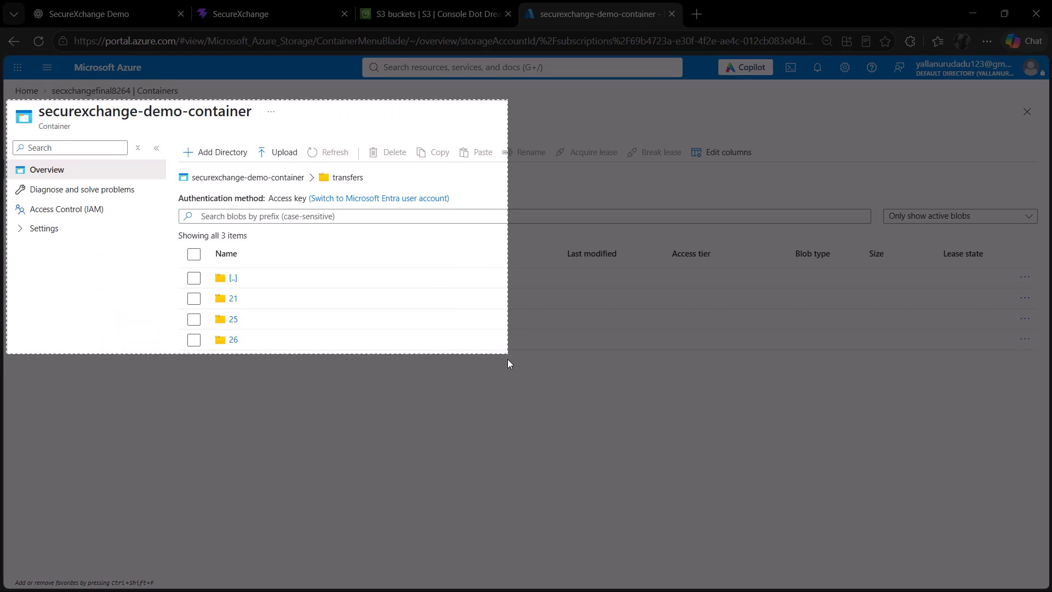
{"action": "left_click_drag", "start_coordinate": [507, 359], "coordinate": [509, 390]}
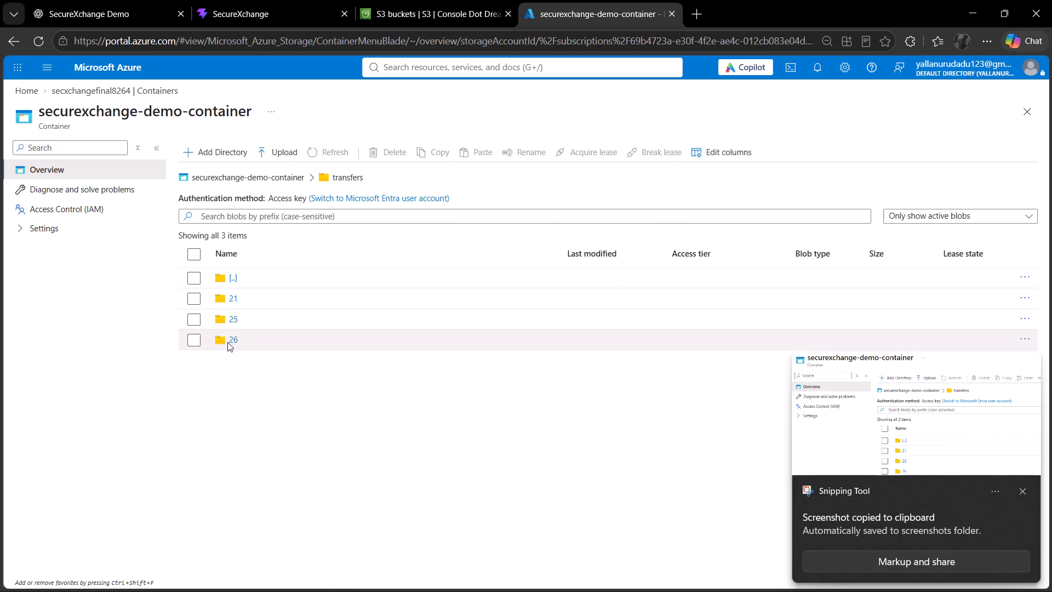
Open transfer folder 26 in the Azure container and capture a screenshot of its listing with Demo1.txt.enc.
{"action": "left_click", "coordinate": [232, 339]}
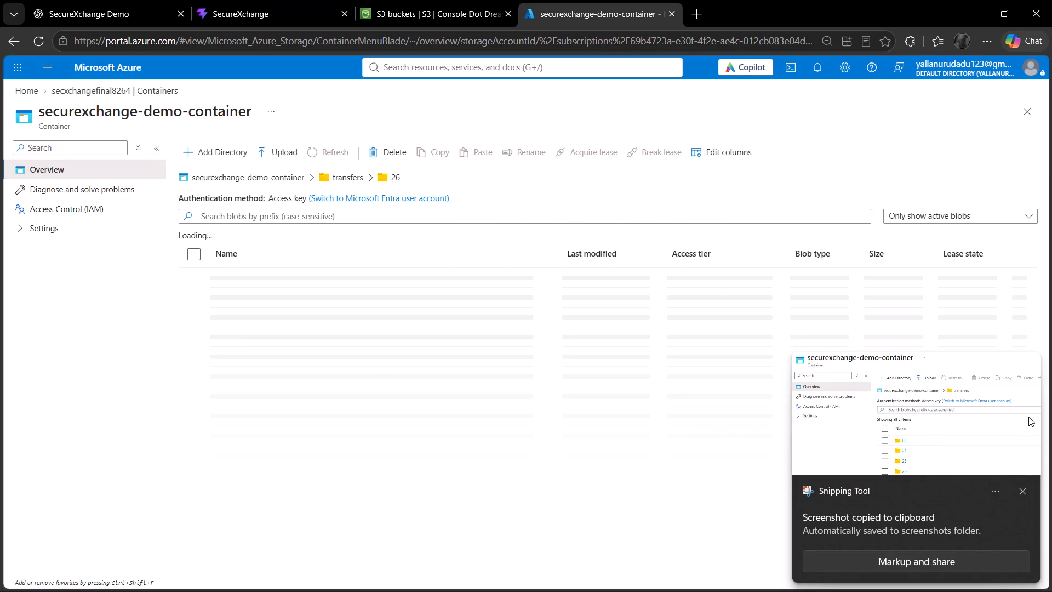
{"action": "left_click", "coordinate": [1025, 491]}
{"action": "key", "text": "shift+super+s"}
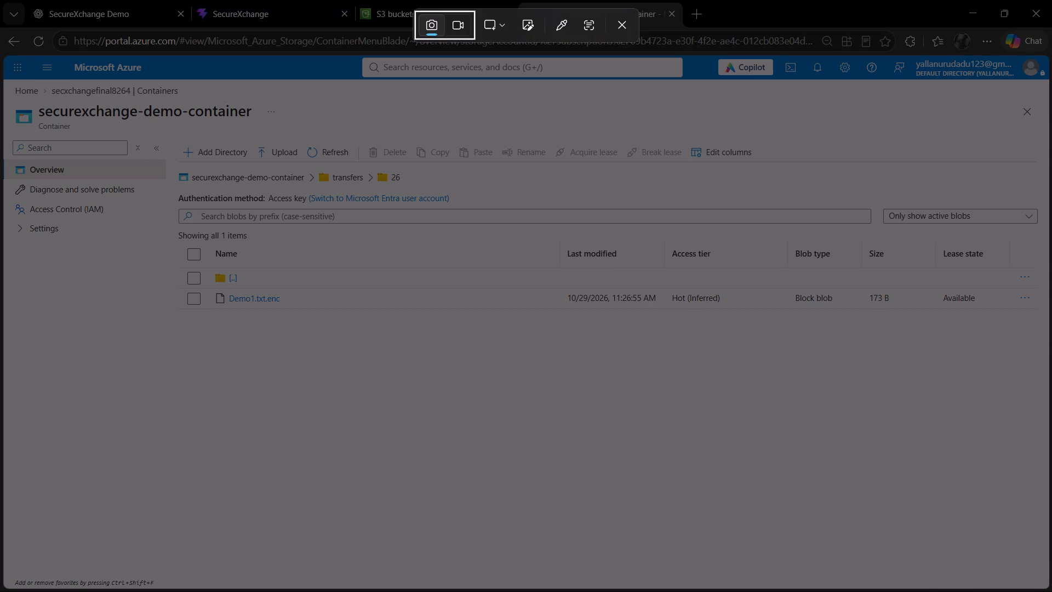
{"action": "left_click_drag", "start_coordinate": [167, 161], "coordinate": [449, 323]}
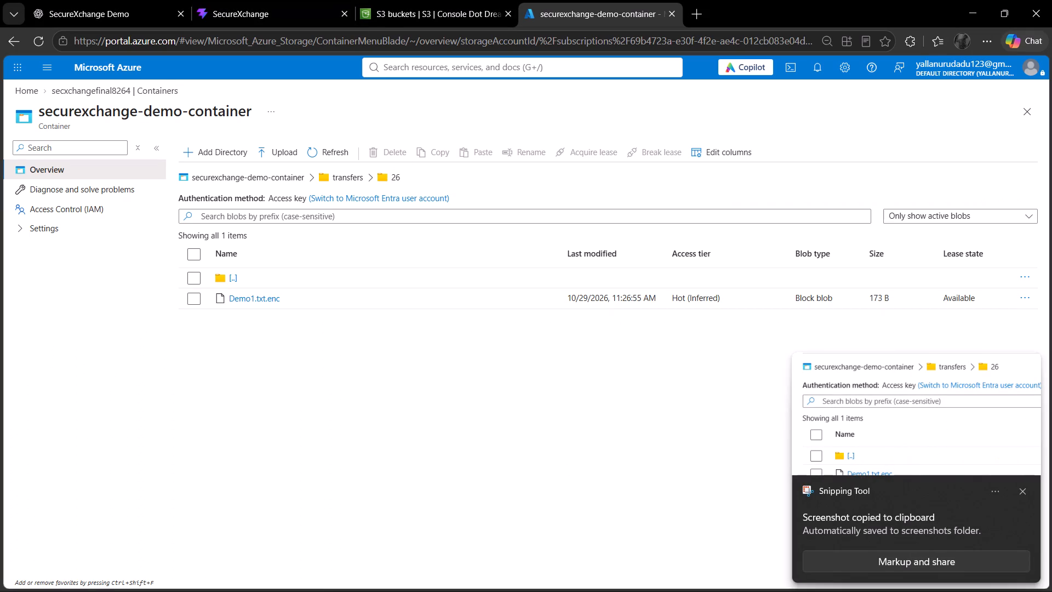
Switch to PowerPoint and bring up the Execution- Outputs slide of the Phase 1 presentation.
{"action": "left_click", "coordinate": [698, 566]}
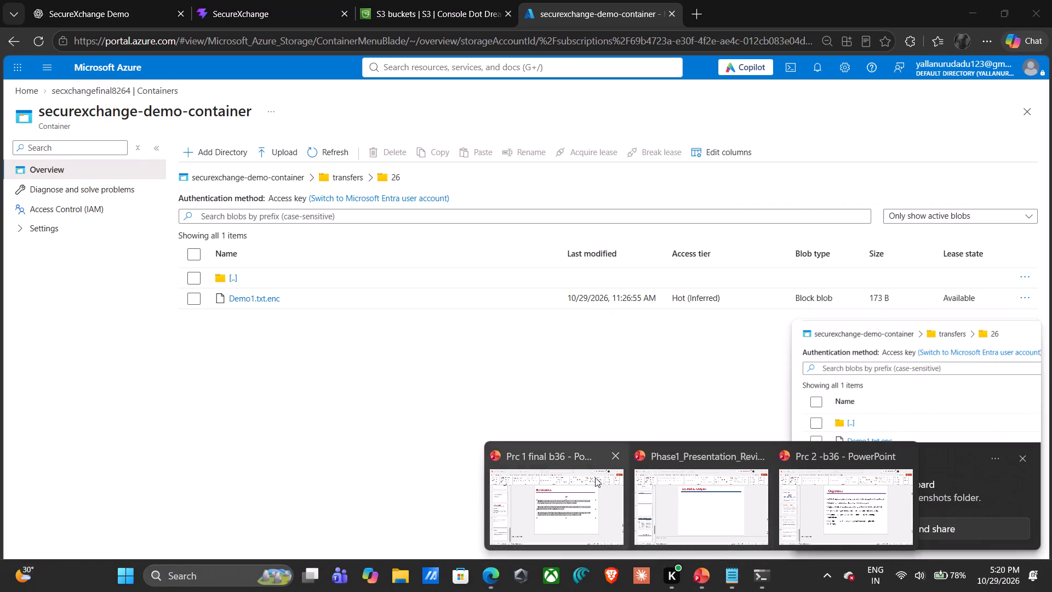
{"action": "left_click", "coordinate": [709, 502]}
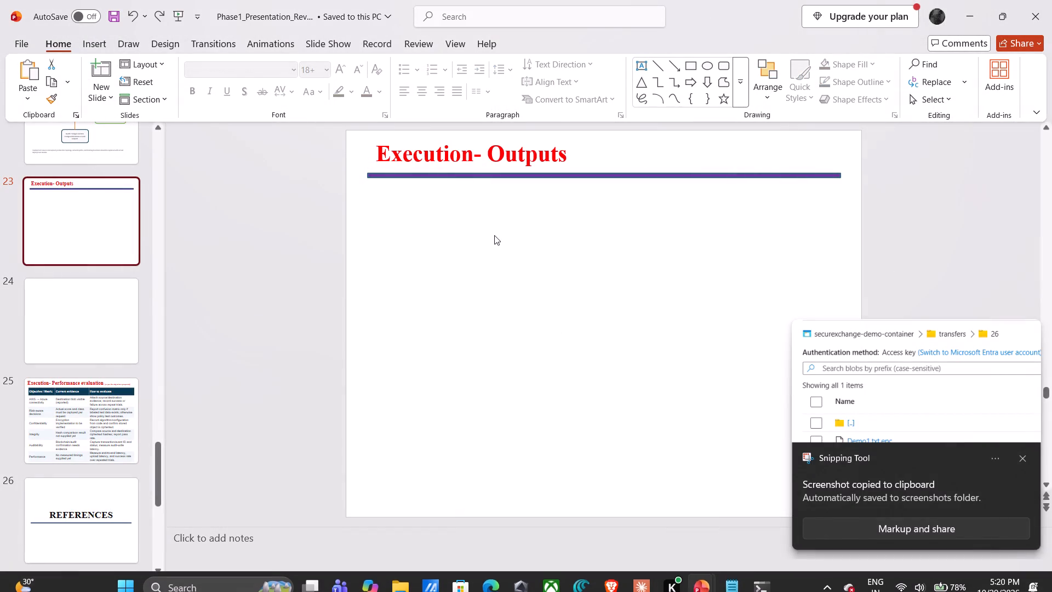
{"action": "left_click", "coordinate": [494, 235]}
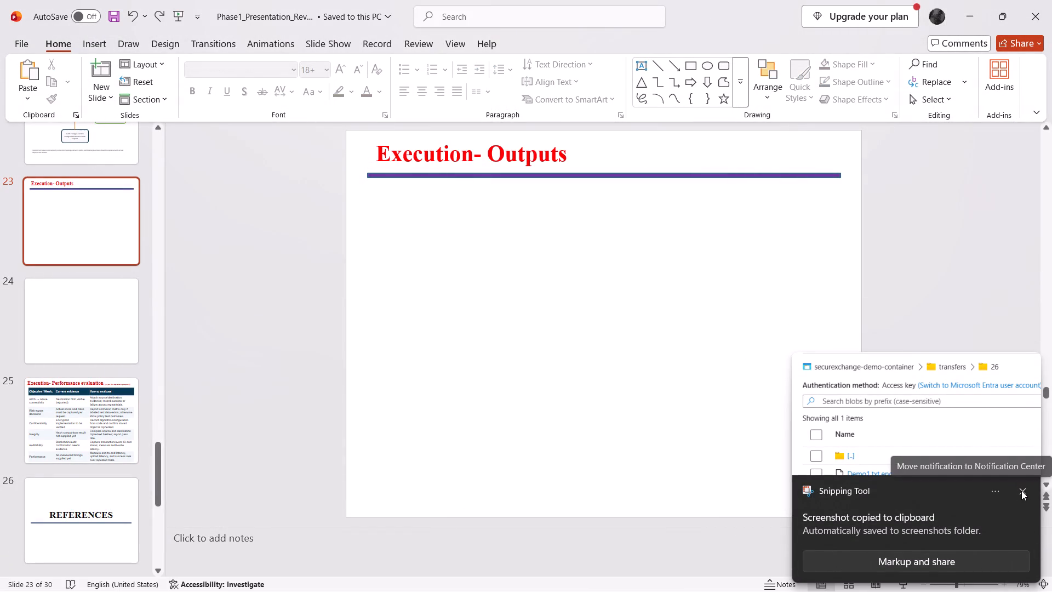
{"action": "left_click", "coordinate": [1021, 491]}
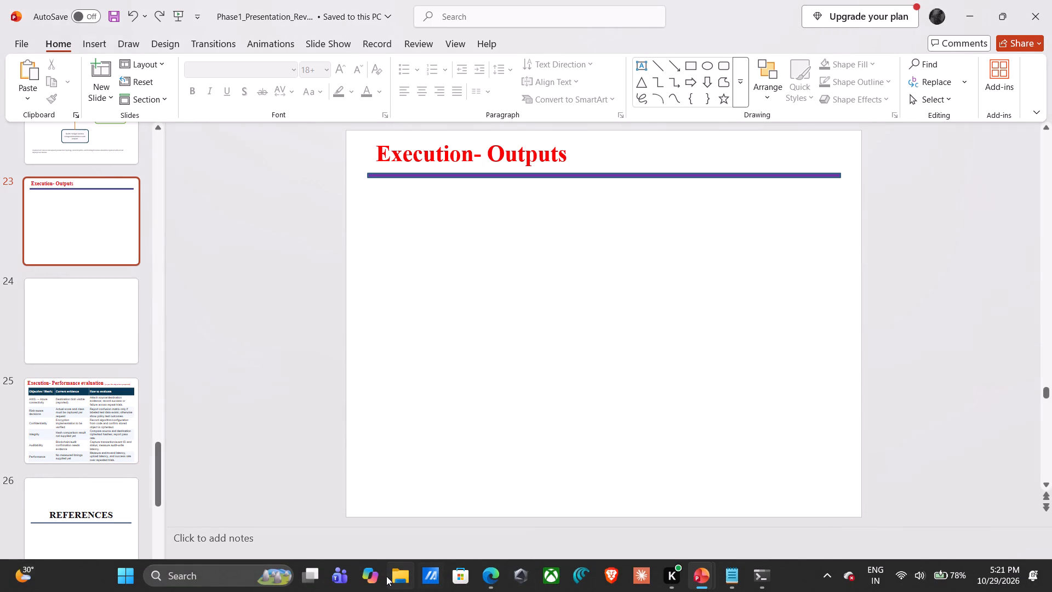
Switch to File Explorer, open the Screenshots folder, and examine the recently captured AWS, SecureXchange and Azure images in the photo viewer.
{"action": "left_click", "coordinate": [386, 576]}
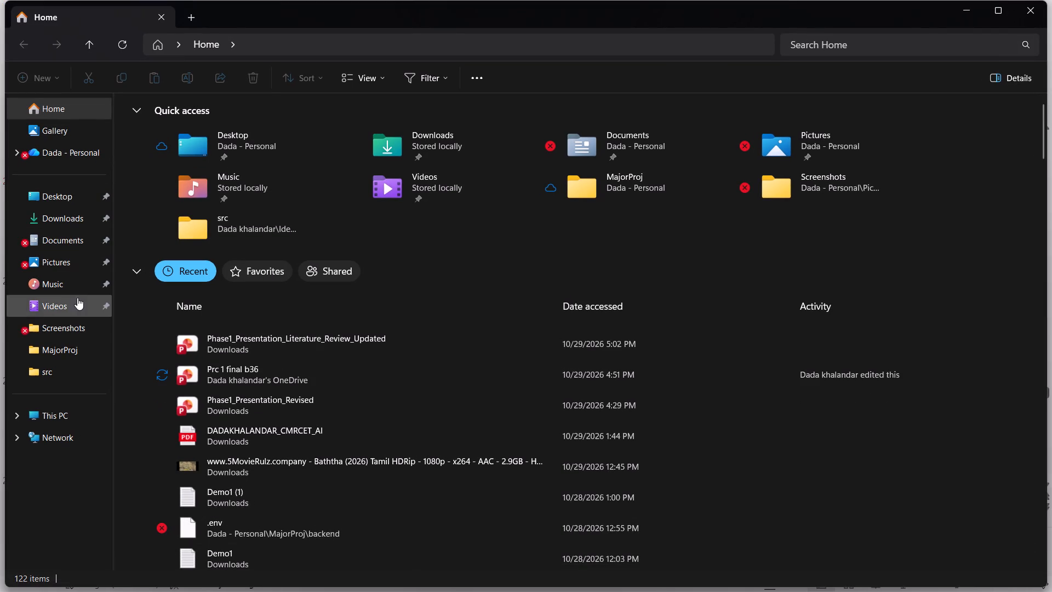
{"action": "left_click", "coordinate": [91, 332]}
{"action": "scroll", "coordinate": [399, 419], "scroll_direction": "down", "scroll_amount": 2}
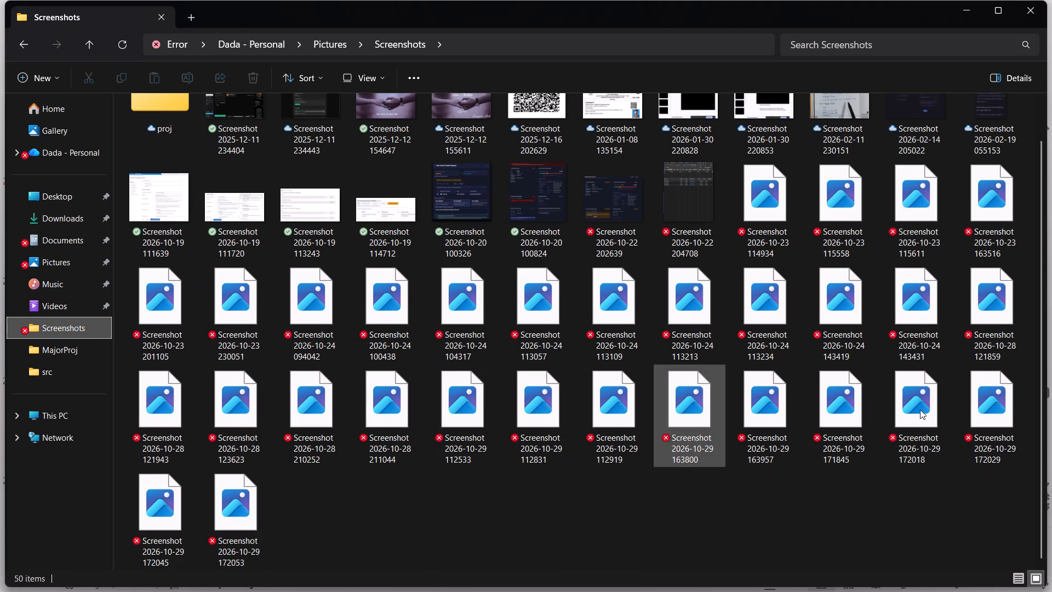
{"action": "double_click", "coordinate": [770, 403]}
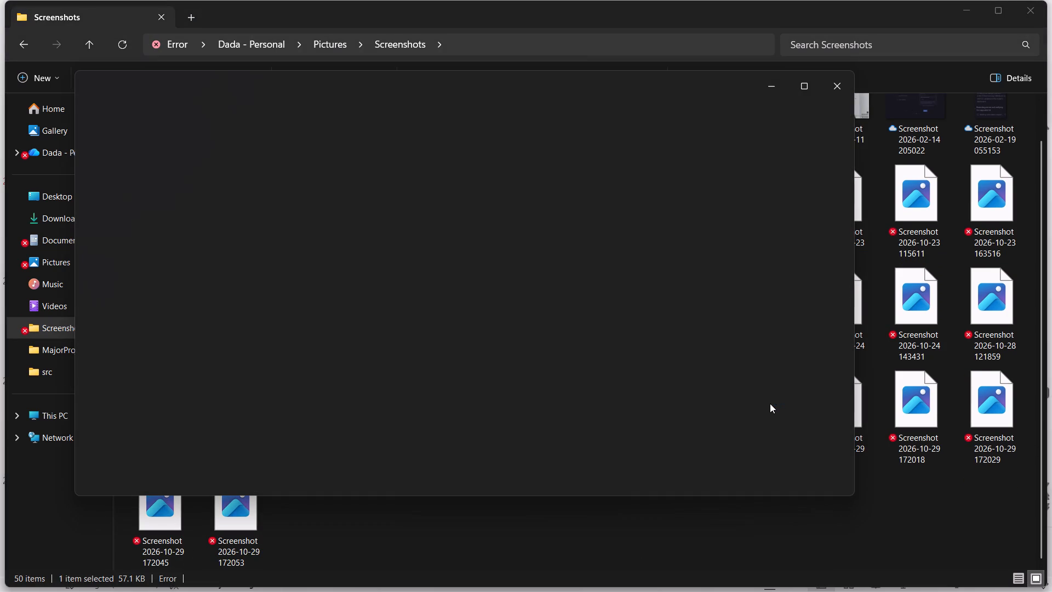
{"action": "key", "text": "Right"}
{"action": "key", "text": "Right"}
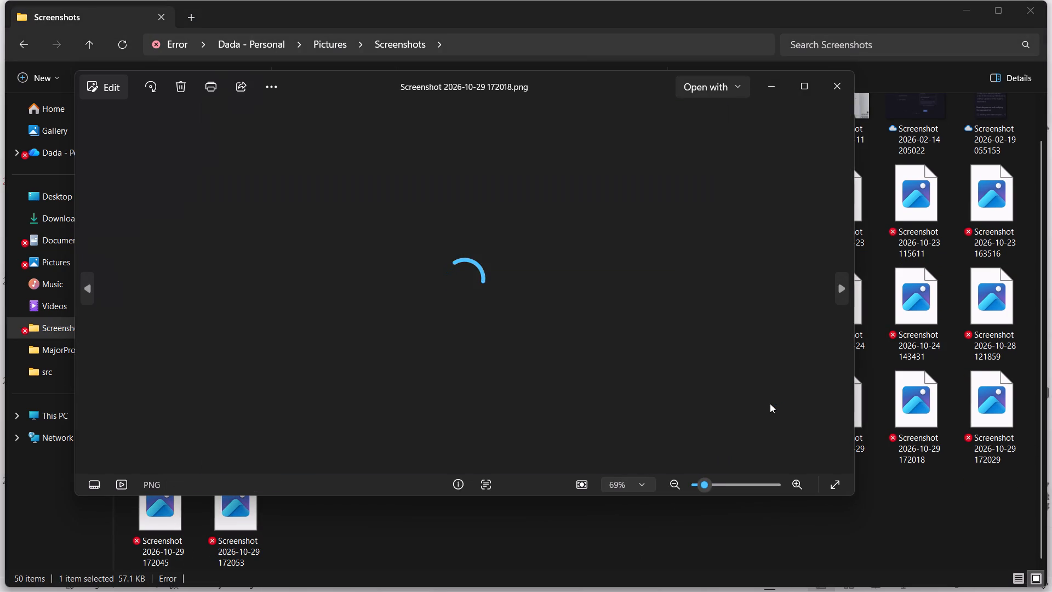
{"action": "key", "text": "Right"}
{"action": "key", "text": "Right"}
{"action": "key", "text": "Right"}
{"action": "key", "text": "Right"}
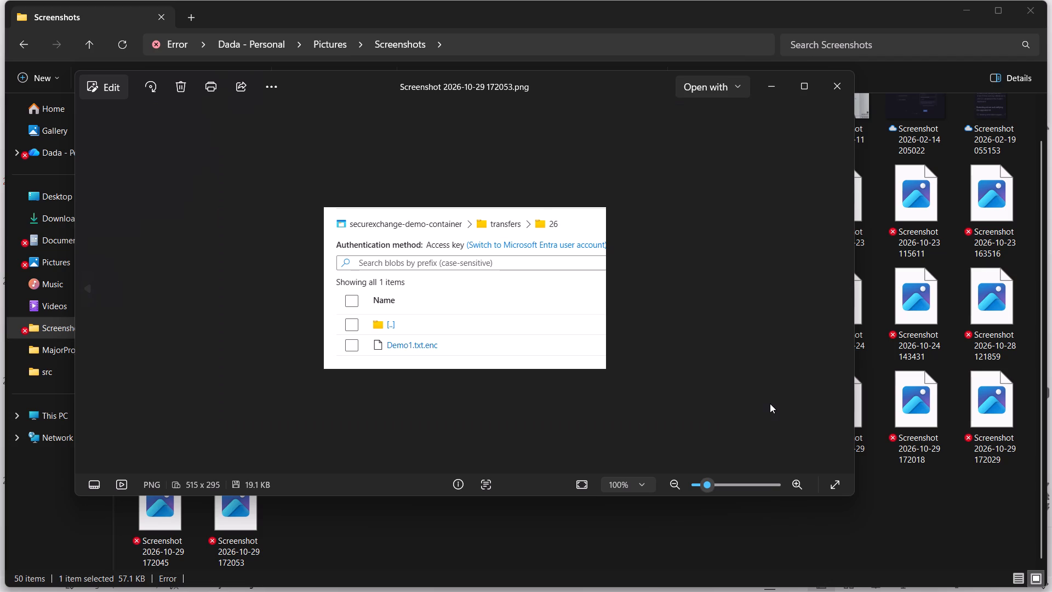
{"action": "key", "text": "Down"}
{"action": "key", "text": "Down"}
{"action": "key", "text": "Left"}
{"action": "key", "text": "Left"}
{"action": "key", "text": "Left"}
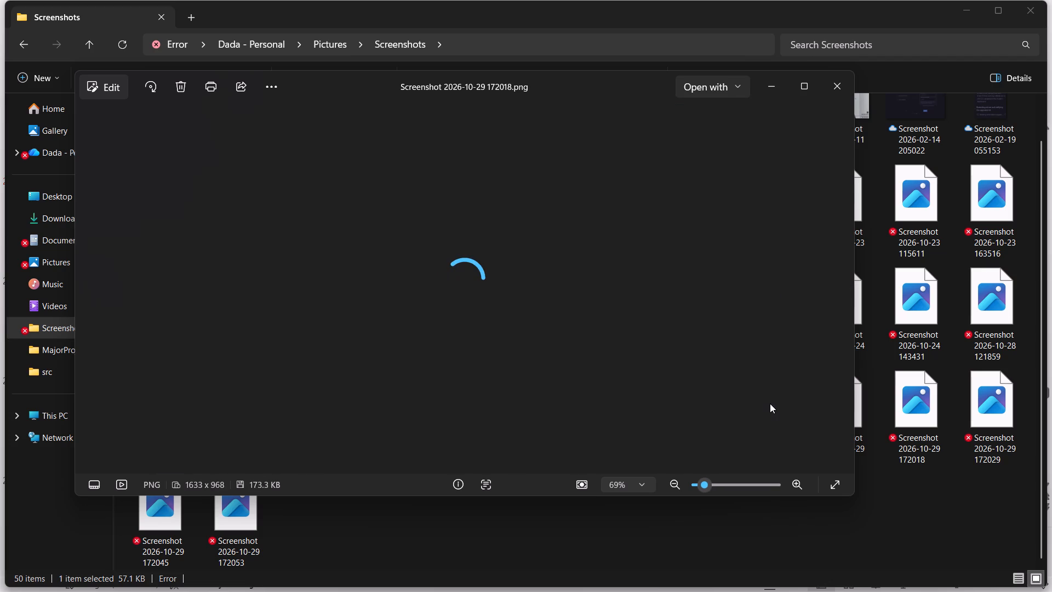
{"action": "key", "text": "Left"}
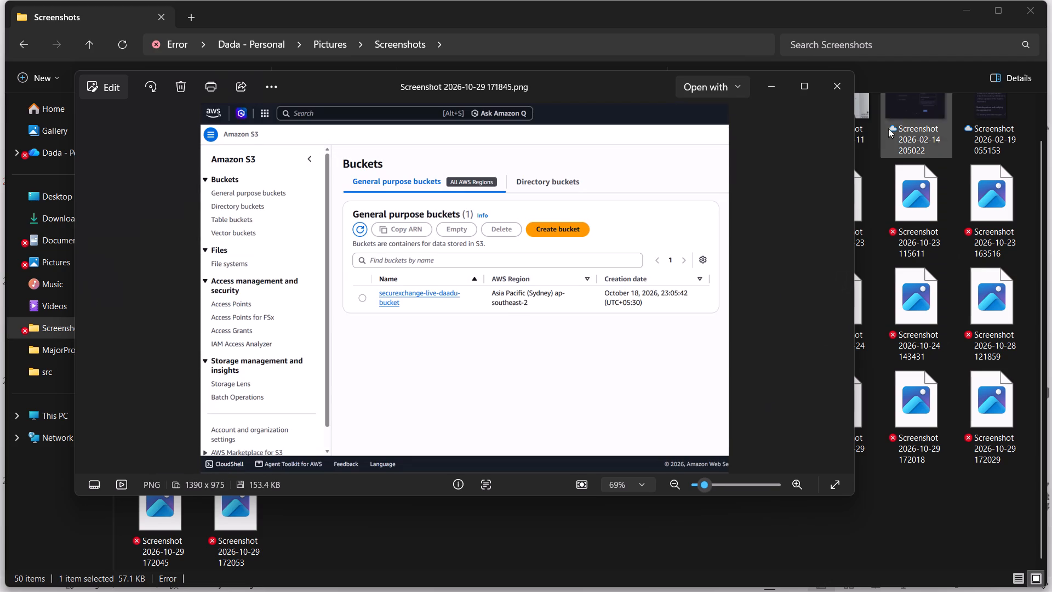
{"action": "left_click", "coordinate": [844, 90]}
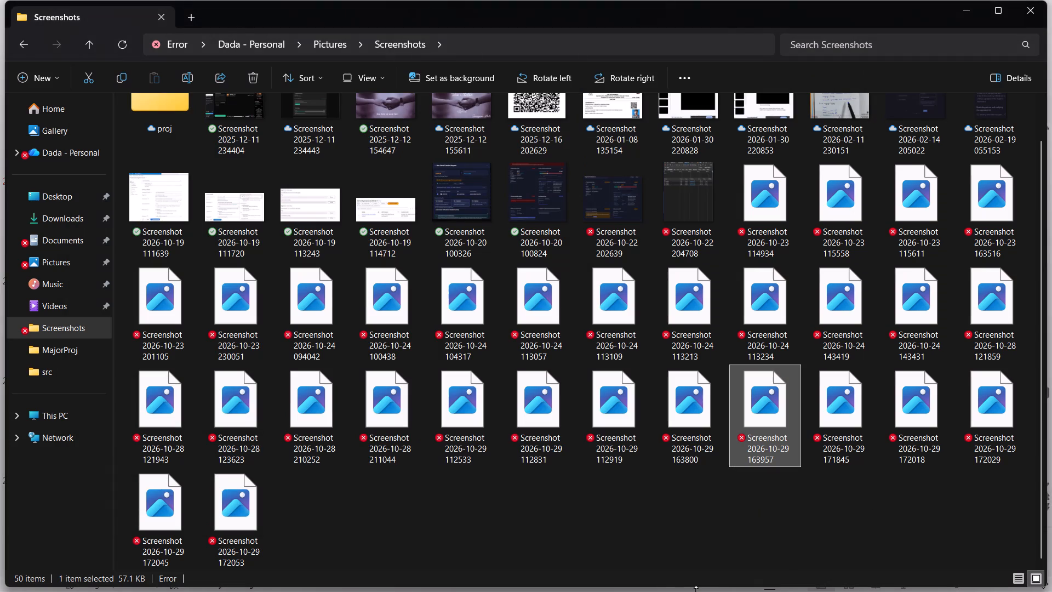
Return to SecureXchange in Edge, open the Security & Exchange Dashboard, and capture a screenshot of it.
{"action": "key", "text": "alt+Tab"}
{"action": "key", "text": "alt+Tab"}
{"action": "key", "text": "alt+Tab"}
{"action": "scroll", "coordinate": [313, 388], "scroll_direction": "up", "scroll_amount": 3}
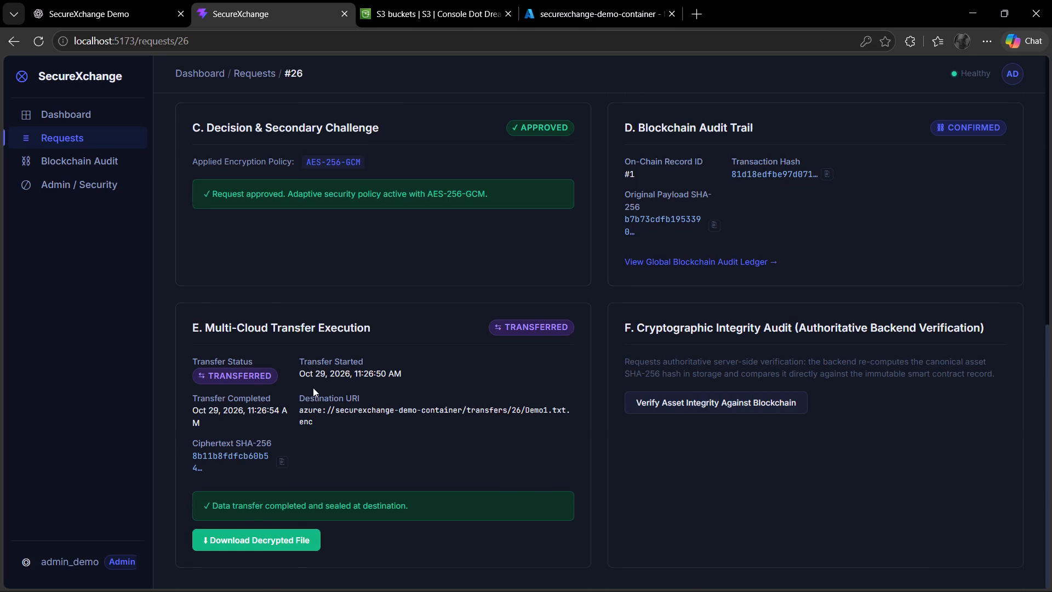
{"action": "scroll", "coordinate": [313, 388], "scroll_direction": "up", "scroll_amount": 4}
{"action": "scroll", "coordinate": [423, 339], "scroll_direction": "right", "scroll_amount": 10}
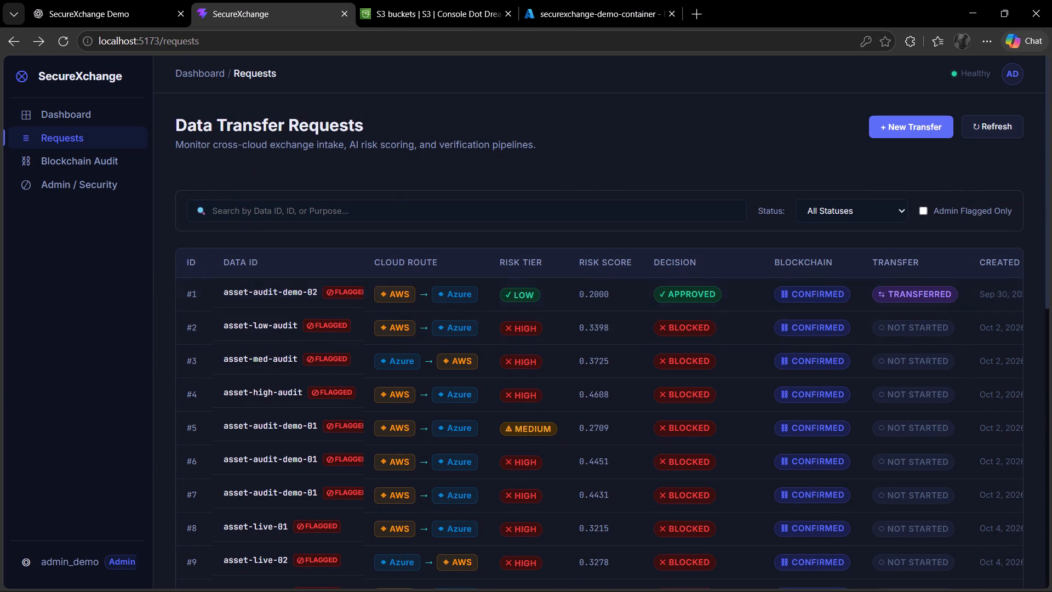
{"action": "scroll", "coordinate": [355, 397], "scroll_direction": "down", "scroll_amount": 5}
{"action": "scroll", "coordinate": [355, 397], "scroll_direction": "up", "scroll_amount": 5}
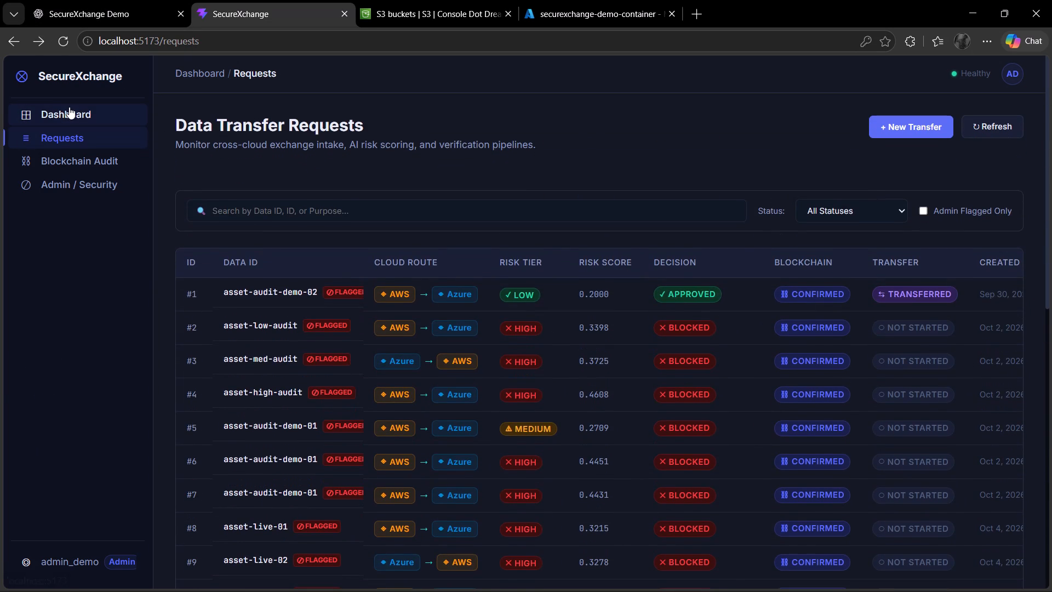
{"action": "left_click", "coordinate": [69, 107]}
{"action": "key", "text": "shift+super+s"}
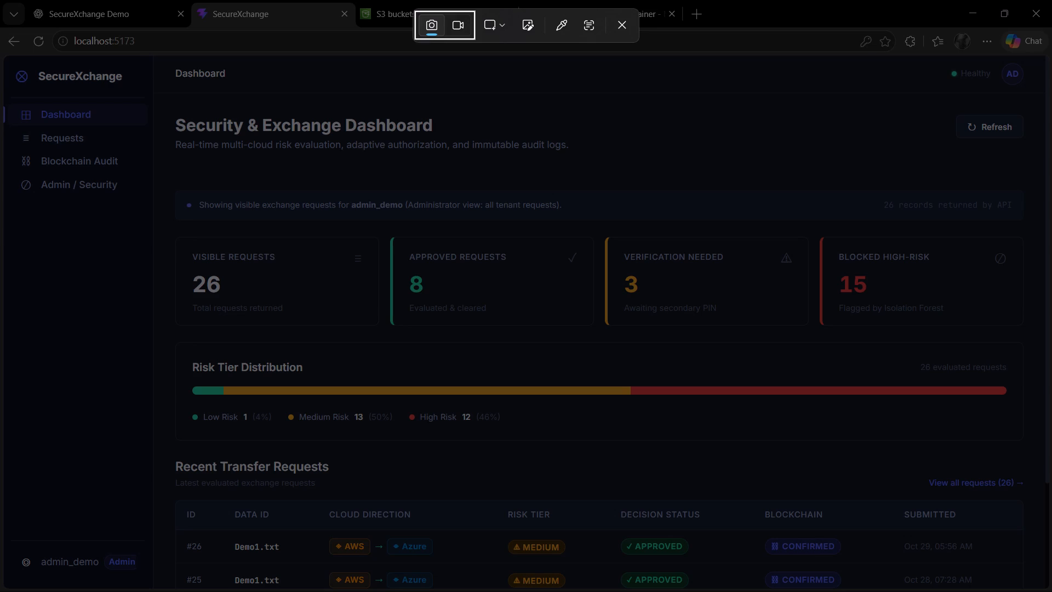
{"action": "left_click_drag", "start_coordinate": [8, 98], "coordinate": [1051, 591]}
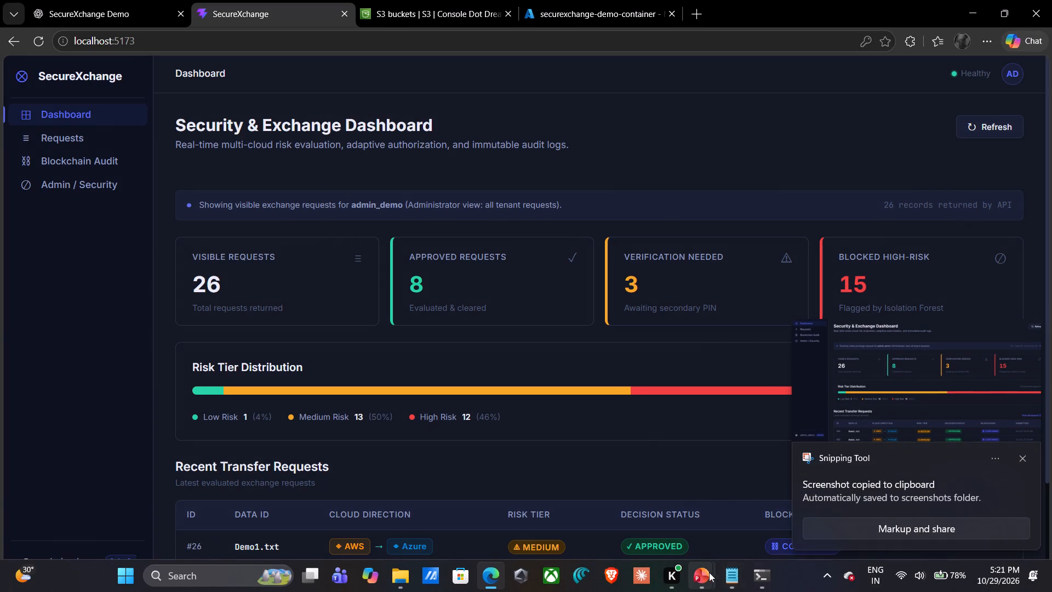
Switch to the Phase 1 presentation in PowerPoint and paste the dashboard screenshot onto Execution- Outputs slide 23.
{"action": "left_click", "coordinate": [704, 572]}
{"action": "left_click", "coordinate": [719, 497]}
{"action": "left_click", "coordinate": [546, 203]}
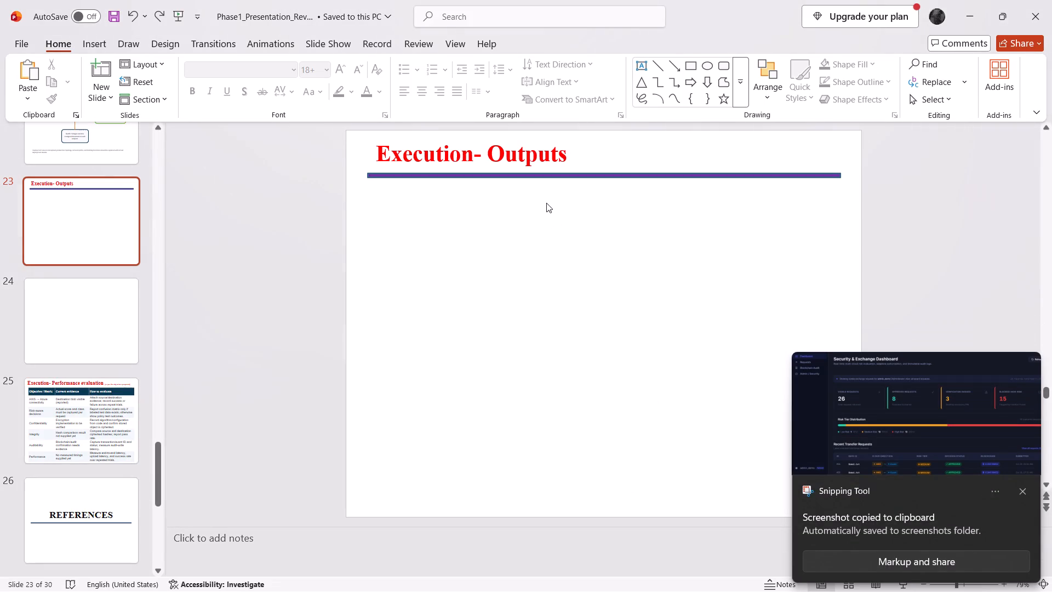
{"action": "key", "text": "ctrl+v"}
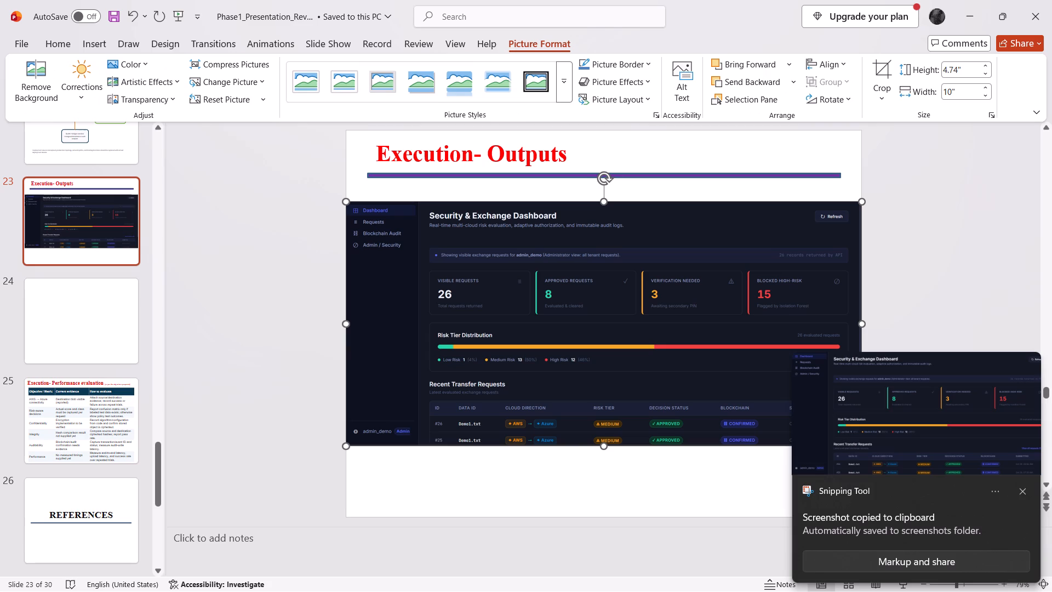
Shrink the dashboard screenshot on slide 23 to about 3.34" by 6.42" and place it just below the Execution- Outputs title line.
{"action": "left_click_drag", "start_coordinate": [861, 326], "coordinate": [747, 324]}
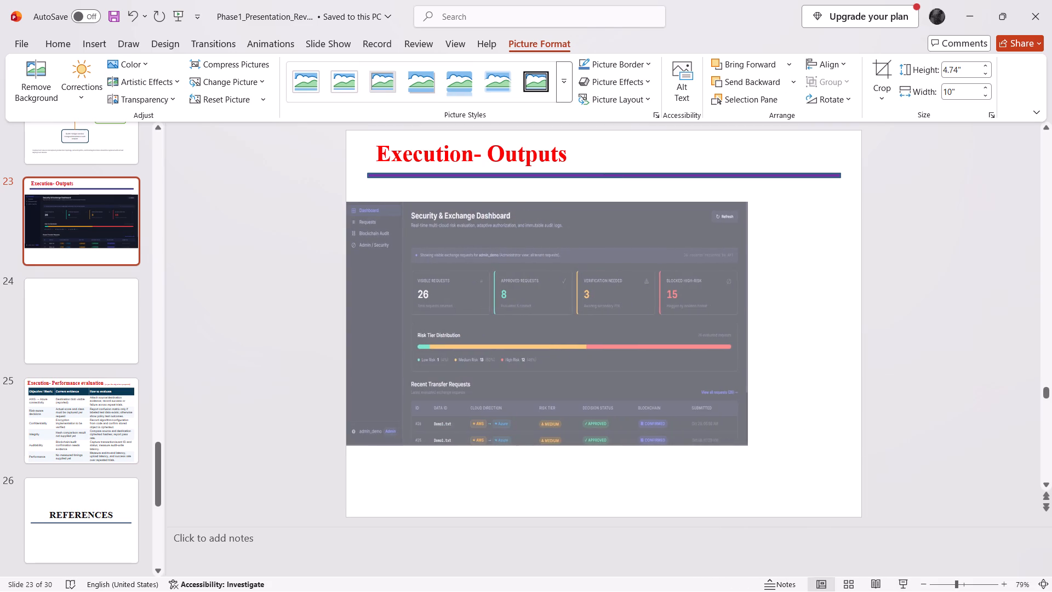
{"action": "left_click_drag", "start_coordinate": [747, 324], "coordinate": [740, 324]}
{"action": "left_click_drag", "start_coordinate": [541, 446], "coordinate": [533, 373]}
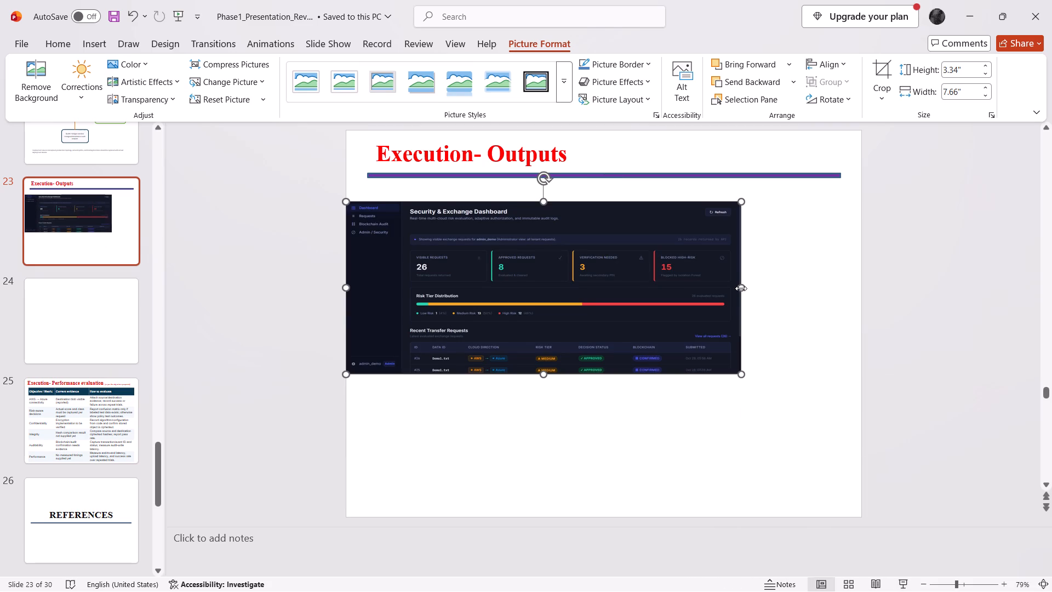
{"action": "left_click_drag", "start_coordinate": [741, 289], "coordinate": [665, 298]}
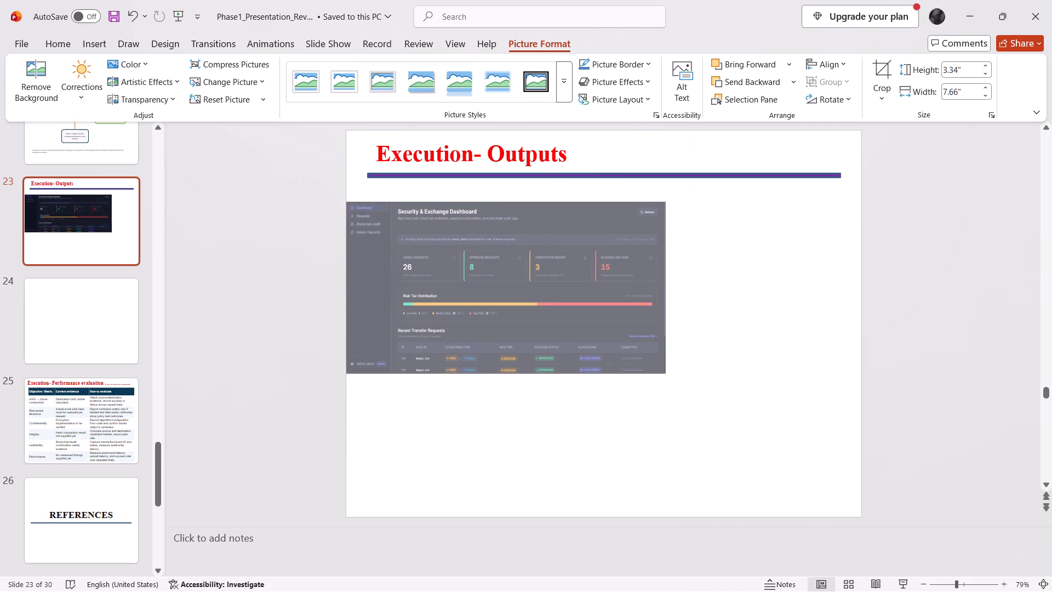
{"action": "left_click_drag", "start_coordinate": [665, 298], "coordinate": [676, 296]}
{"action": "left_click_drag", "start_coordinate": [567, 251], "coordinate": [663, 220]}
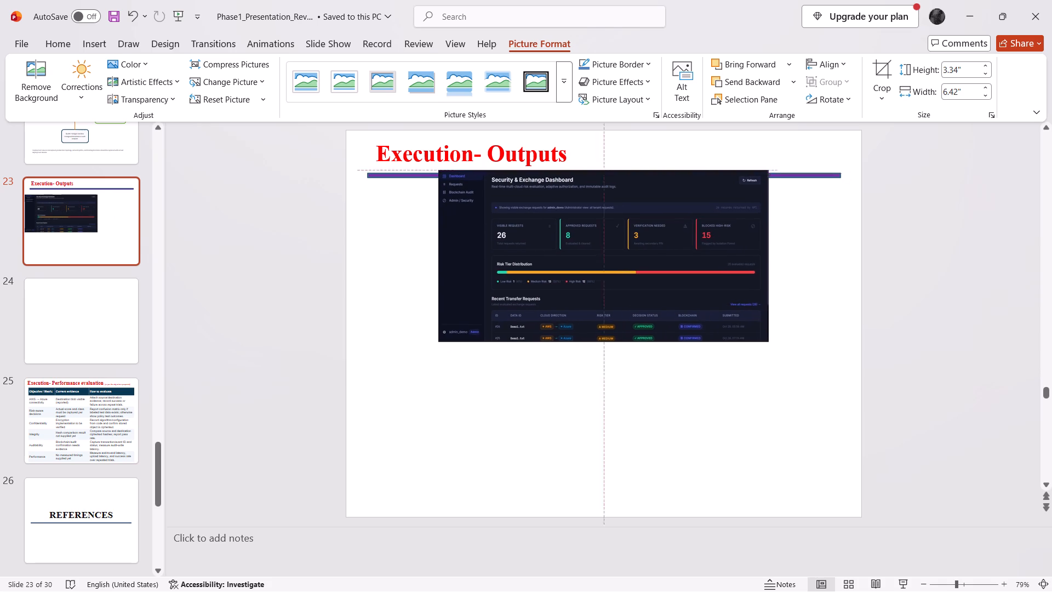
{"action": "left_click_drag", "start_coordinate": [663, 220], "coordinate": [649, 236]}
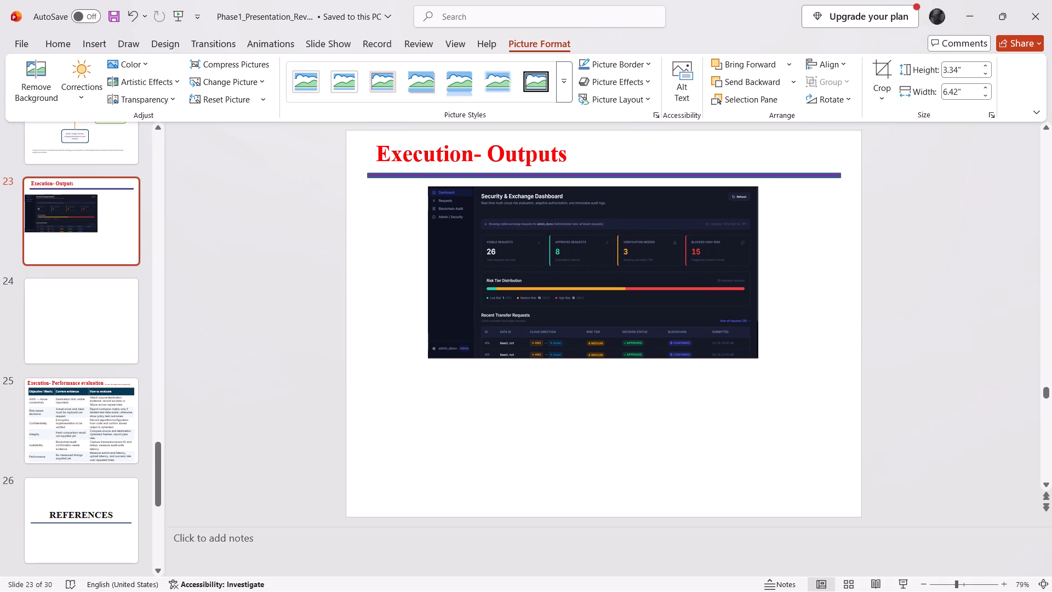
{"action": "left_click_drag", "start_coordinate": [649, 236], "coordinate": [651, 235]}
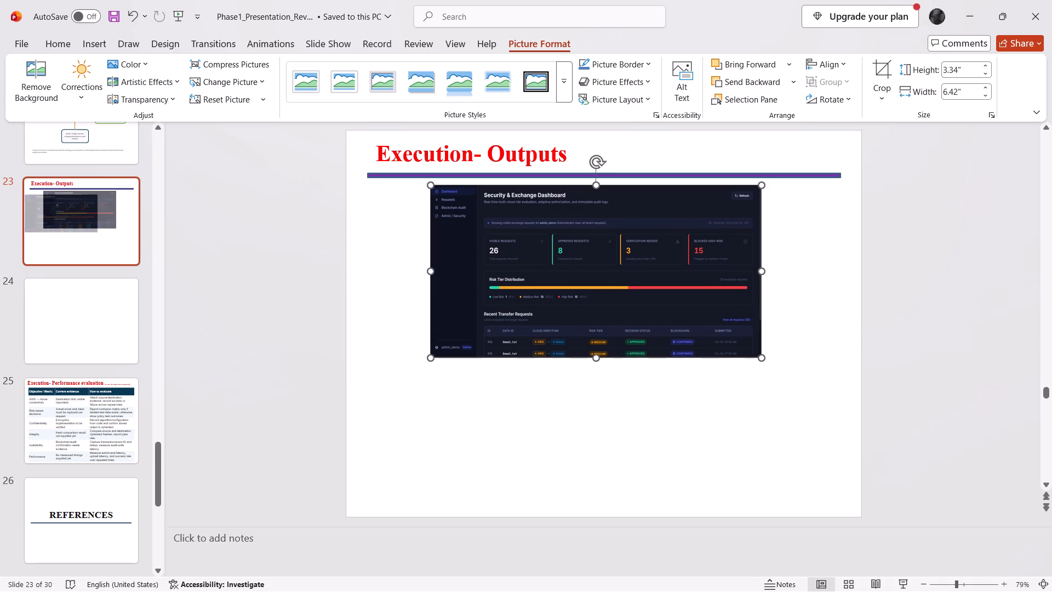
{"action": "left_click", "coordinate": [808, 283]}
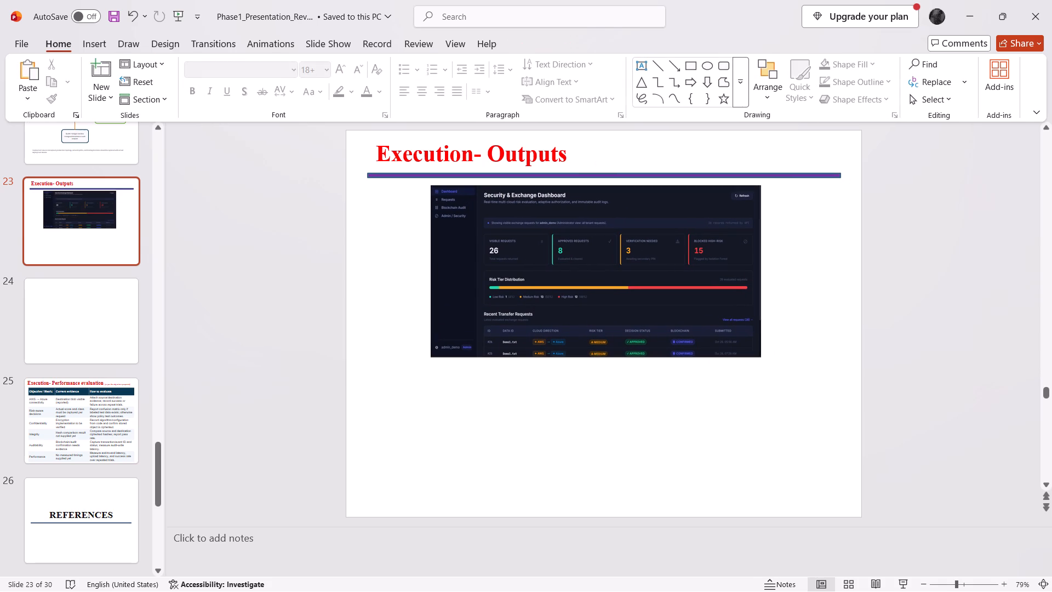
{"action": "left_click", "coordinate": [398, 571]}
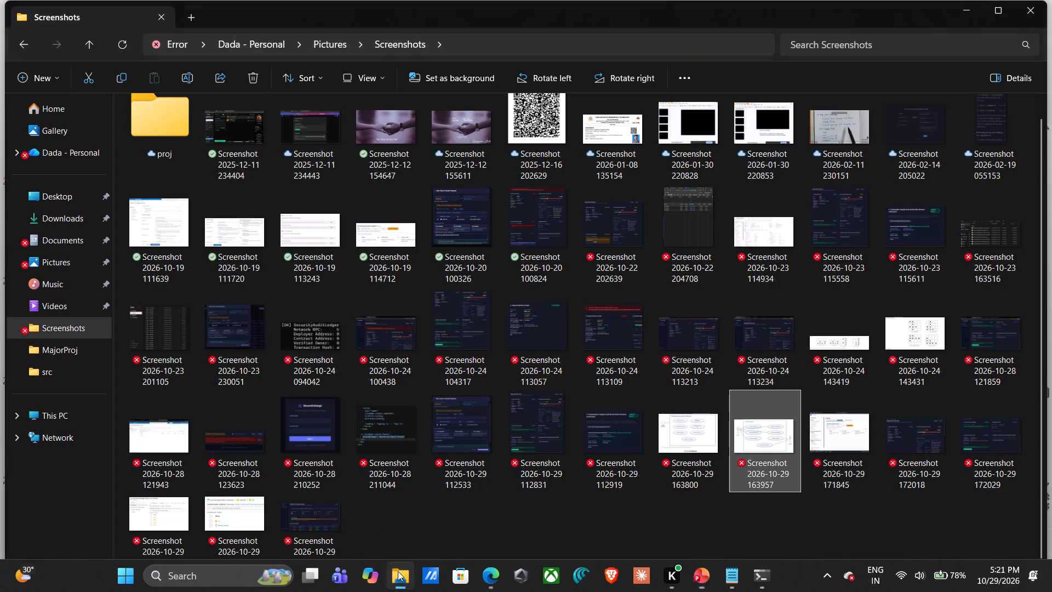
{"action": "left_click", "coordinate": [891, 434]}
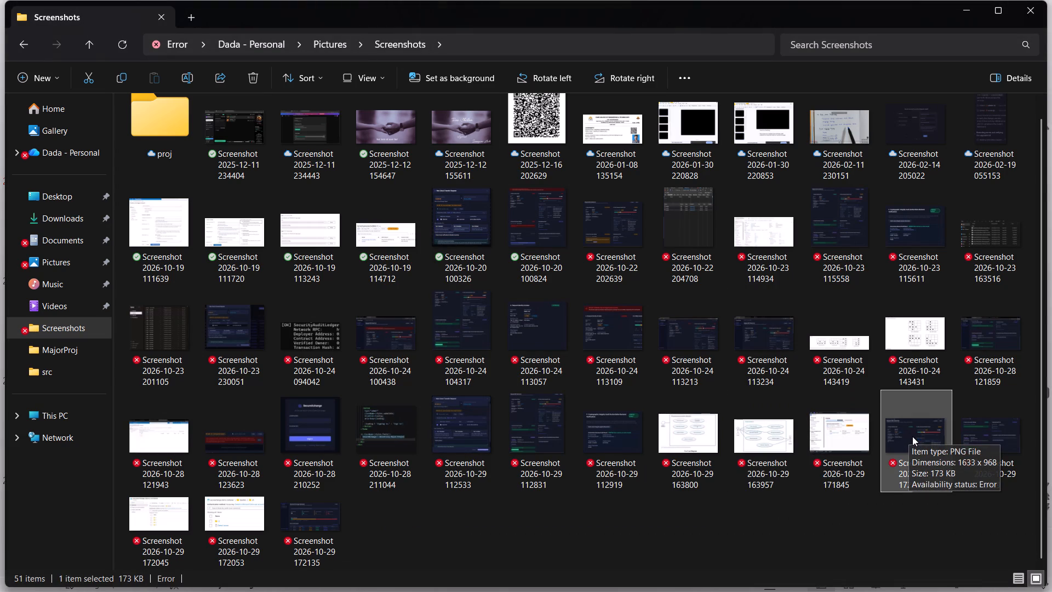
{"action": "key", "text": "alt+Tab"}
{"action": "key", "text": "alt+Tab"}
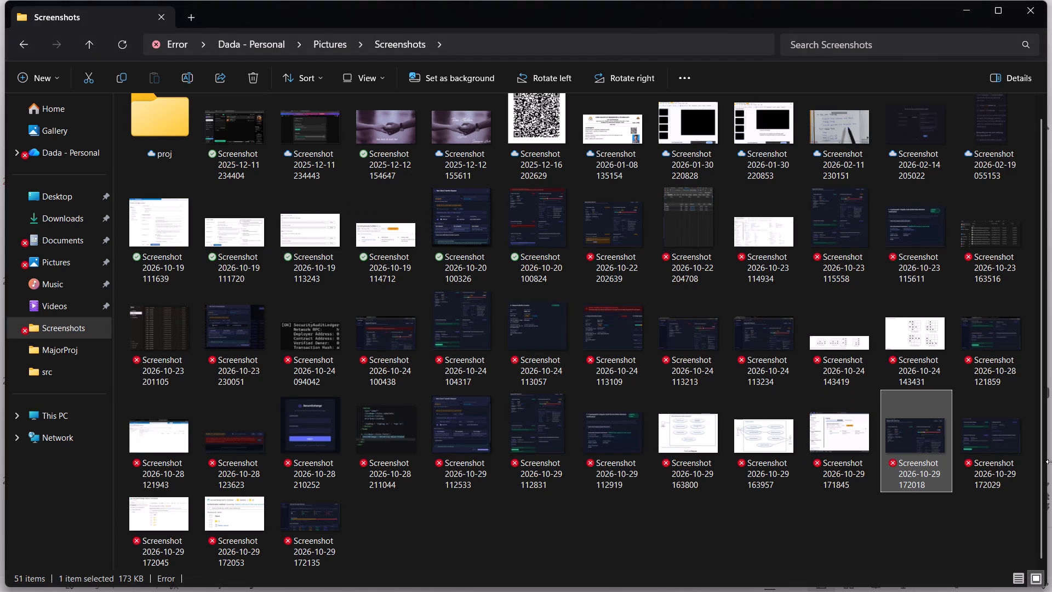
{"action": "right_click", "coordinate": [906, 409]}
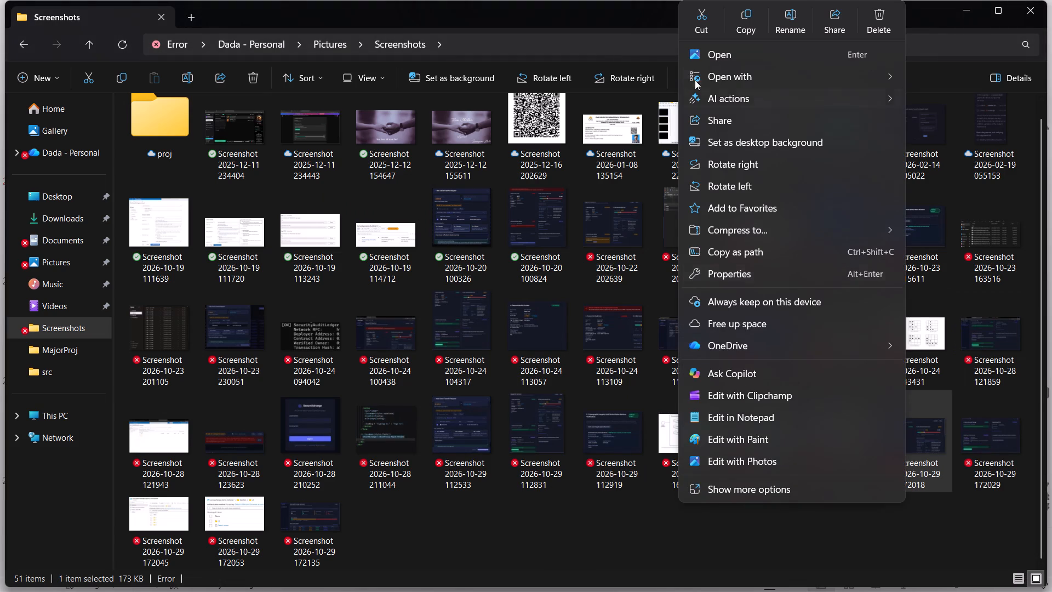
{"action": "left_click", "coordinate": [734, 13]}
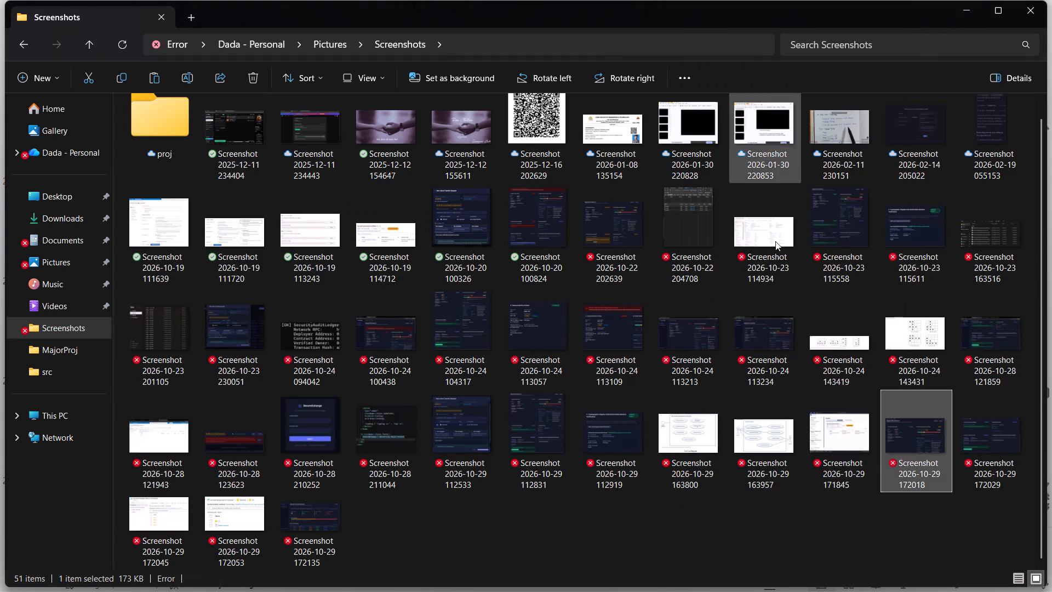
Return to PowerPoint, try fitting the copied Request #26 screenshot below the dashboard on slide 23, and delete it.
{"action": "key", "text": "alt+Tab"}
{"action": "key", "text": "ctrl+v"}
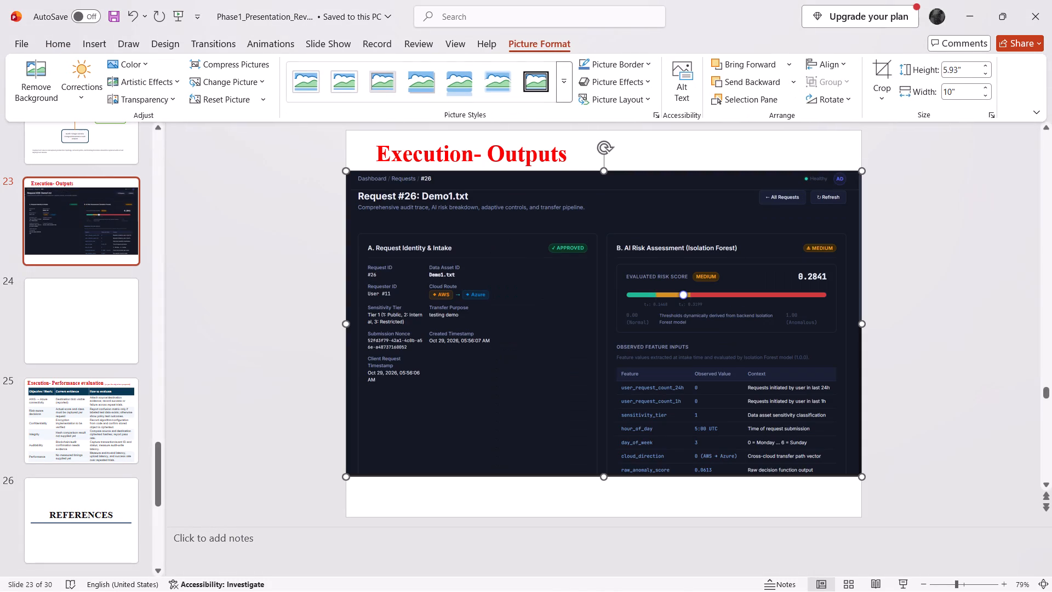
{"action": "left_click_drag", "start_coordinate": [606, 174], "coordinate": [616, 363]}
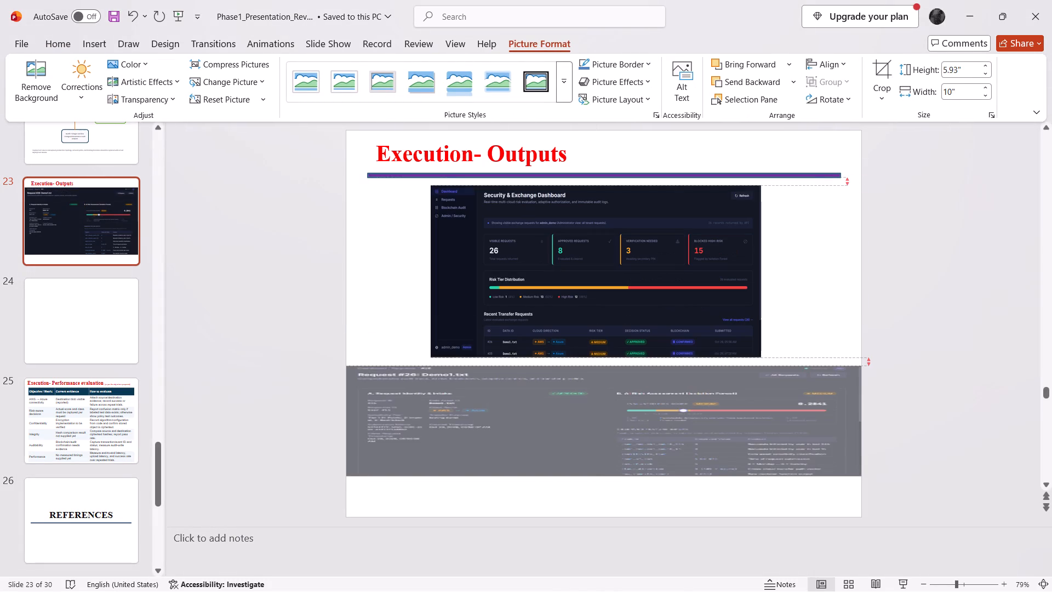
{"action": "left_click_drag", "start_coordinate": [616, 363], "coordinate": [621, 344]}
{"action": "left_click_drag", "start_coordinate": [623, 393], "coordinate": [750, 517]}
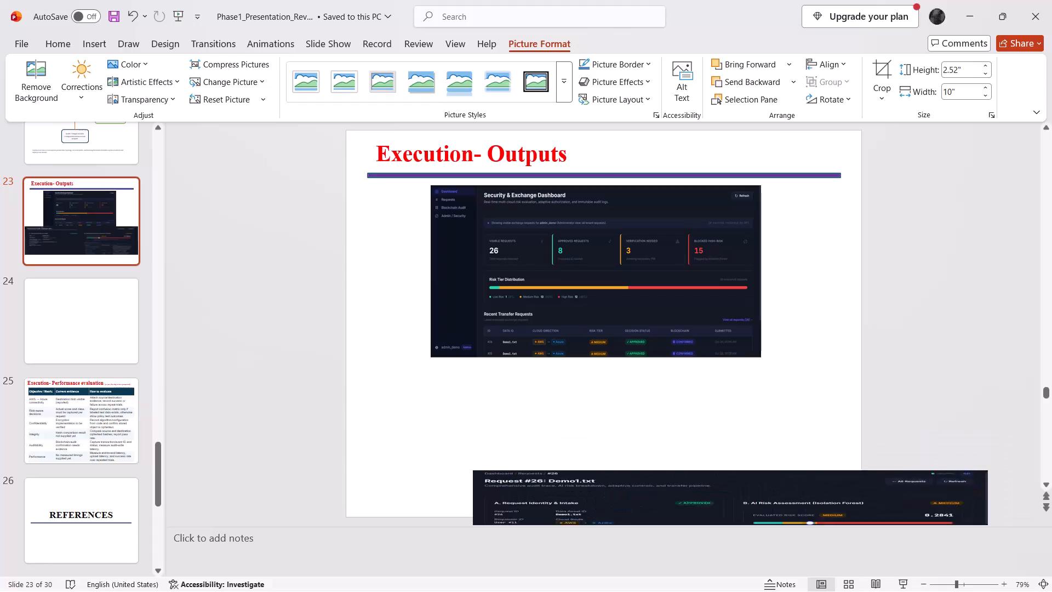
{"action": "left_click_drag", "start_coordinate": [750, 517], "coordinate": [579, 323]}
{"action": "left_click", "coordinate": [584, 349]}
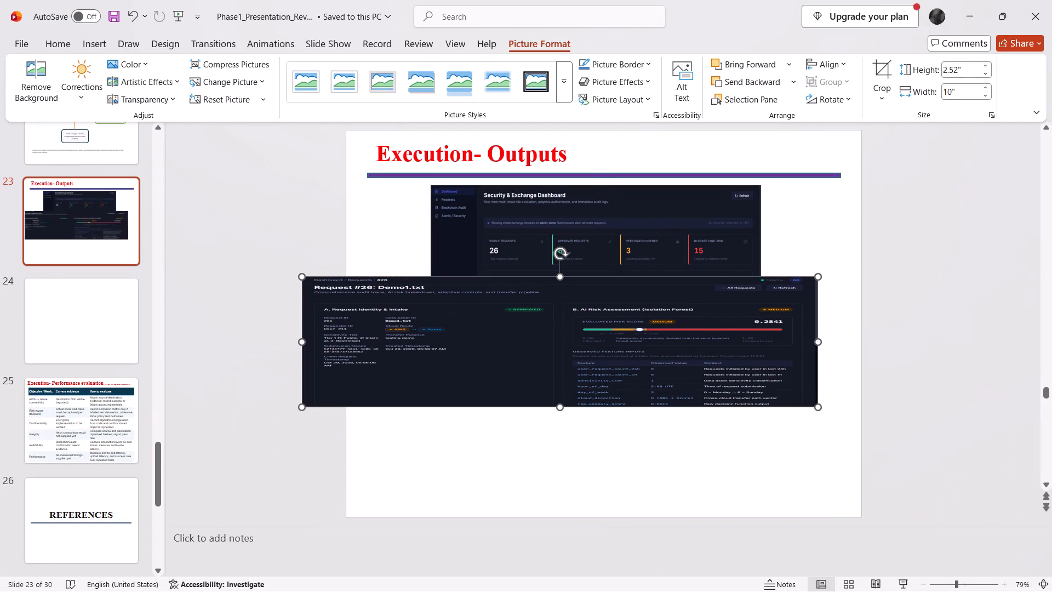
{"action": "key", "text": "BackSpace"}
Enlarge the dashboard screenshot on slide 23 to about 4.03" by 7.75" and centre it below the title.
{"action": "left_click", "coordinate": [584, 345]}
{"action": "left_click_drag", "start_coordinate": [598, 294], "coordinate": [602, 354]}
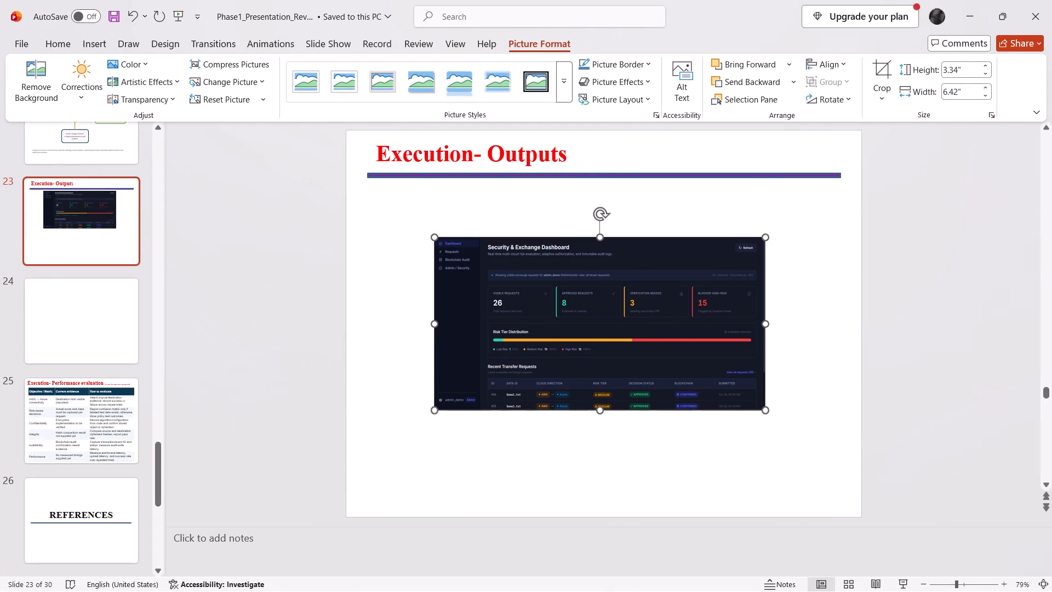
{"action": "left_click_drag", "start_coordinate": [433, 236], "coordinate": [389, 213]}
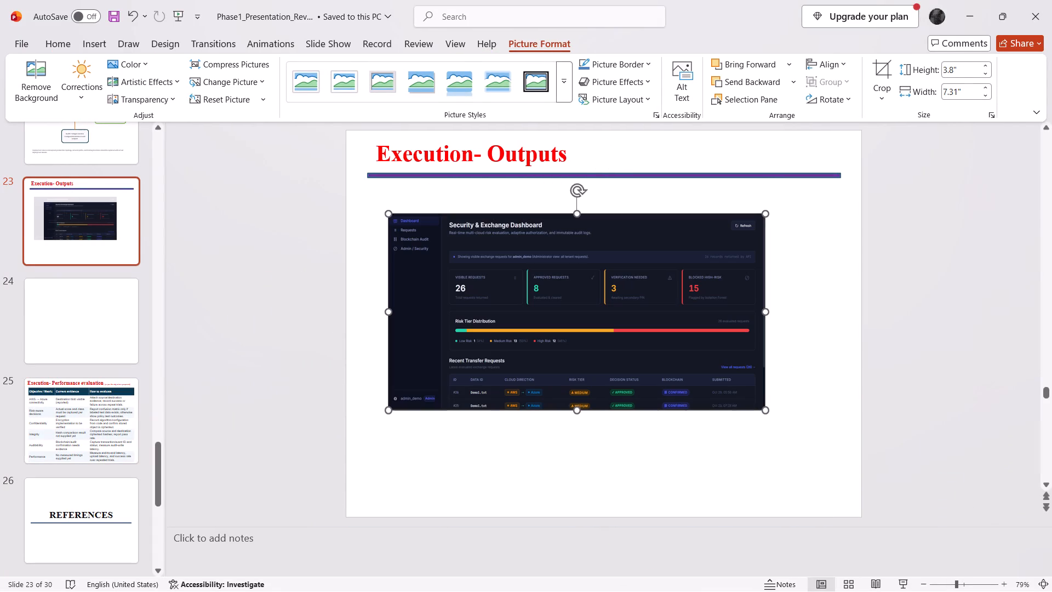
{"action": "left_click_drag", "start_coordinate": [762, 413], "coordinate": [819, 450]}
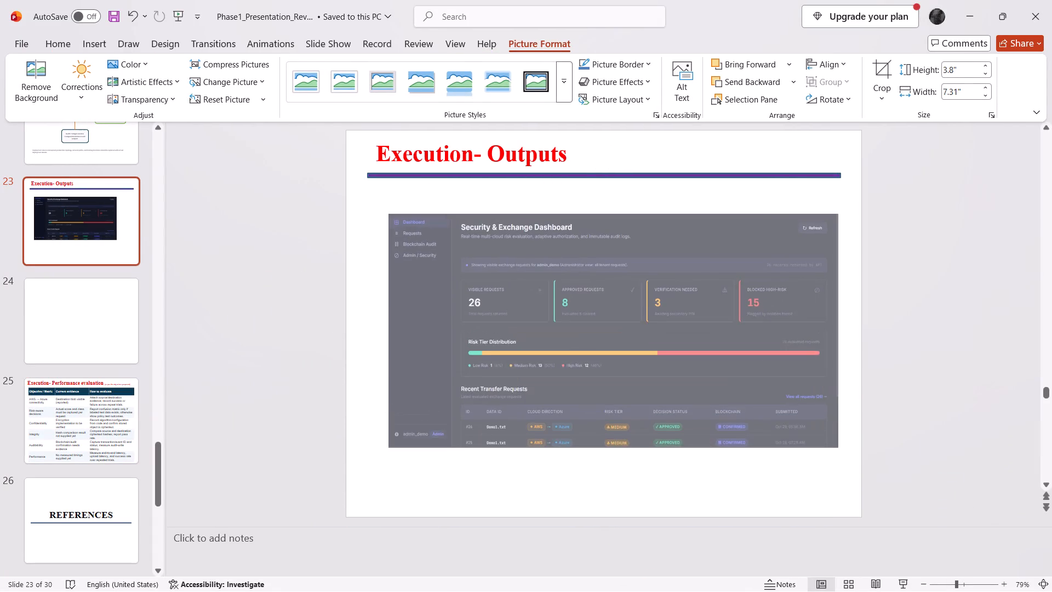
{"action": "left_click_drag", "start_coordinate": [819, 450], "coordinate": [734, 419]}
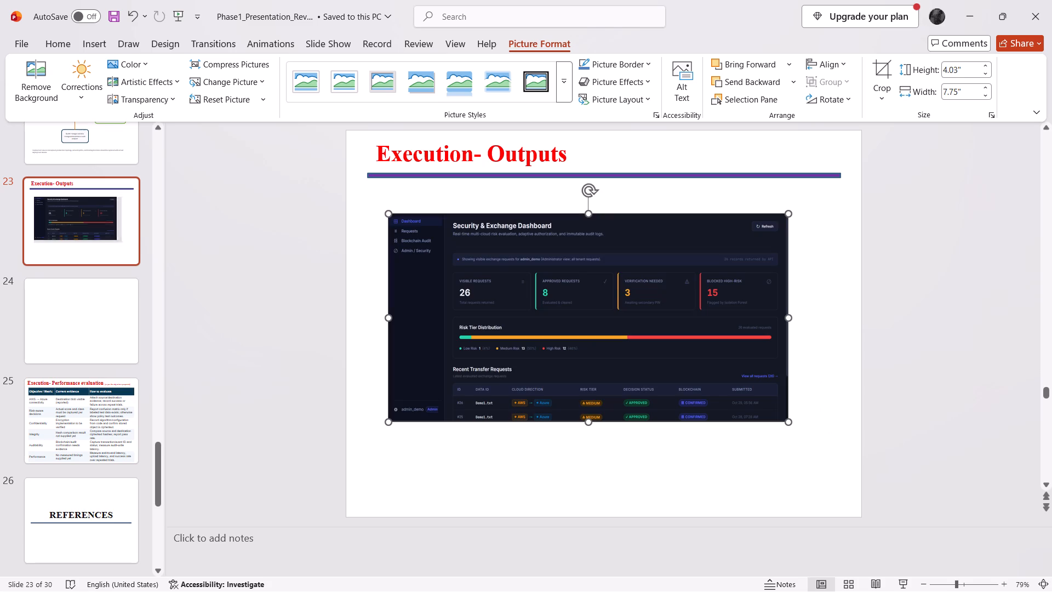
{"action": "left_click_drag", "start_coordinate": [592, 294], "coordinate": [607, 295]}
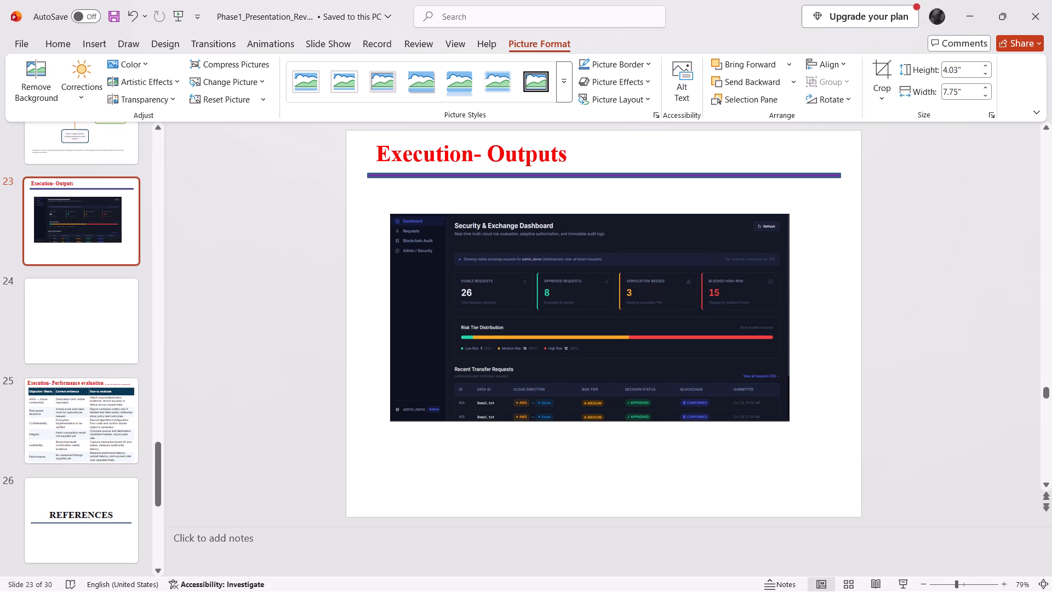
{"action": "left_click_drag", "start_coordinate": [607, 295], "coordinate": [608, 298]}
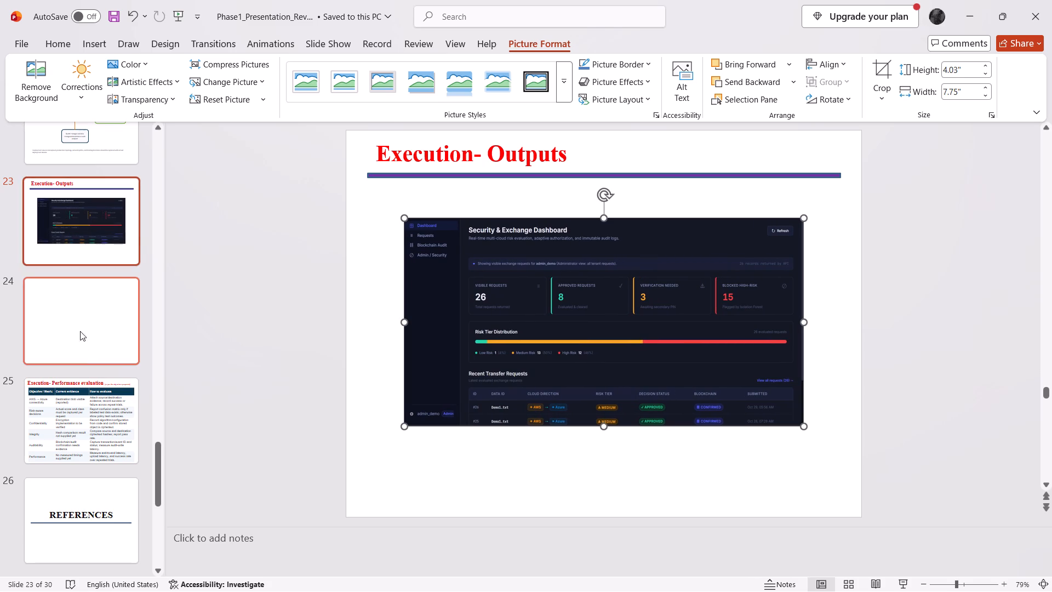
Paste the copied Request #26 screenshot onto blank slide 24 and shrink it to about 3.54" by 6.47" in the slide's upper half.
{"action": "left_click", "coordinate": [88, 352]}
{"action": "key", "text": "ctrl+v"}
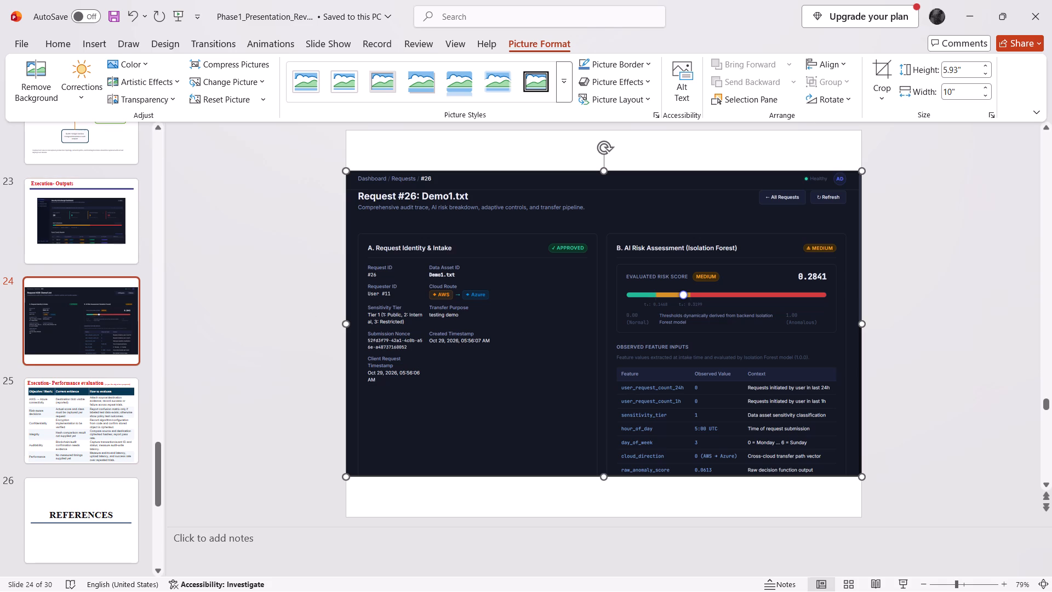
{"action": "left_click_drag", "start_coordinate": [346, 168], "coordinate": [450, 264]}
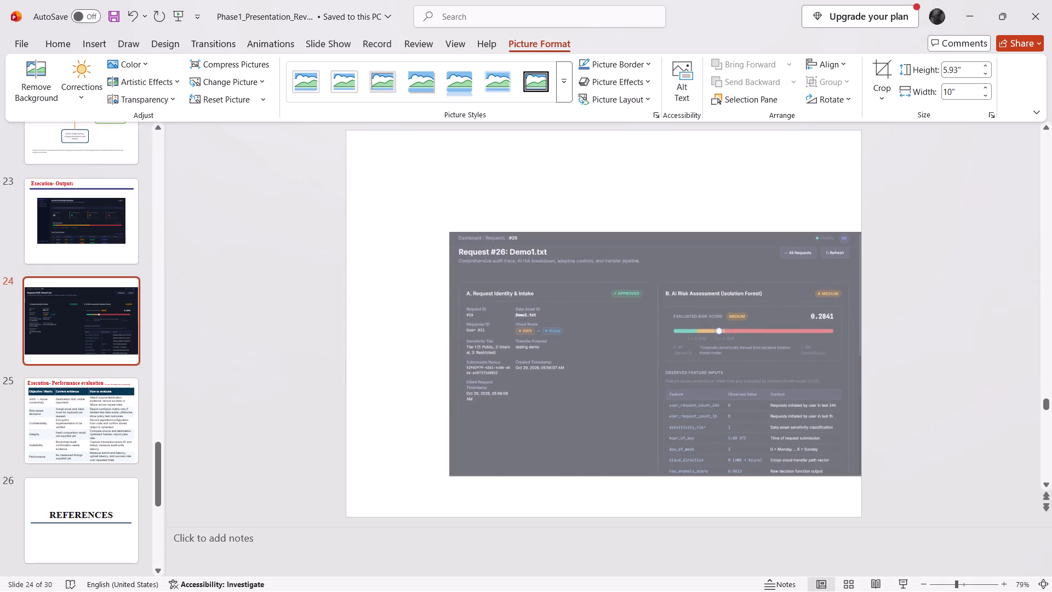
{"action": "left_click_drag", "start_coordinate": [450, 264], "coordinate": [478, 295]}
{"action": "left_click_drag", "start_coordinate": [642, 338], "coordinate": [572, 224]}
{"action": "left_click_drag", "start_coordinate": [597, 360], "coordinate": [599, 311]}
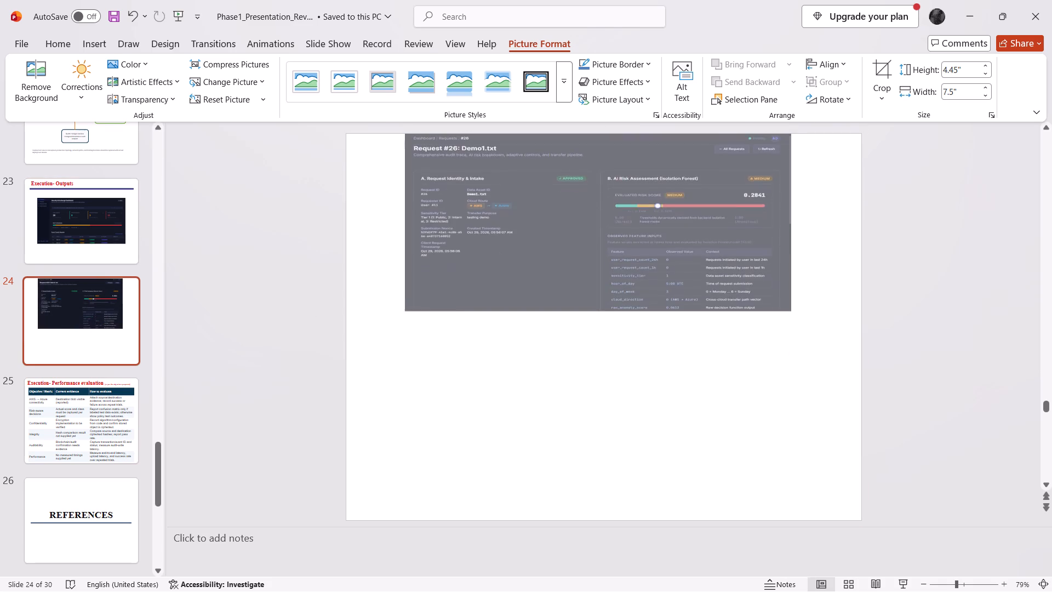
{"action": "left_click_drag", "start_coordinate": [599, 311], "coordinate": [599, 316]}
{"action": "left_click_drag", "start_coordinate": [794, 226], "coordinate": [694, 224]}
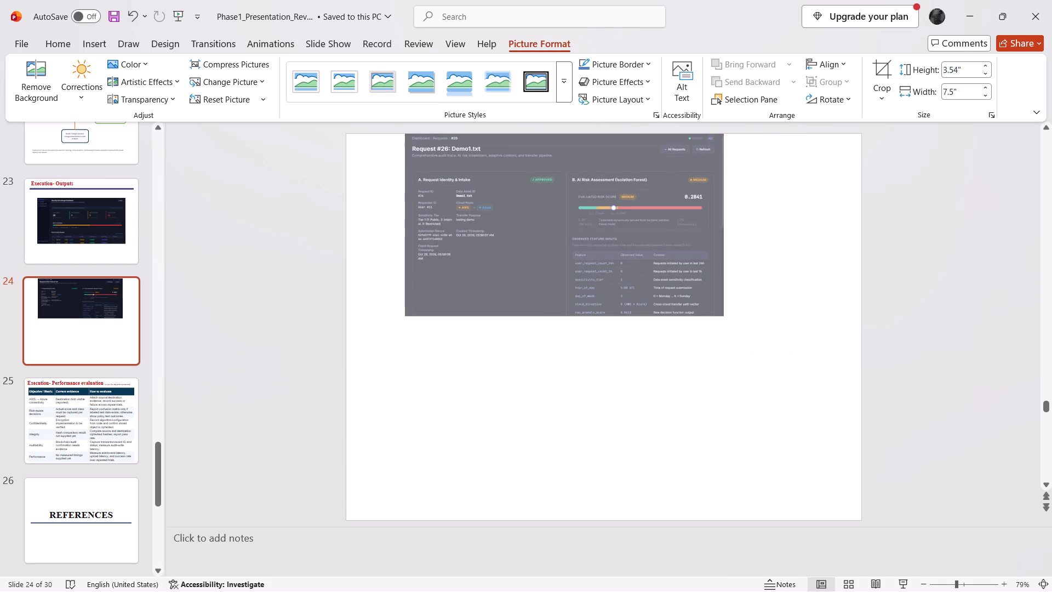
{"action": "left_click_drag", "start_coordinate": [694, 224], "coordinate": [739, 231]}
{"action": "left_click_drag", "start_coordinate": [554, 162], "coordinate": [575, 181]}
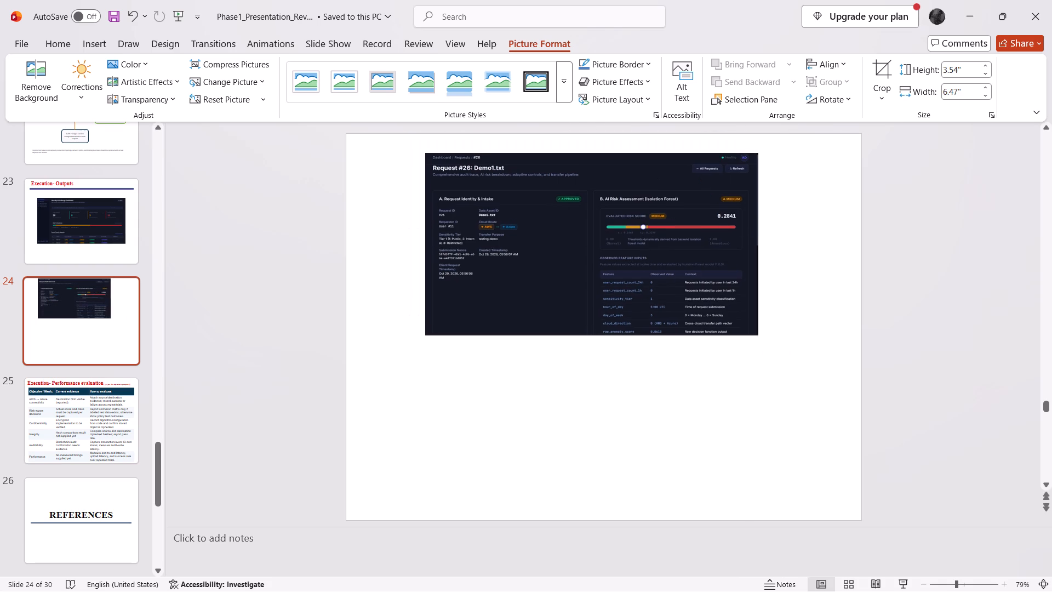
{"action": "left_click_drag", "start_coordinate": [575, 181], "coordinate": [574, 174]}
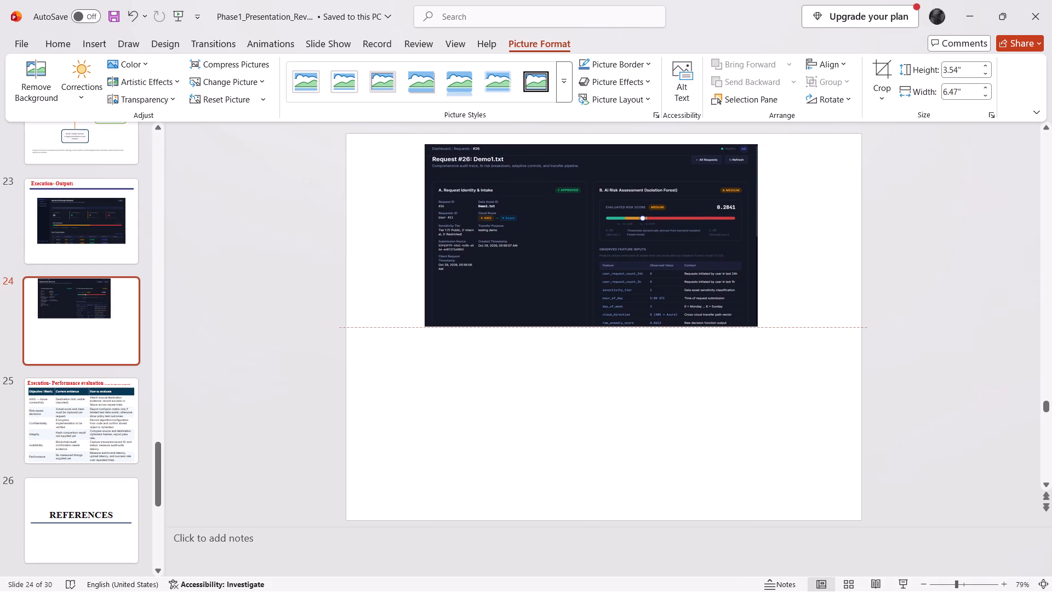
Enlarge the Request #26 screenshot on slide 24 to about 4.93" by 7.79" and centre it on the slide.
{"action": "left_click_drag", "start_coordinate": [591, 323], "coordinate": [613, 400]}
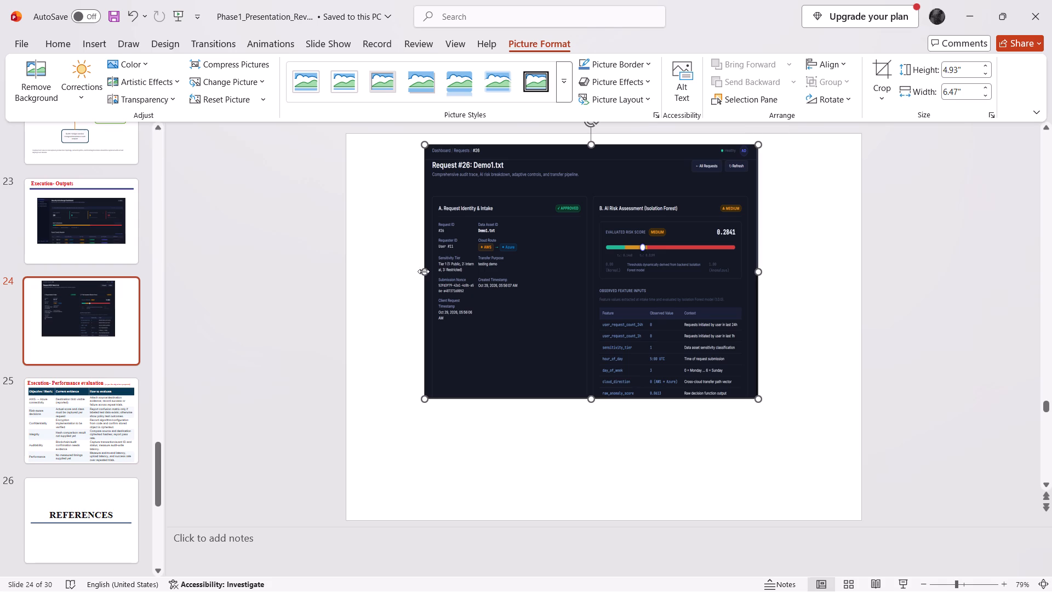
{"action": "left_click_drag", "start_coordinate": [424, 271], "coordinate": [398, 270]}
{"action": "left_click_drag", "start_coordinate": [758, 275], "coordinate": [805, 270]}
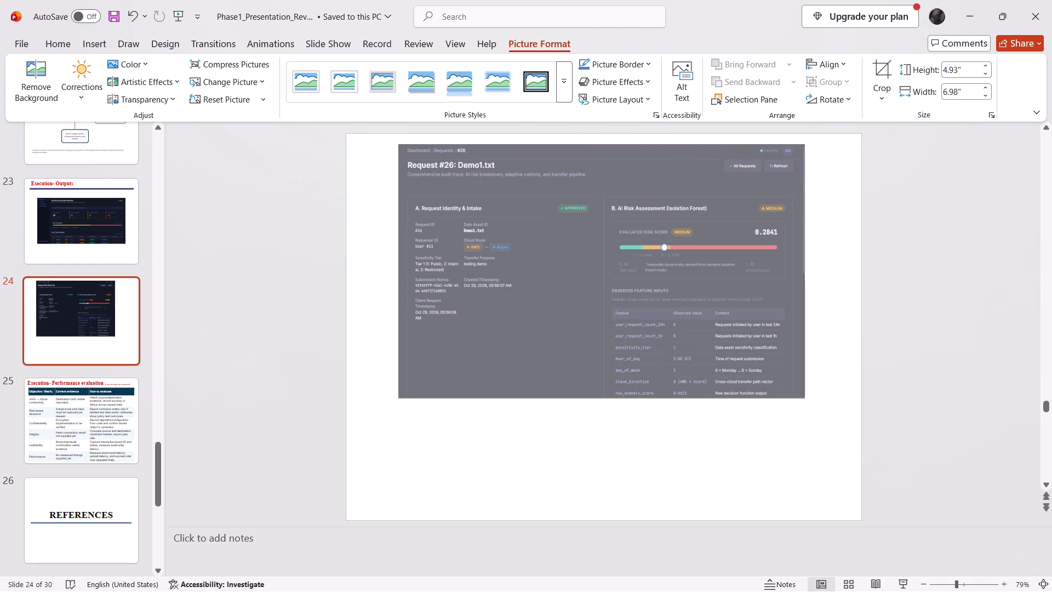
{"action": "left_click_drag", "start_coordinate": [805, 270], "coordinate": [799, 272]}
{"action": "left_click_drag", "start_coordinate": [698, 259], "coordinate": [703, 304]}
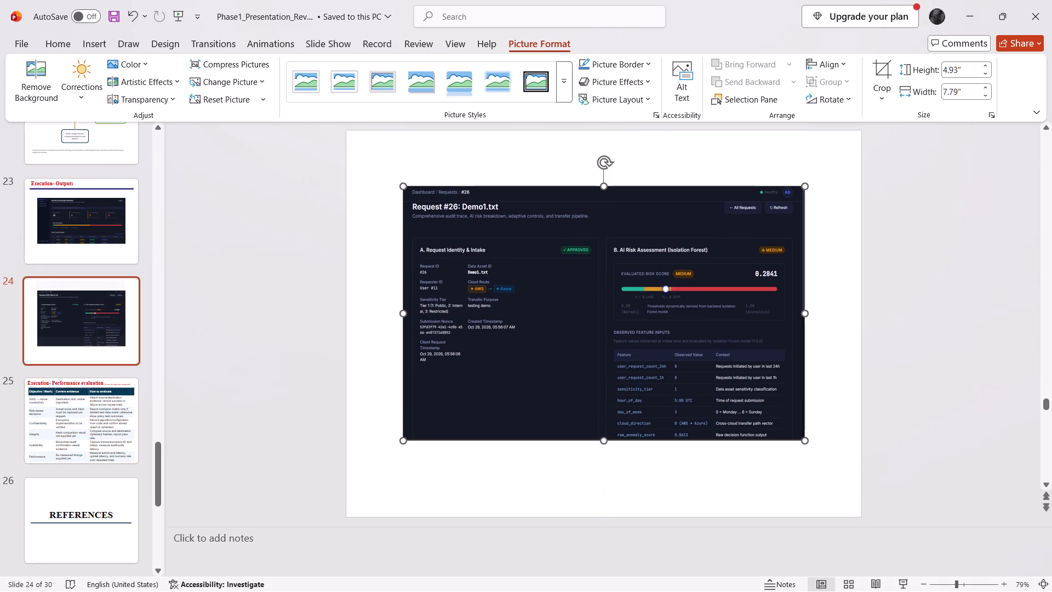
Add a new slide after slide 24 and delete its title and subtitle placeholders.
{"action": "right_click", "coordinate": [93, 331]}
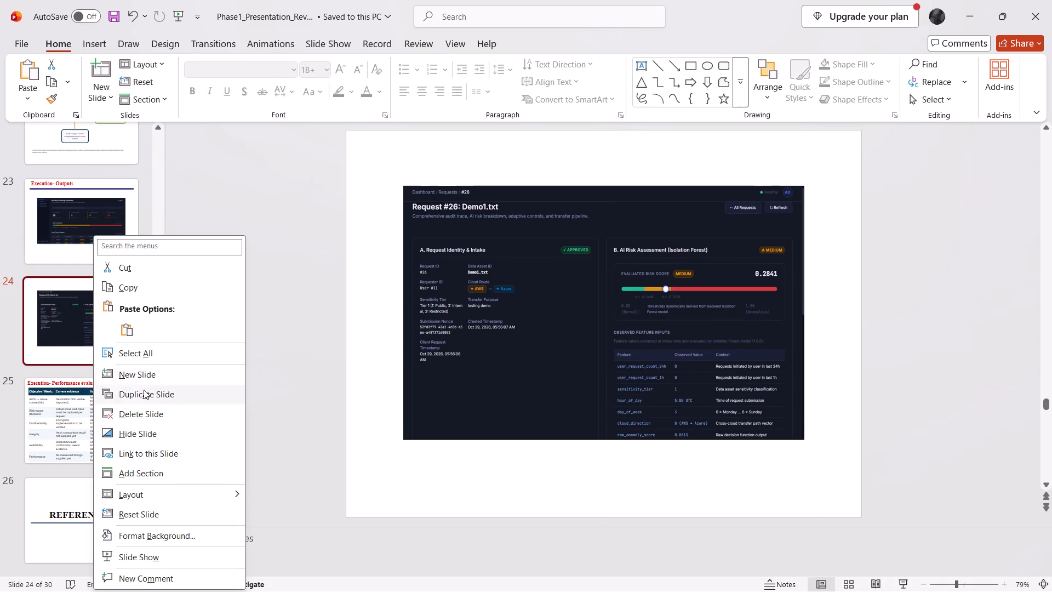
{"action": "left_click", "coordinate": [163, 382]}
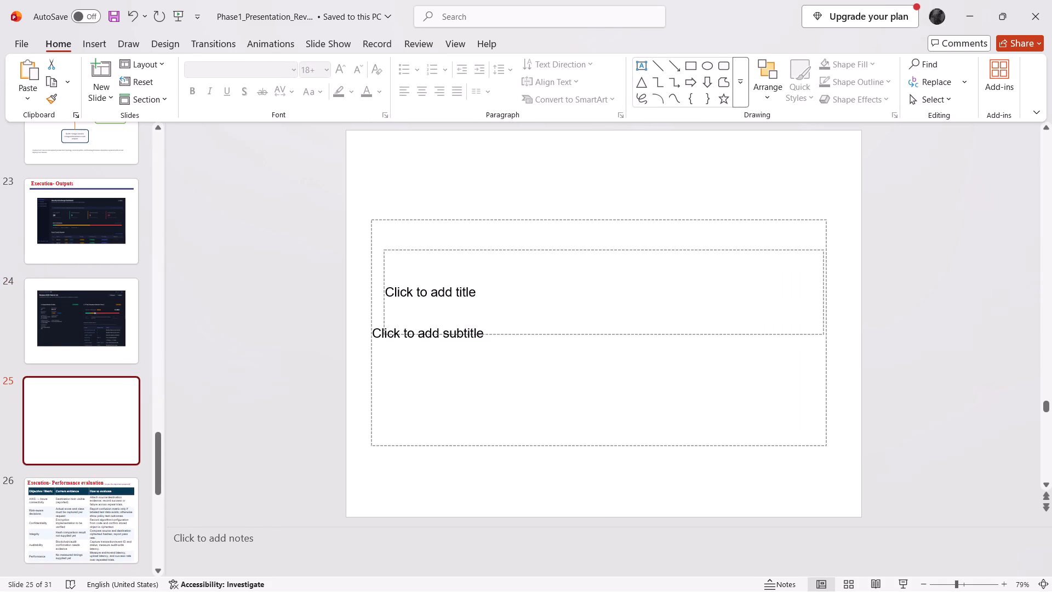
{"action": "left_click", "coordinate": [791, 252]}
{"action": "left_click", "coordinate": [962, 369]}
{"action": "key", "text": "ctrl+a"}
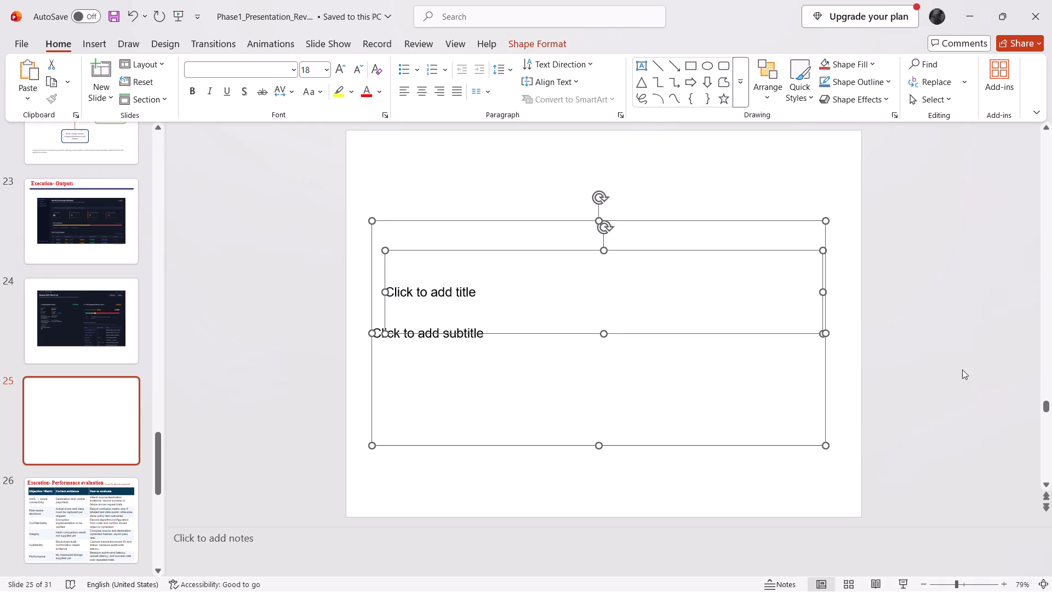
{"action": "key", "text": "Delete"}
{"action": "key", "text": "alt+Tab"}
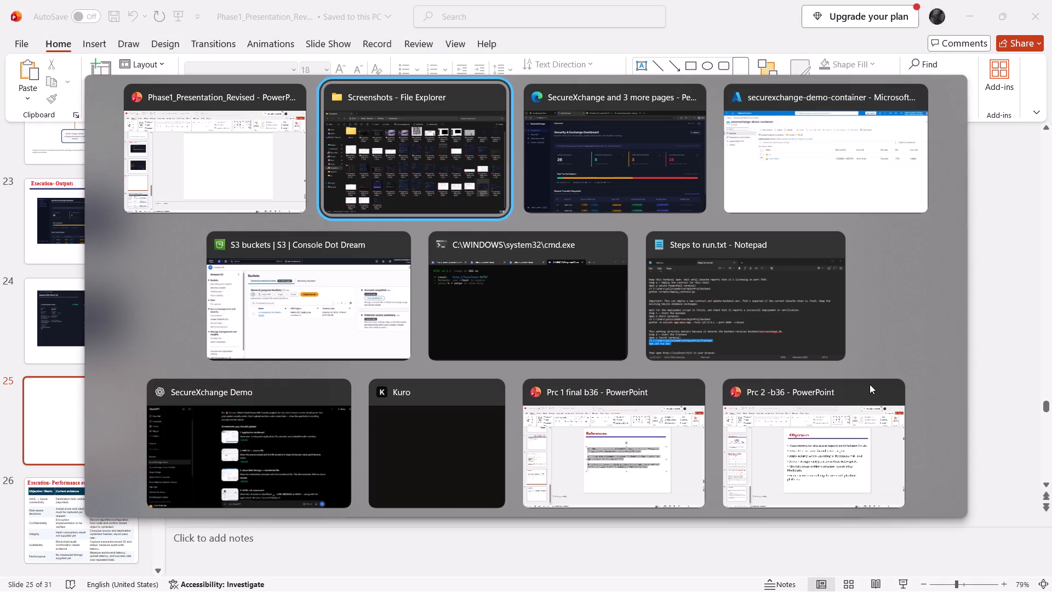
{"action": "left_click", "coordinate": [993, 449]}
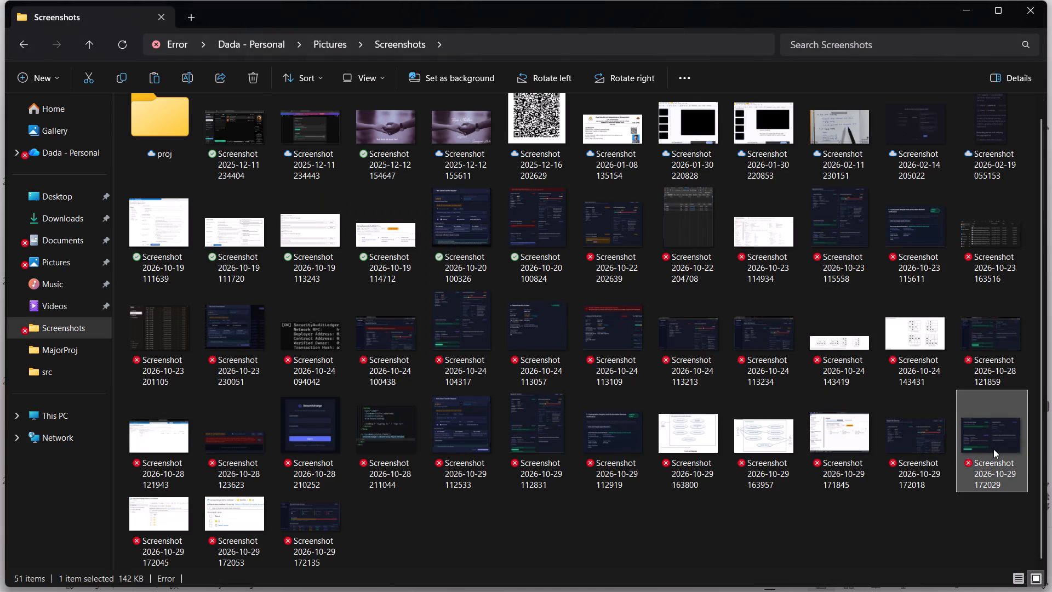
{"action": "right_click", "coordinate": [993, 449]}
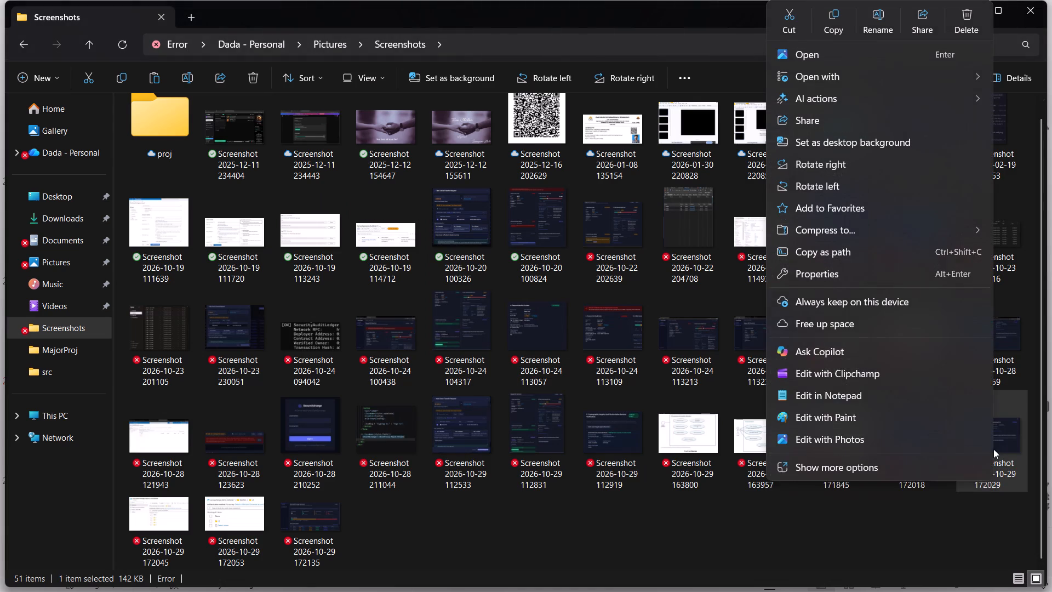
{"action": "left_click", "coordinate": [834, 21]}
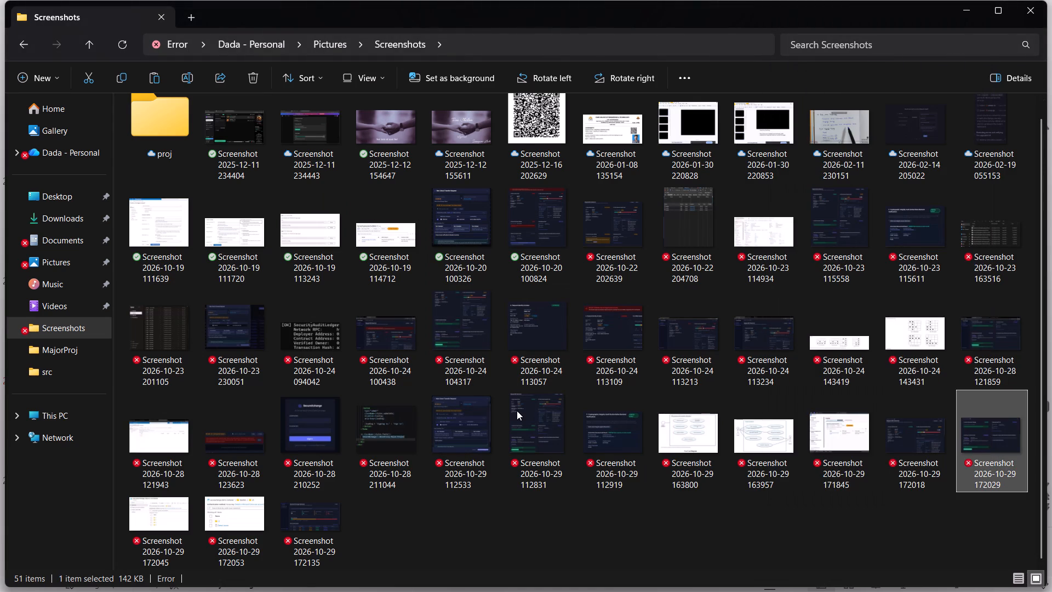
{"action": "key", "text": "alt+Tab"}
{"action": "key", "text": "ctrl+v"}
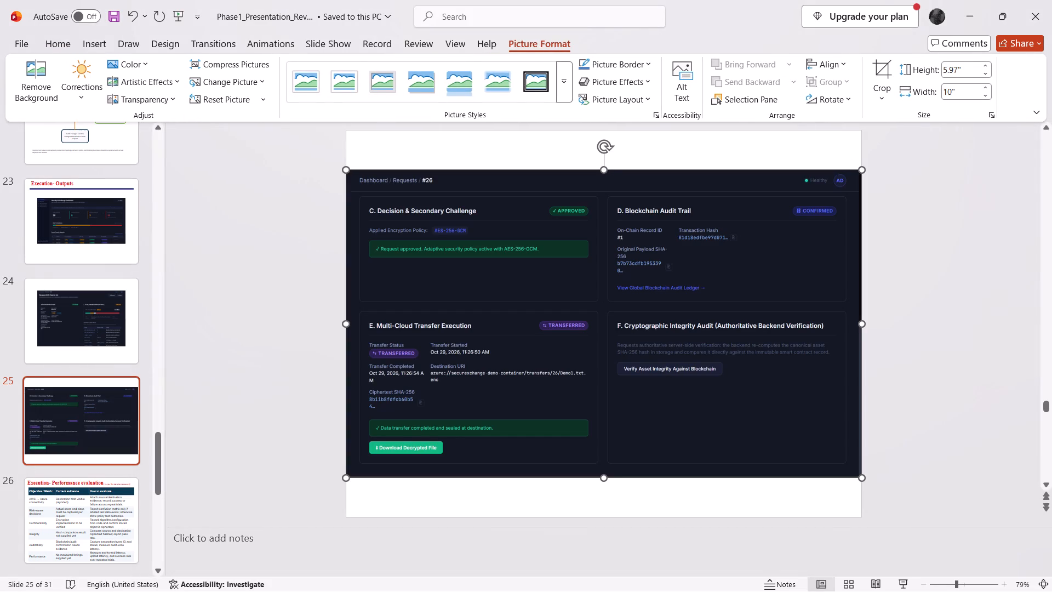
{"action": "left_click_drag", "start_coordinate": [344, 167], "coordinate": [344, 167]}
{"action": "left_click_drag", "start_coordinate": [344, 167], "coordinate": [559, 327]}
{"action": "left_click_drag", "start_coordinate": [694, 368], "coordinate": [584, 209]}
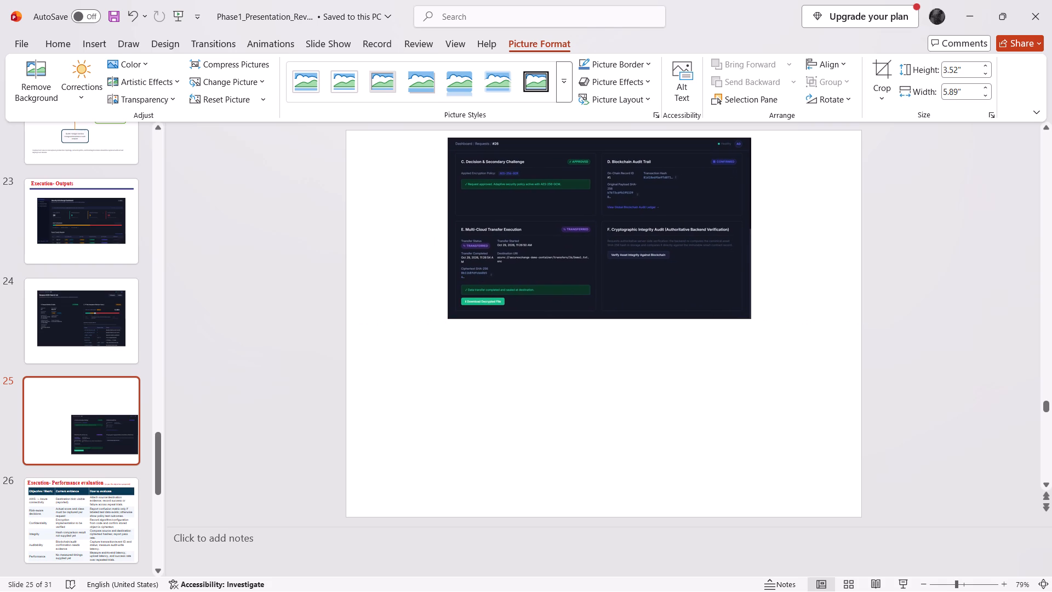
{"action": "left_click_drag", "start_coordinate": [584, 209], "coordinate": [585, 209]}
{"action": "key", "text": "alt+Tab"}
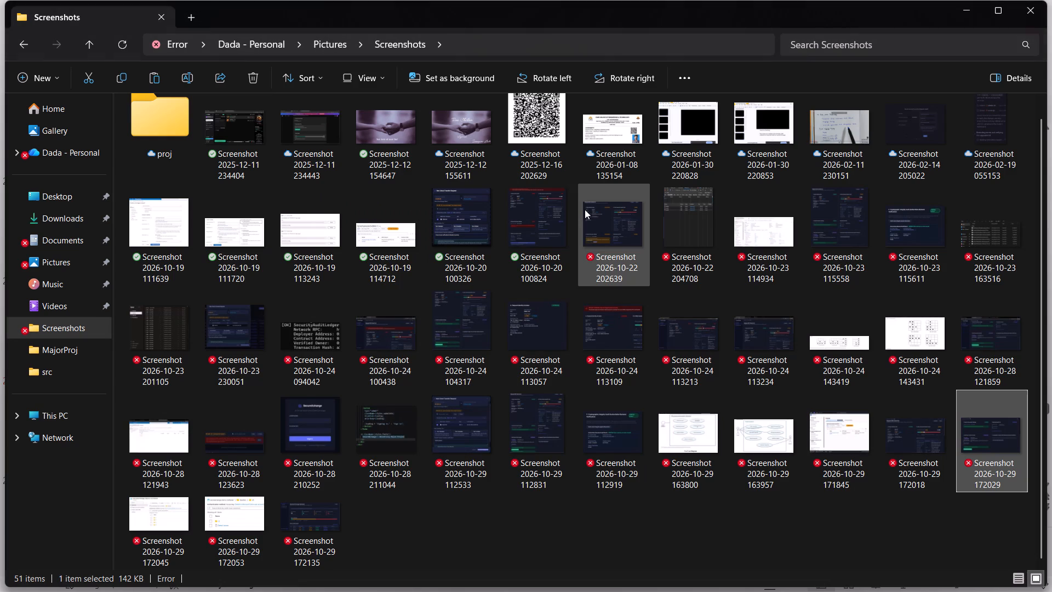
{"action": "left_click_drag", "start_coordinate": [266, 572], "coordinate": [187, 519]}
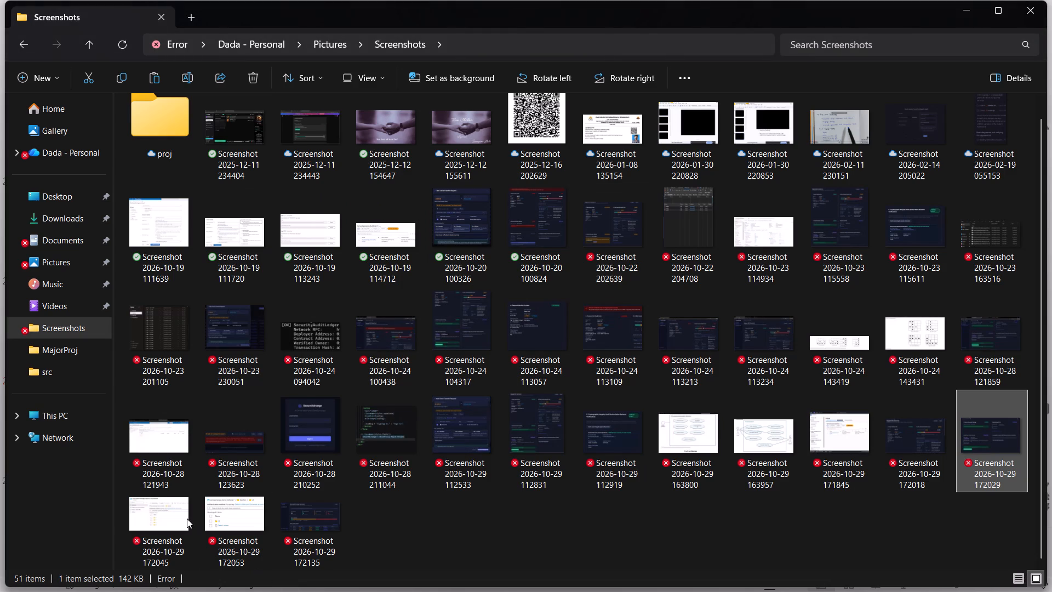
{"action": "left_click_drag", "start_coordinate": [187, 519], "coordinate": [116, 513]}
{"action": "left_click_drag", "start_coordinate": [116, 513], "coordinate": [248, 551]}
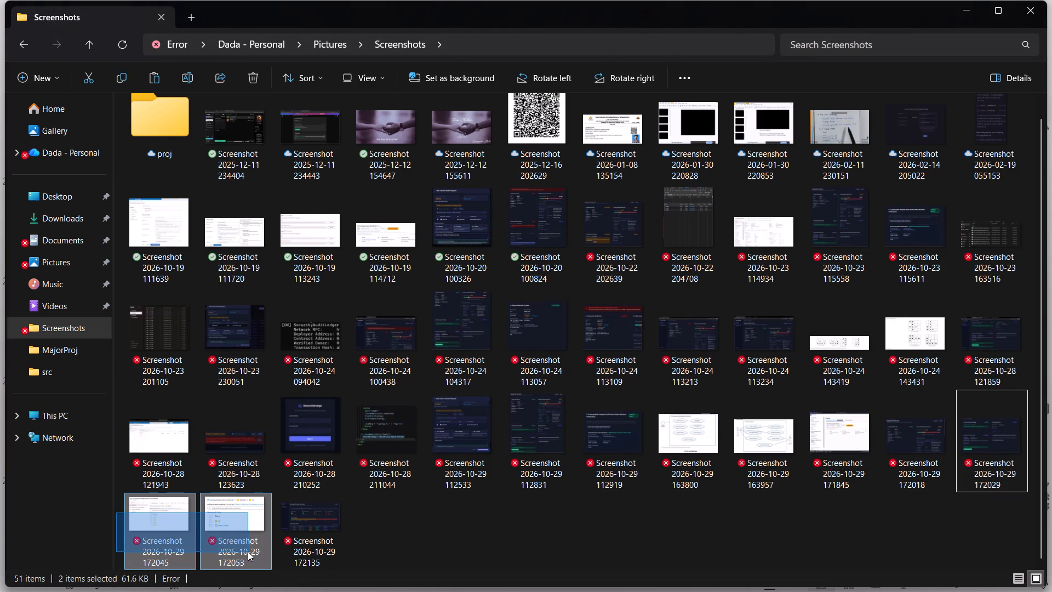
{"action": "key", "text": "ctrl+c"}
{"action": "key", "text": "Tab"}
{"action": "key", "text": "alt+Tab"}
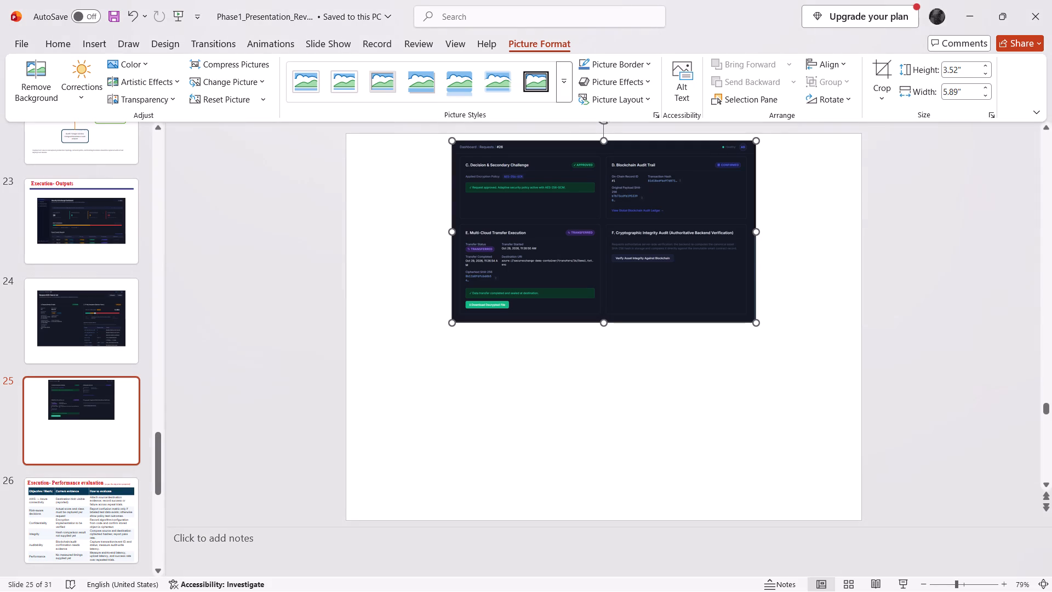
{"action": "key", "text": "ctrl+v"}
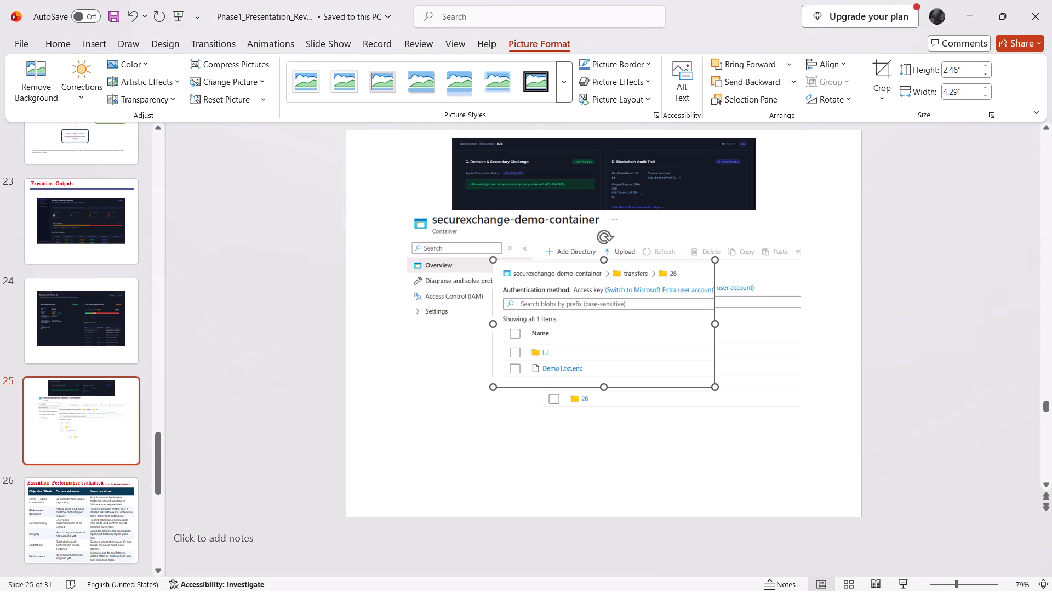
Separate the overlapping Azure screenshots and shrink the container overview to about 3.08" by 5.35" in slide 25's lower-left area.
{"action": "left_click_drag", "start_coordinate": [482, 259], "coordinate": [434, 310]}
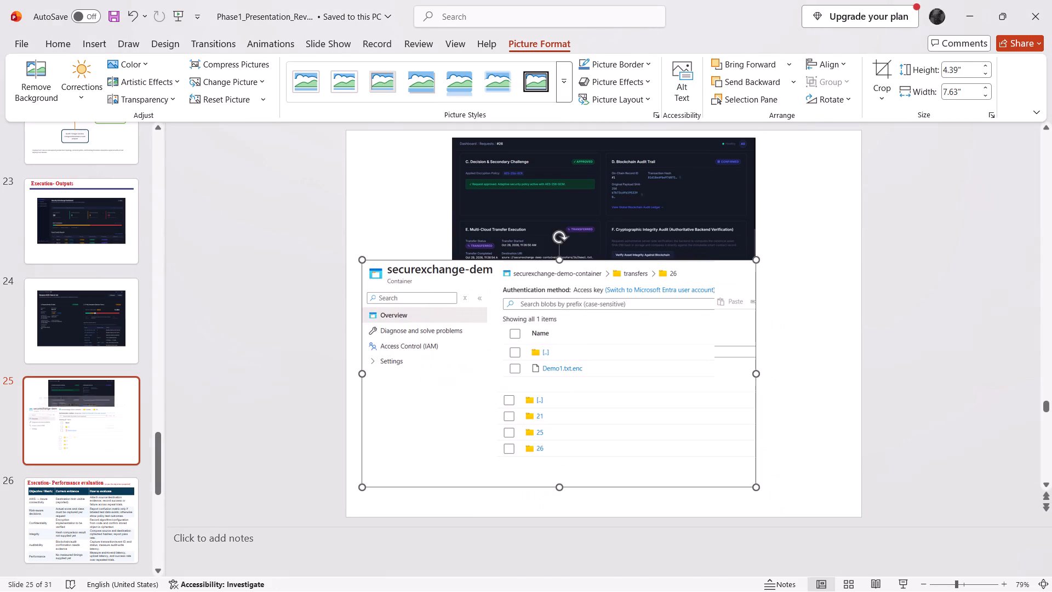
{"action": "left_click_drag", "start_coordinate": [625, 310], "coordinate": [897, 212]}
{"action": "left_click", "coordinate": [648, 366]}
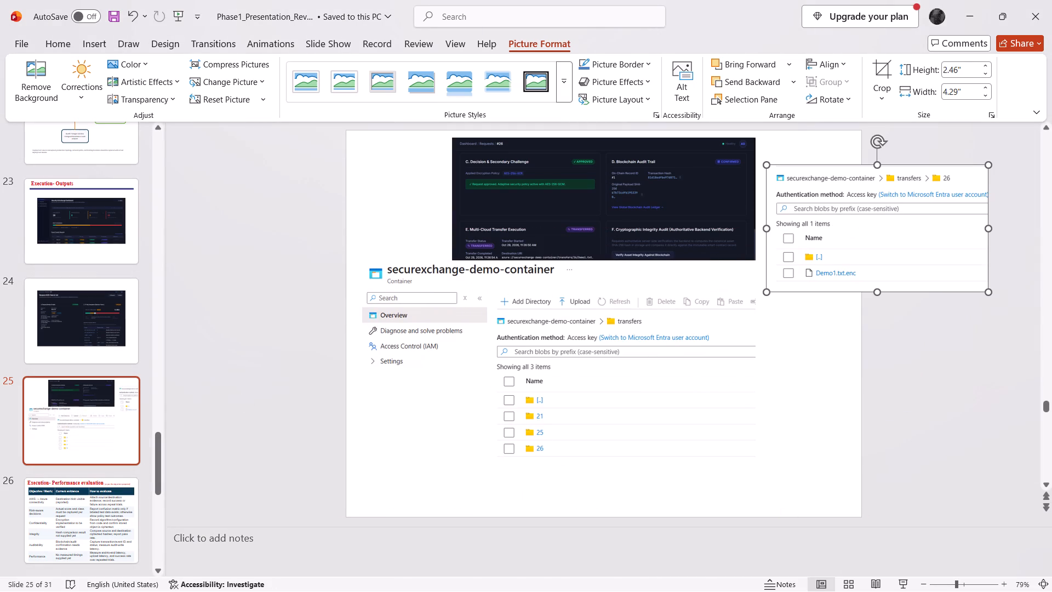
{"action": "left_click_drag", "start_coordinate": [756, 261], "coordinate": [694, 313]}
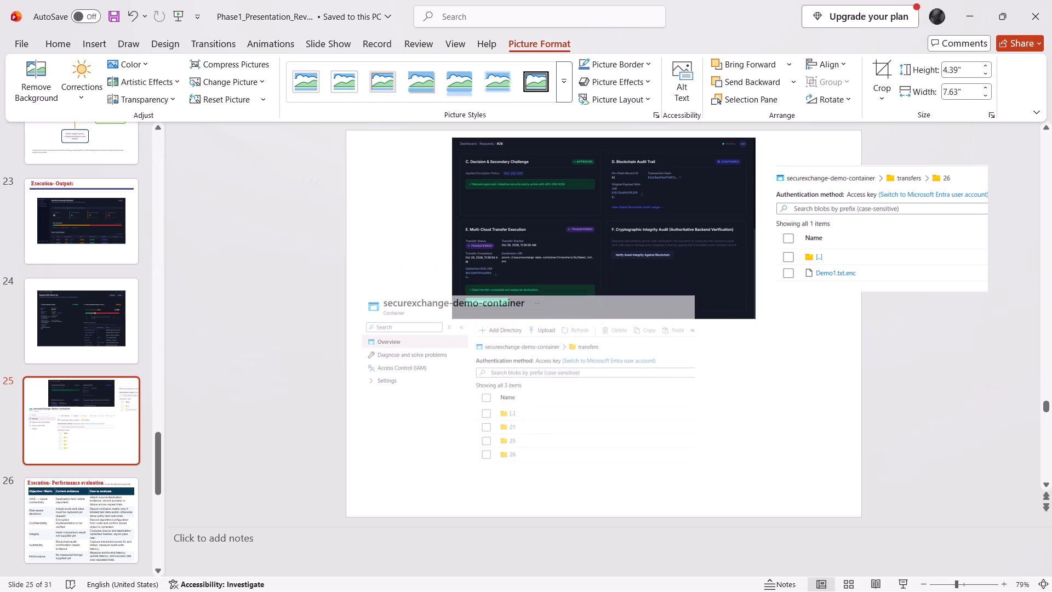
{"action": "left_click_drag", "start_coordinate": [694, 313], "coordinate": [641, 372]}
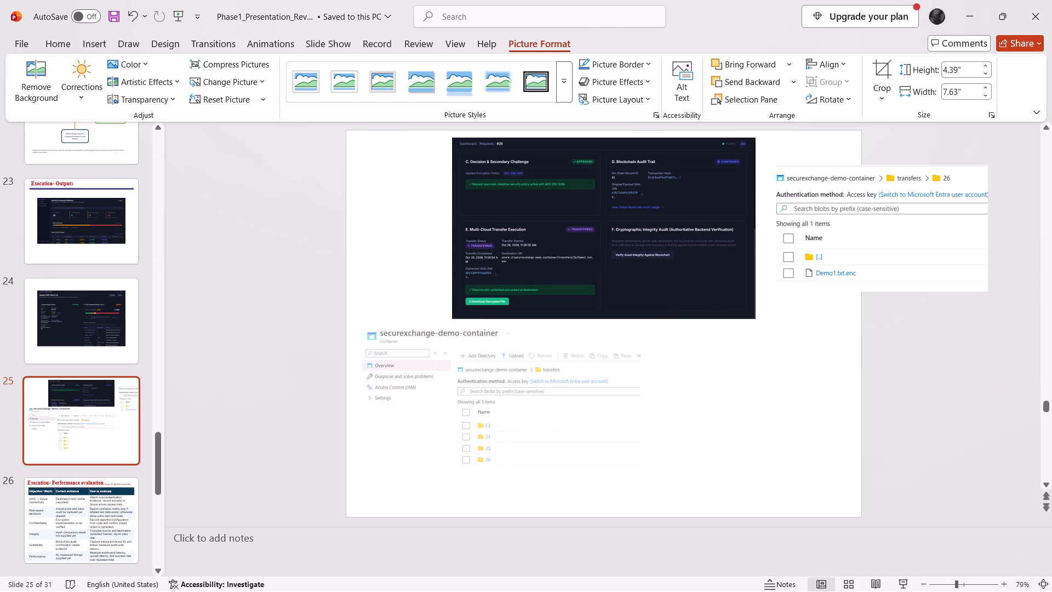
{"action": "left_click_drag", "start_coordinate": [641, 372], "coordinate": [638, 373]}
Arrange the two Azure screenshots side by side along slide 25's bottom edge, with the transfers/26 listing to the right of the container overview.
{"action": "left_click", "coordinate": [883, 193]}
{"action": "left_click_drag", "start_coordinate": [884, 207], "coordinate": [758, 386]}
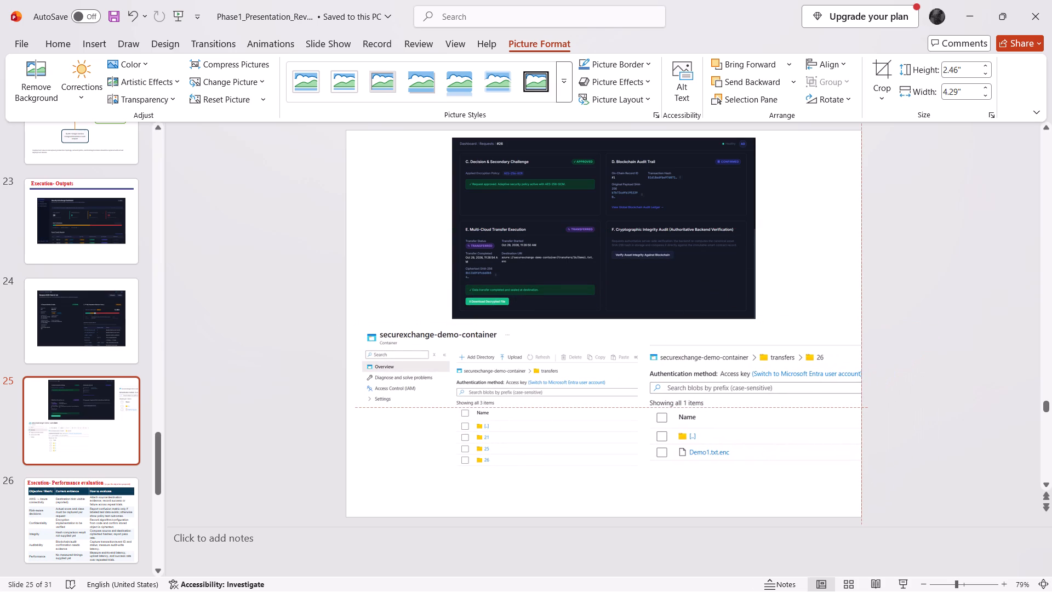
{"action": "left_click_drag", "start_coordinate": [758, 386], "coordinate": [736, 390]}
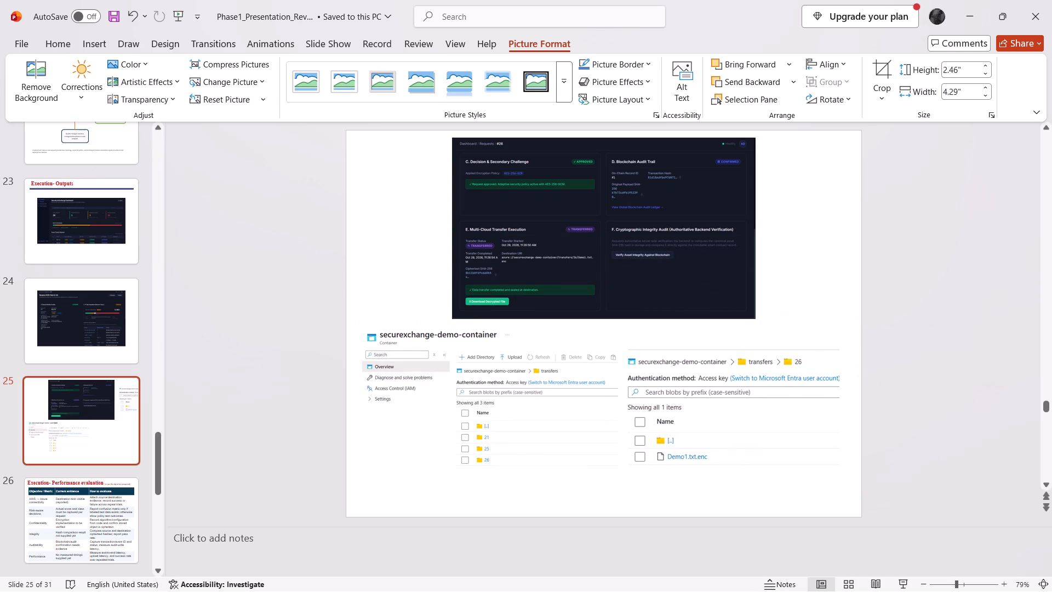
{"action": "left_click_drag", "start_coordinate": [736, 390], "coordinate": [750, 391]}
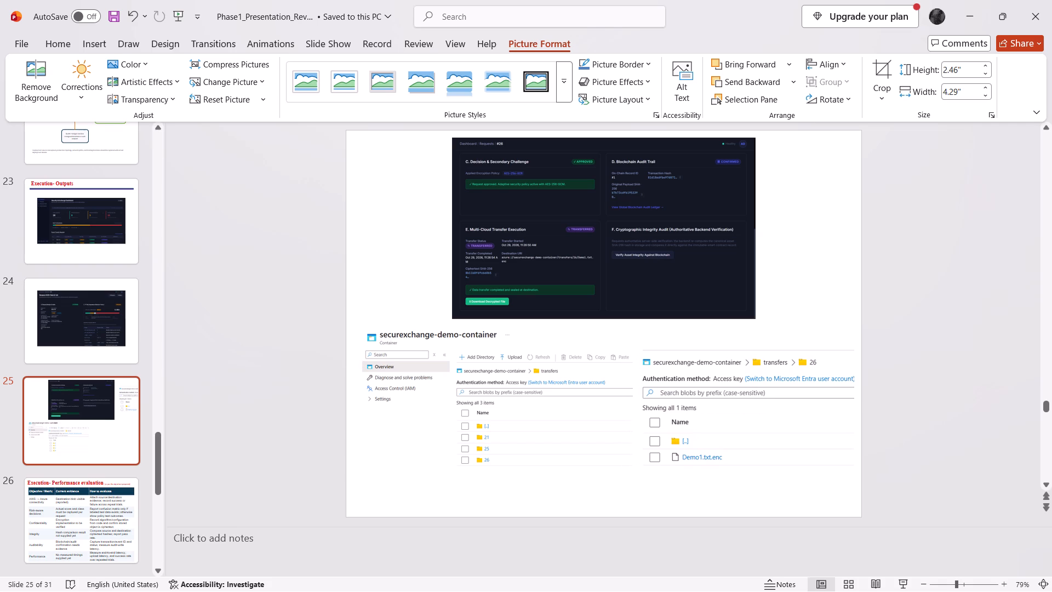
{"action": "left_click_drag", "start_coordinate": [750, 391], "coordinate": [751, 388]}
{"action": "left_click", "coordinate": [677, 283]}
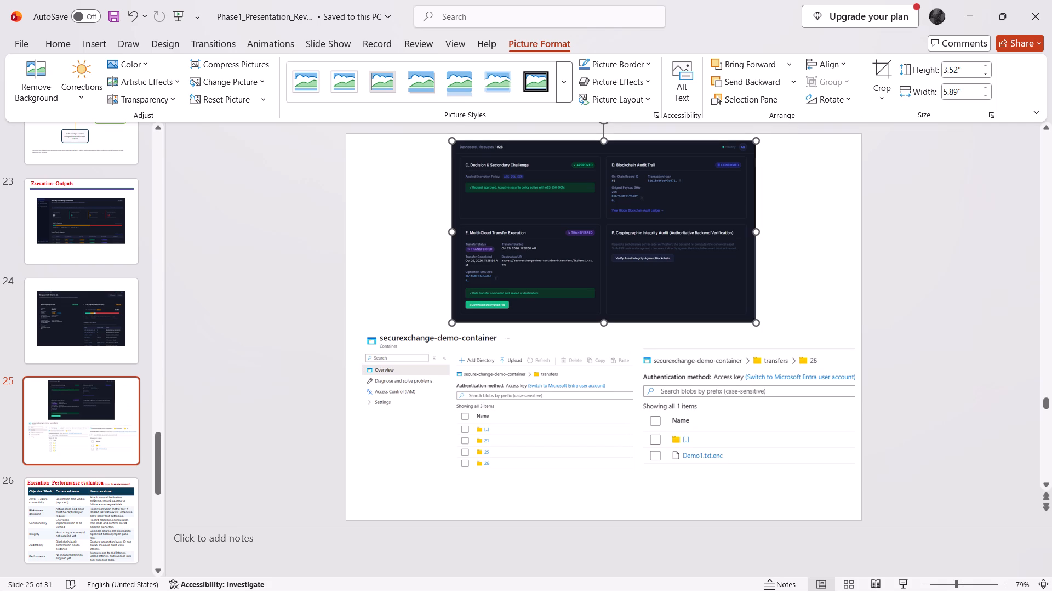
{"action": "left_click_drag", "start_coordinate": [554, 402], "coordinate": [554, 427]}
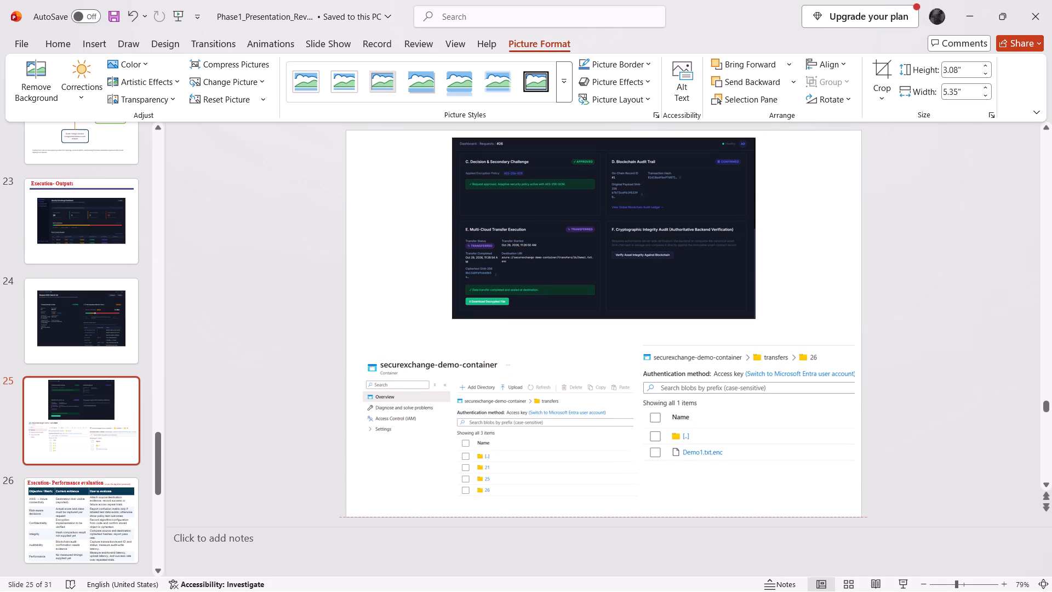
{"action": "left_click_drag", "start_coordinate": [554, 427], "coordinate": [535, 430]}
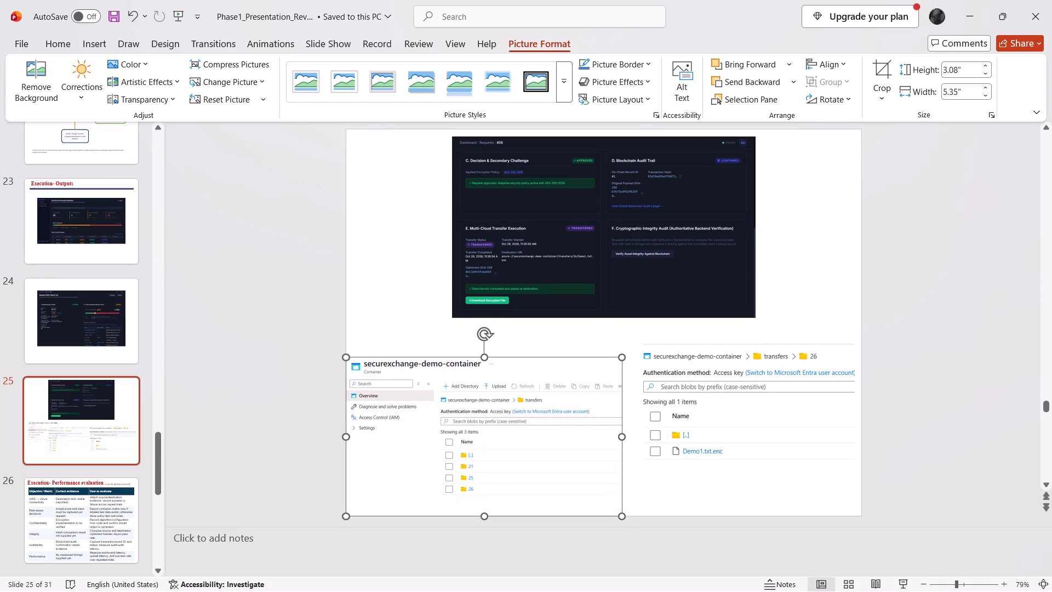
{"action": "left_click", "coordinate": [648, 430]}
{"action": "left_click_drag", "start_coordinate": [687, 430], "coordinate": [686, 477]}
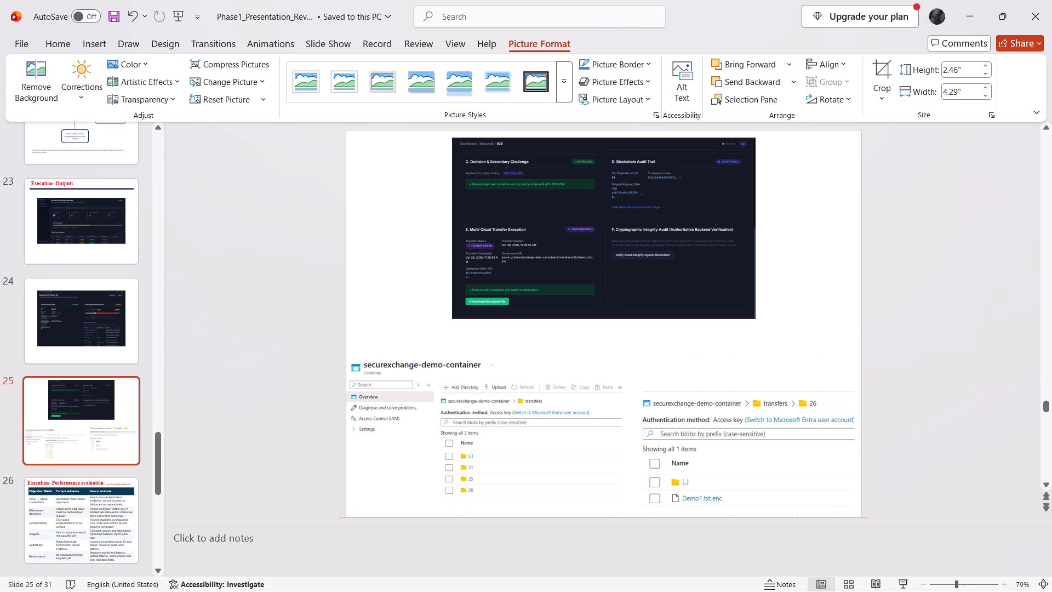
{"action": "left_click_drag", "start_coordinate": [686, 477], "coordinate": [682, 479]}
Enlarge the Request #26 screenshot on slide 25 to about 4.42" high, fitting it between the slide's top edge and the Azure screenshots, and widen it.
{"action": "left_click", "coordinate": [468, 201]}
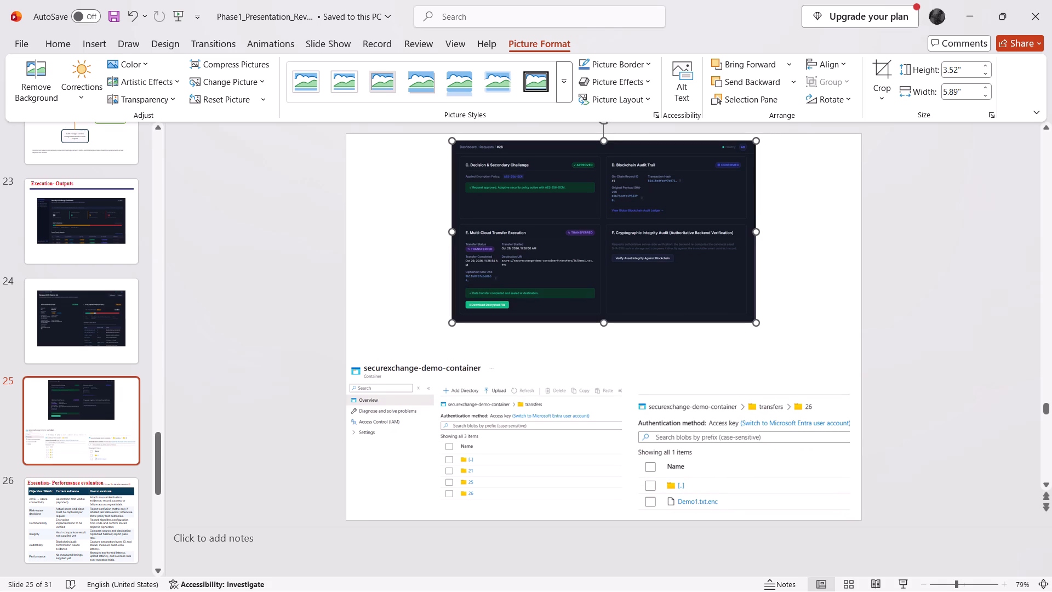
{"action": "left_click_drag", "start_coordinate": [454, 321], "coordinate": [426, 348]}
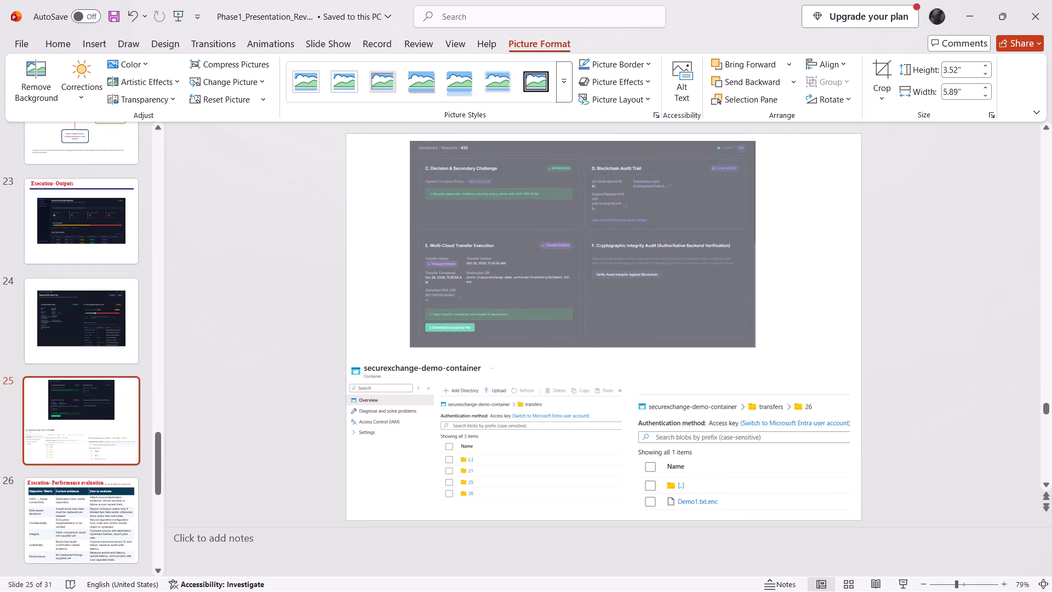
{"action": "left_click_drag", "start_coordinate": [426, 348], "coordinate": [420, 356]}
{"action": "left_click_drag", "start_coordinate": [527, 275], "coordinate": [578, 272]}
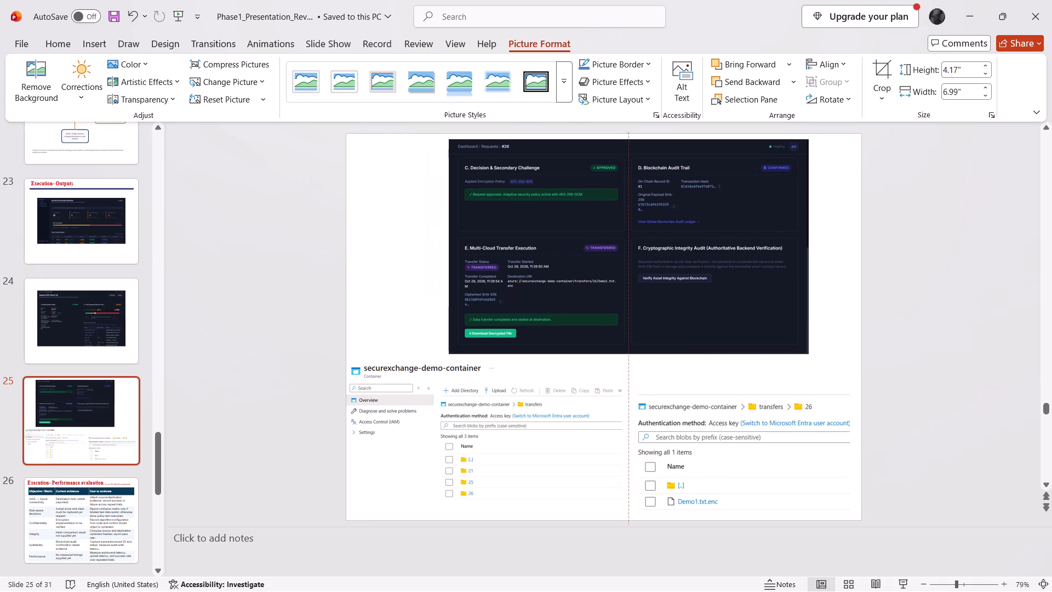
{"action": "left_click_drag", "start_coordinate": [578, 272], "coordinate": [561, 281]}
{"action": "left_click_drag", "start_coordinate": [609, 146], "coordinate": [609, 146]}
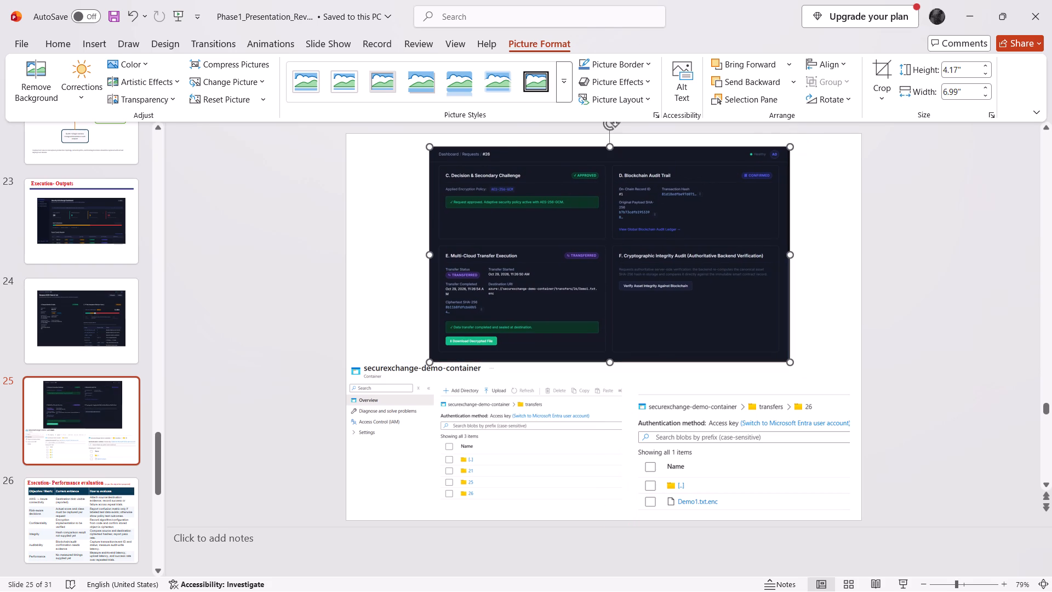
{"action": "left_click_drag", "start_coordinate": [609, 146], "coordinate": [607, 136]}
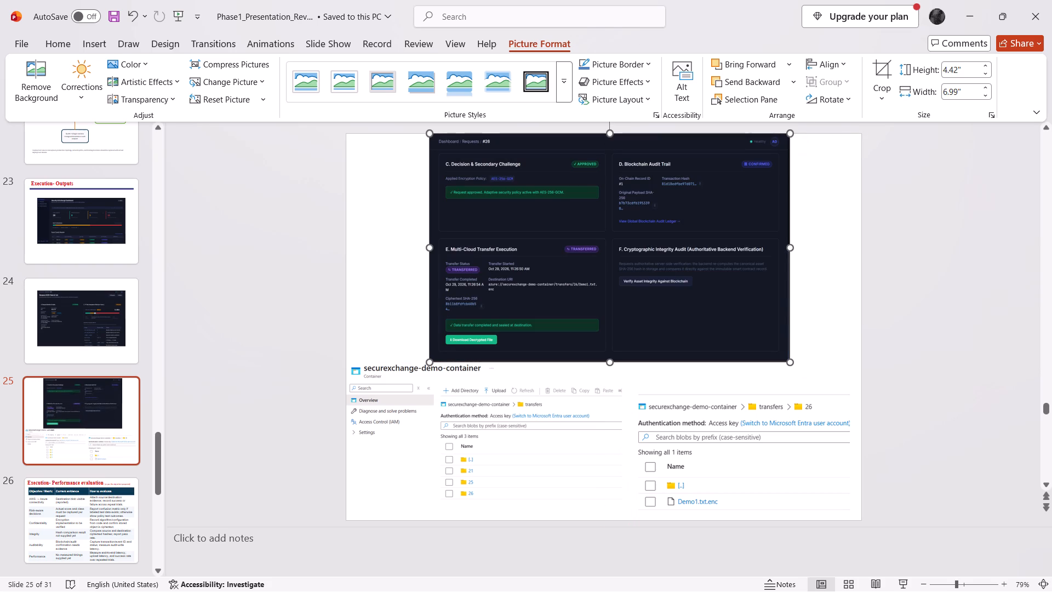
{"action": "left_click_drag", "start_coordinate": [428, 249], "coordinate": [403, 254]}
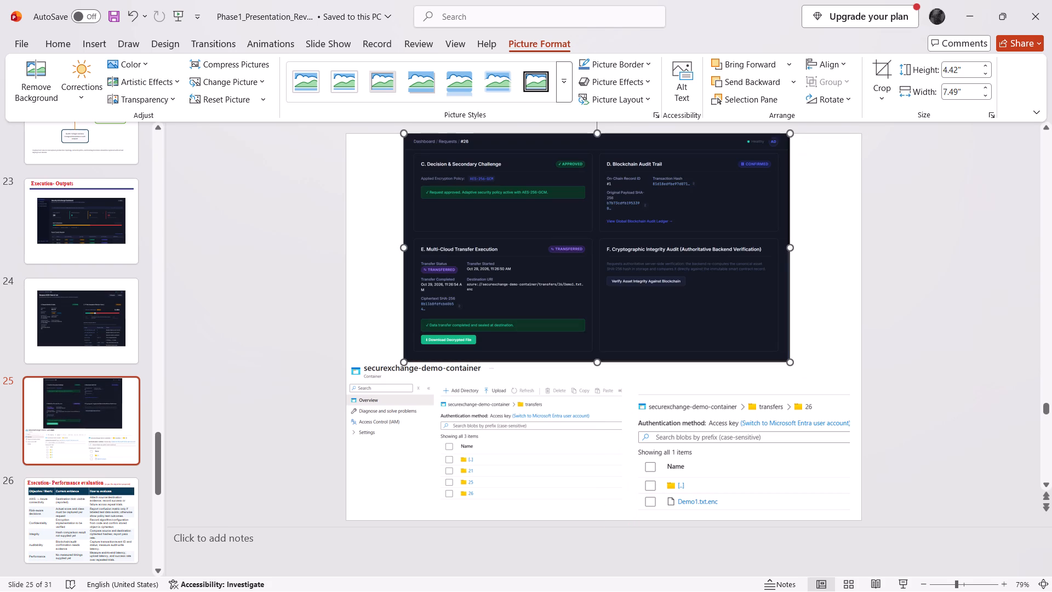
{"action": "left_click_drag", "start_coordinate": [792, 249], "coordinate": [805, 249]}
{"action": "left_click", "coordinate": [838, 264]}
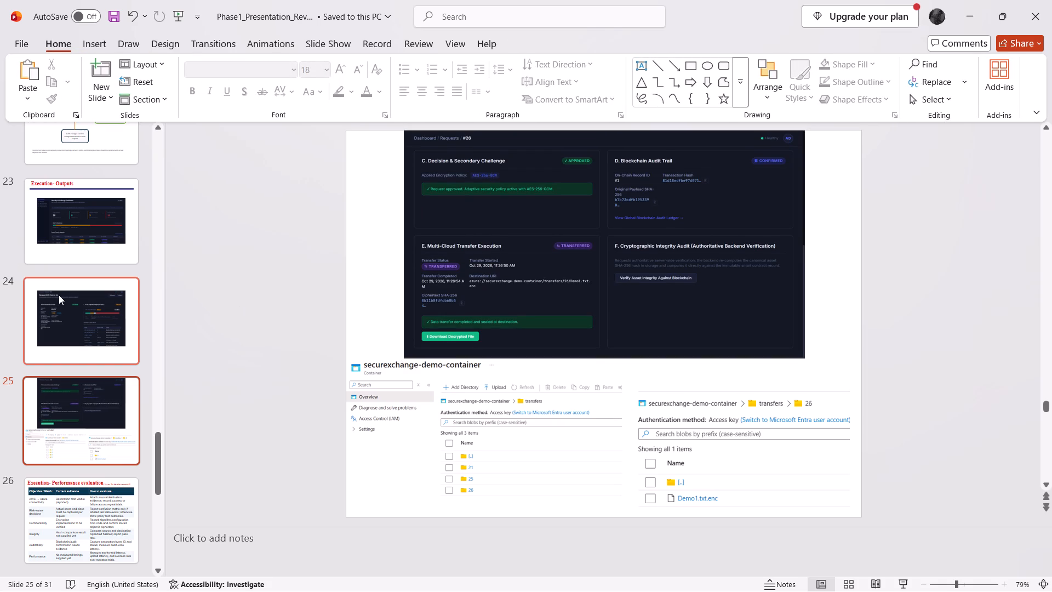
Add a "Successful Transfer" text box caption to slide 25 and place it near the centre of the slide's bottom edge.
{"action": "left_click", "coordinate": [101, 320]}
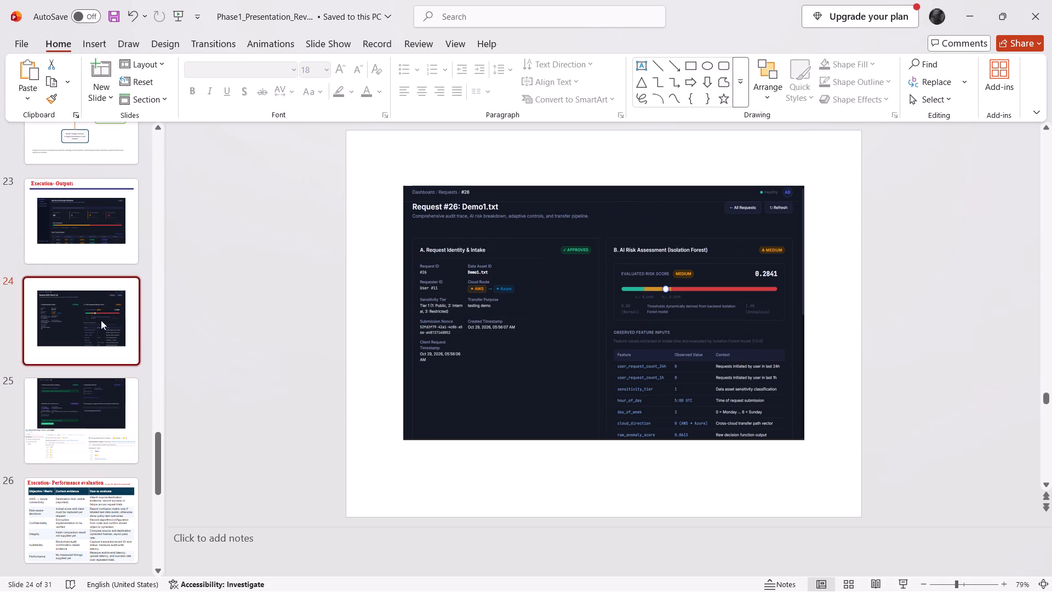
{"action": "left_click", "coordinate": [99, 390]}
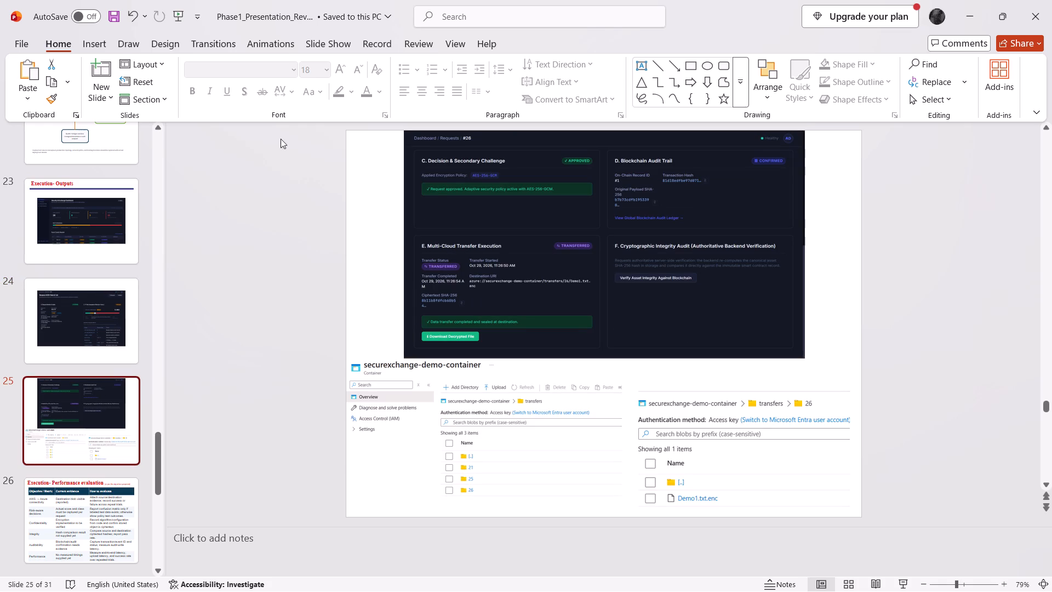
{"action": "left_click", "coordinate": [87, 51]}
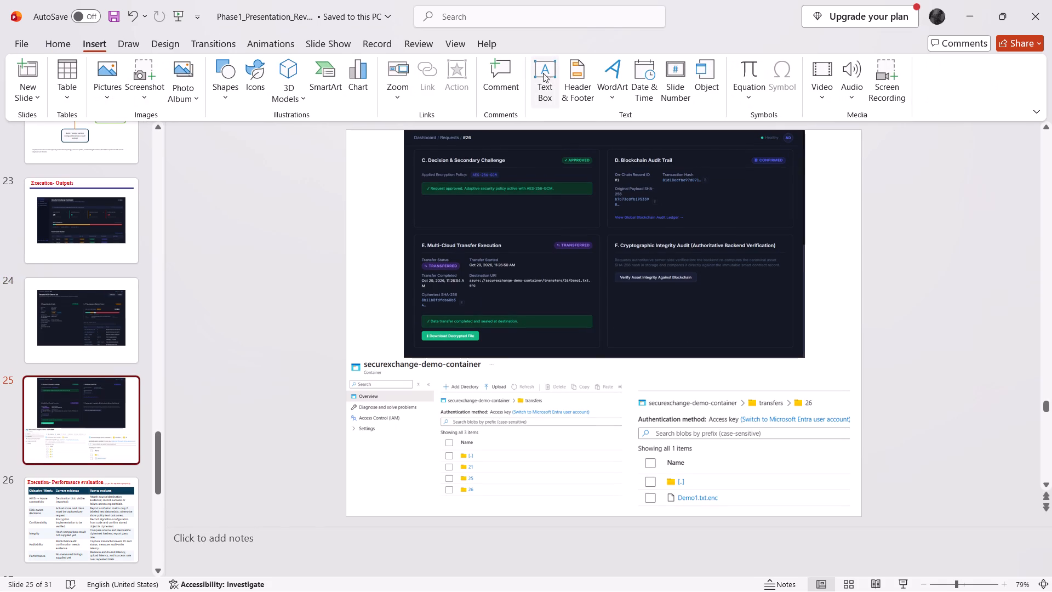
{"action": "left_click", "coordinate": [539, 60]}
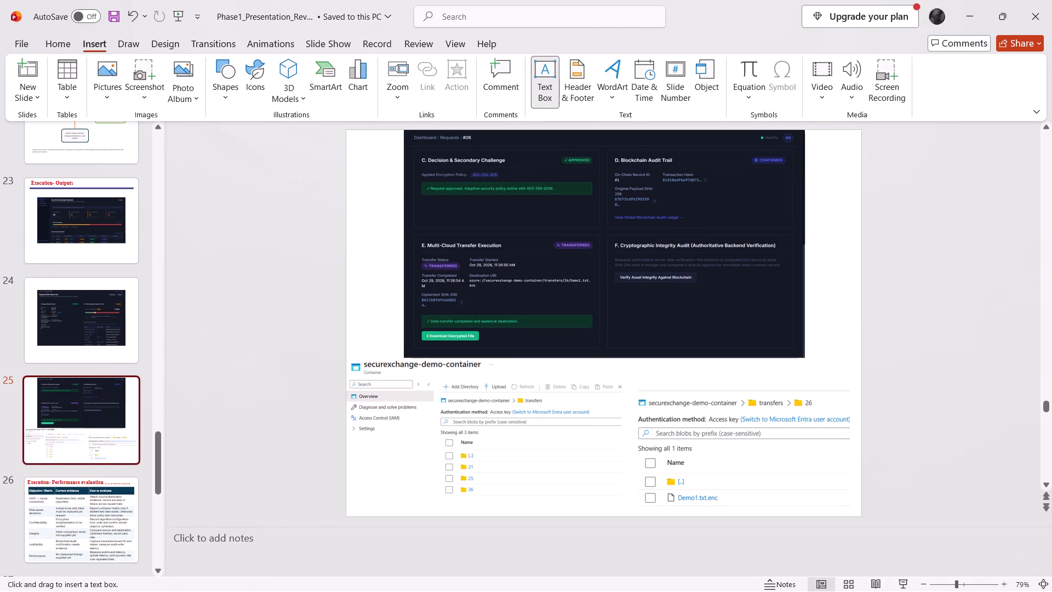
{"action": "left_click_drag", "start_coordinate": [398, 490], "coordinate": [593, 509]}
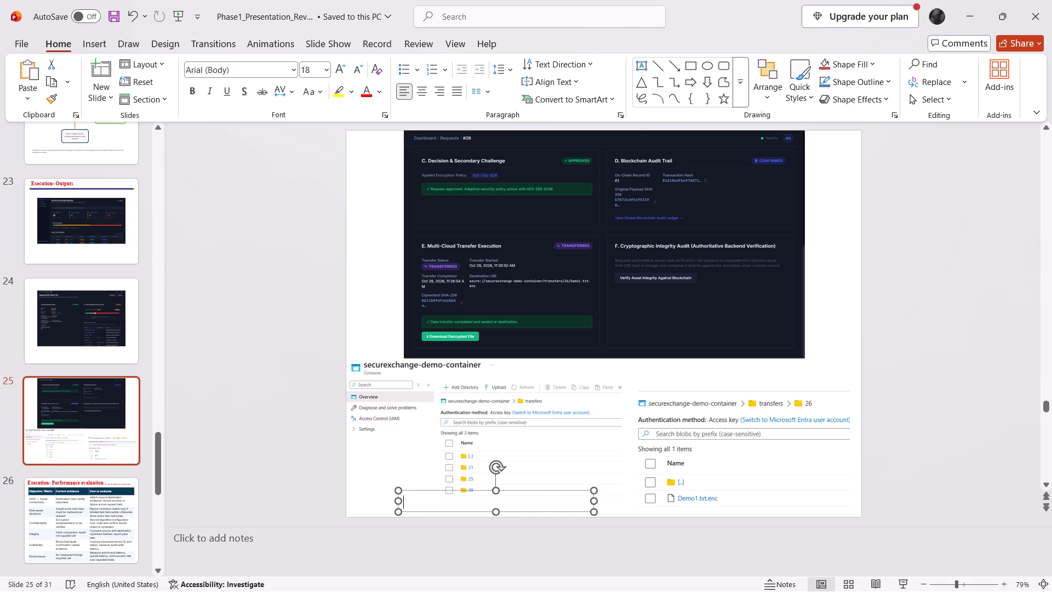
{"action": "type", "text": "SuccessFu"}
{"action": "key", "text": "BackSpace"}
{"action": "key", "text": "BackSpace"}
{"action": "type", "text": "fu"}
{"action": "type", "text": "l Transfer"}
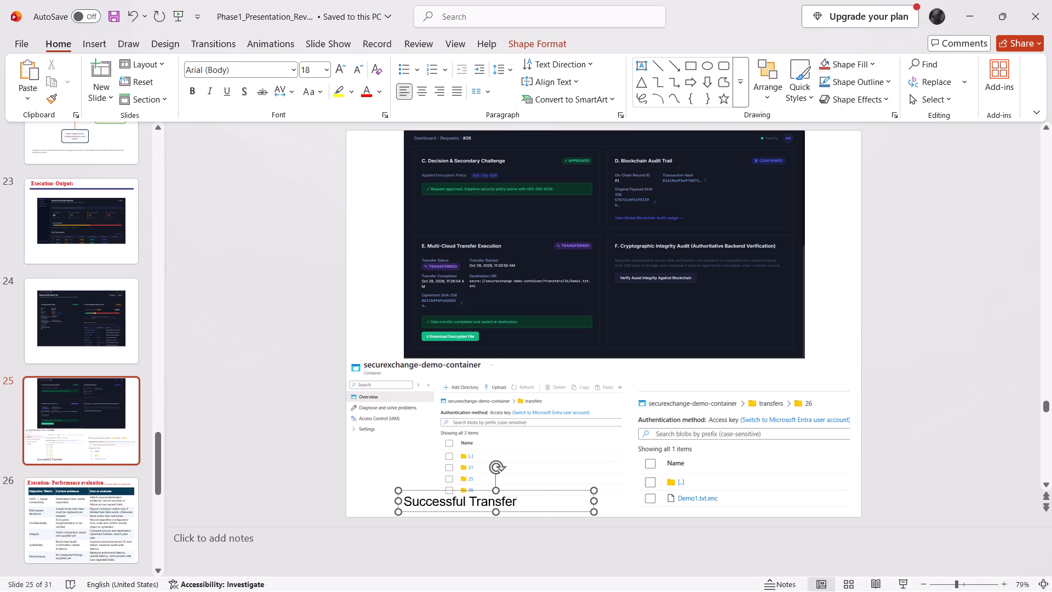
{"action": "left_click_drag", "start_coordinate": [574, 491], "coordinate": [659, 497]}
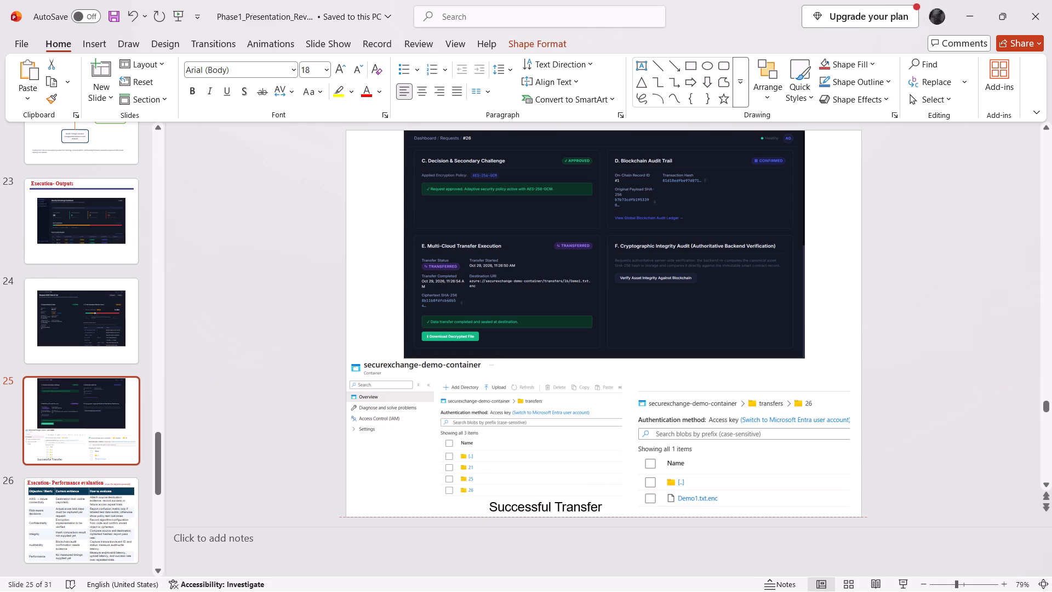
{"action": "left_click_drag", "start_coordinate": [659, 497], "coordinate": [690, 499]}
{"action": "left_click", "coordinate": [509, 448]}
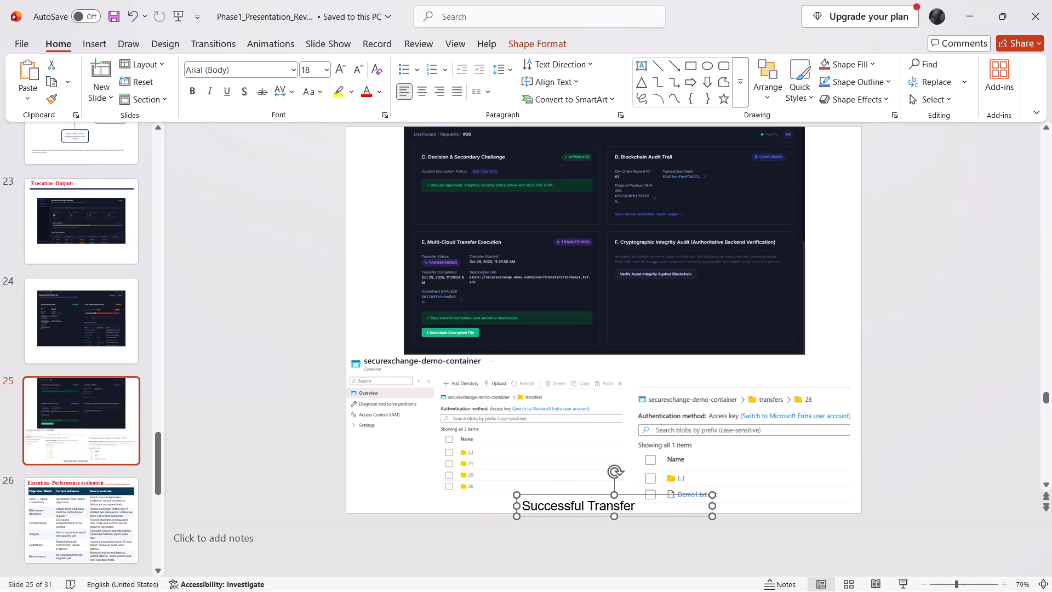
{"action": "left_click", "coordinate": [534, 270]}
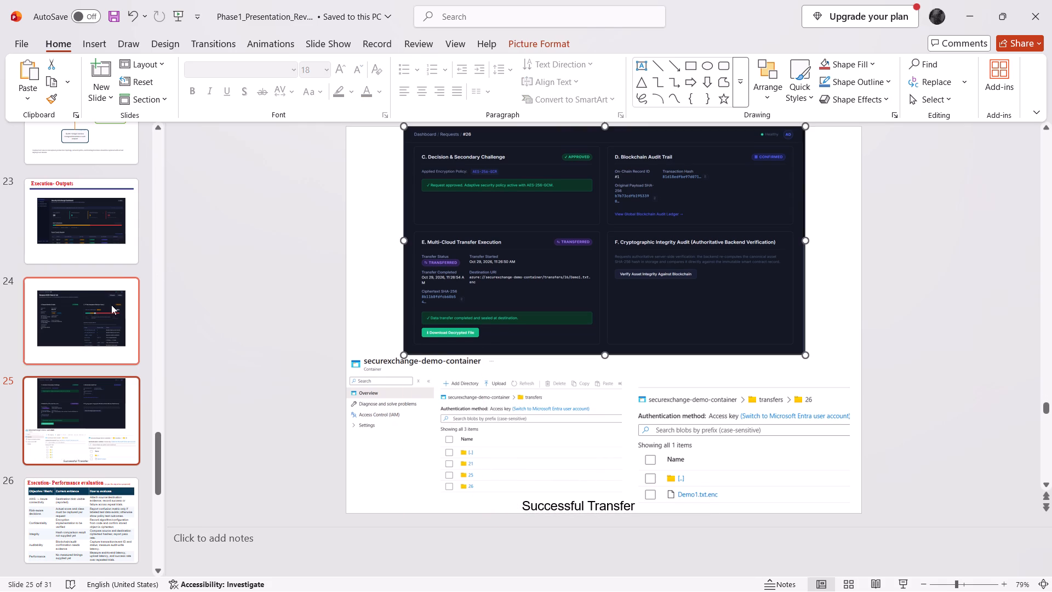
Review the output slides 23 to 25 and the remaining slides through the closing THANK YOU slide.
{"action": "left_click", "coordinate": [76, 338]}
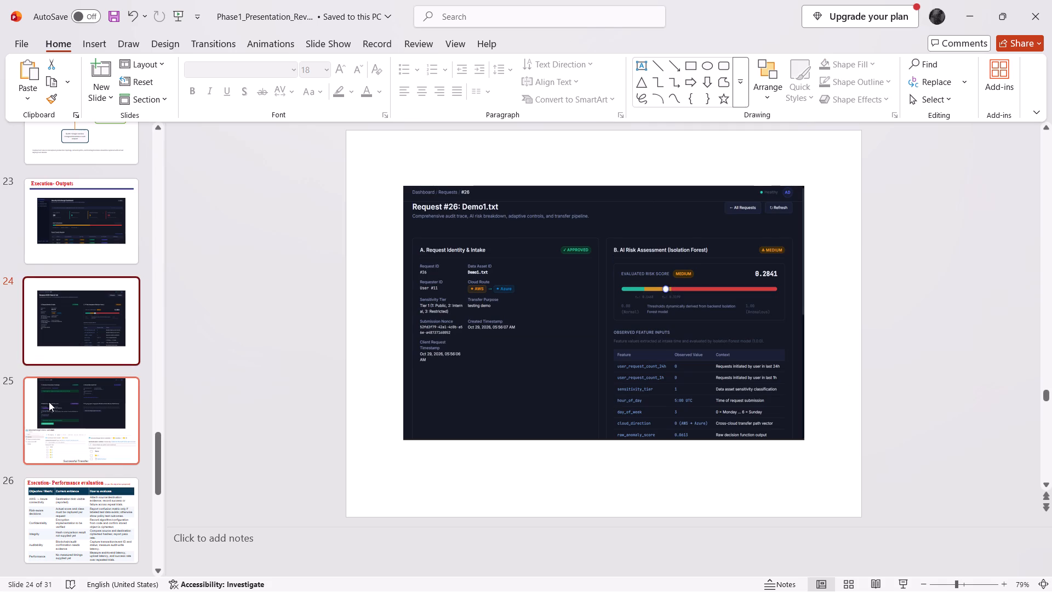
{"action": "left_click", "coordinate": [49, 402]}
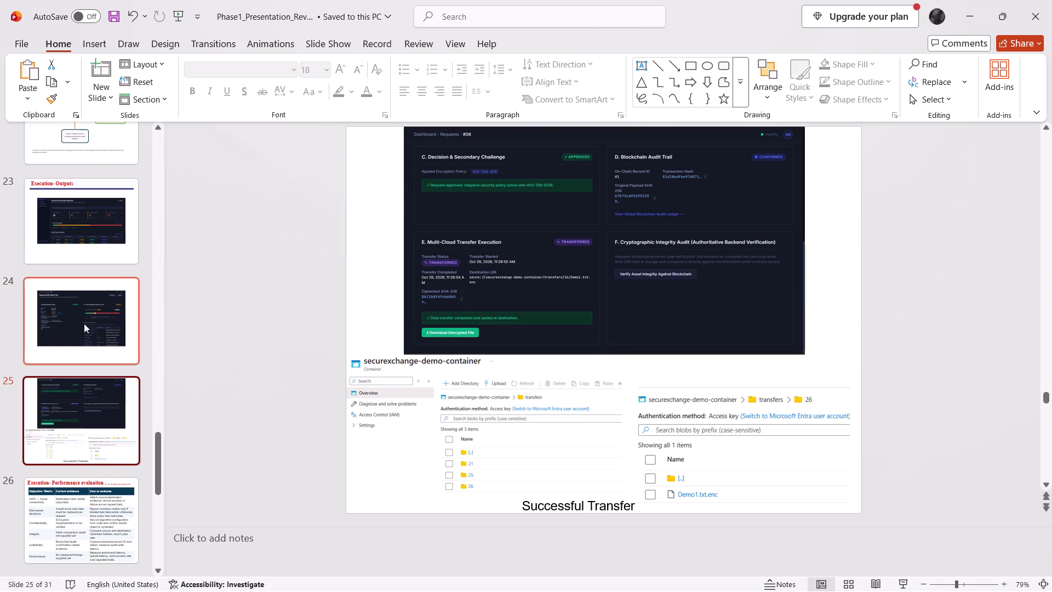
{"action": "left_click", "coordinate": [84, 323]}
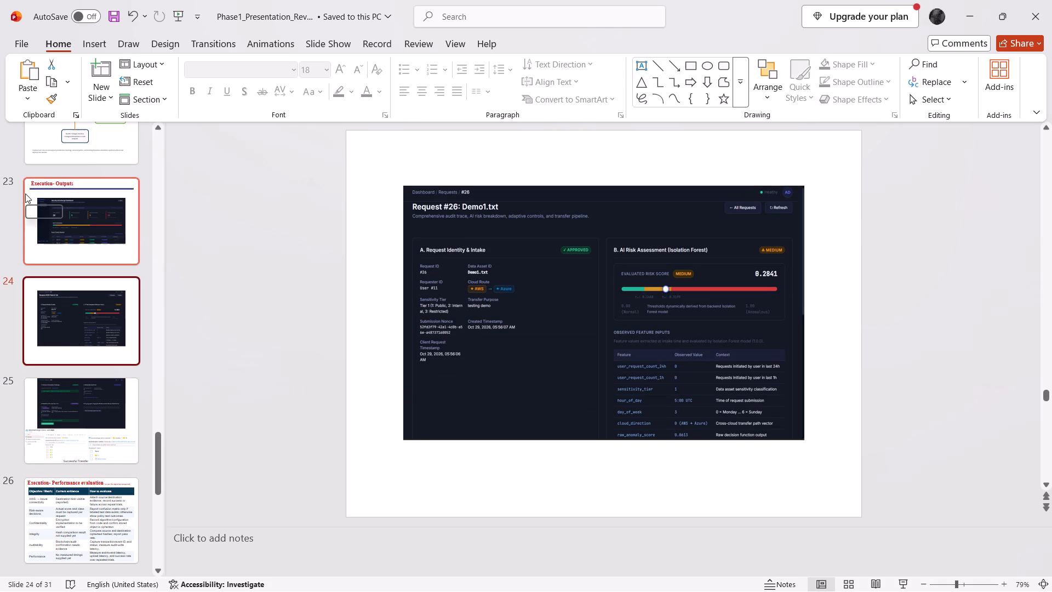
{"action": "left_click", "coordinate": [70, 251]}
{"action": "scroll", "coordinate": [163, 420], "scroll_direction": "down", "scroll_amount": 3}
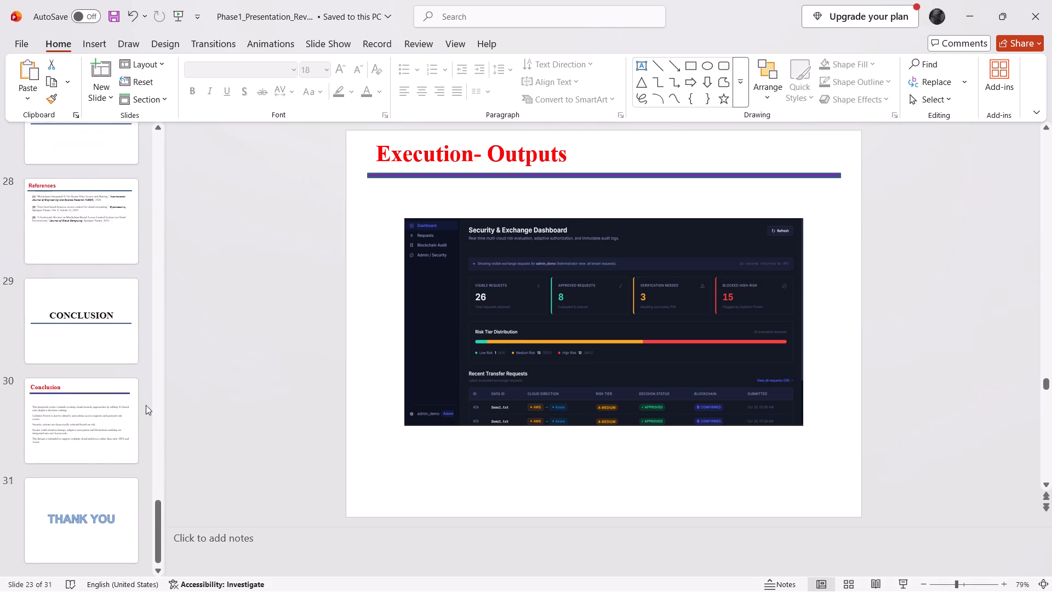
{"action": "scroll", "coordinate": [95, 304], "scroll_direction": "up", "scroll_amount": 1}
{"action": "left_click", "coordinate": [83, 249]}
{"action": "left_click", "coordinate": [63, 352]}
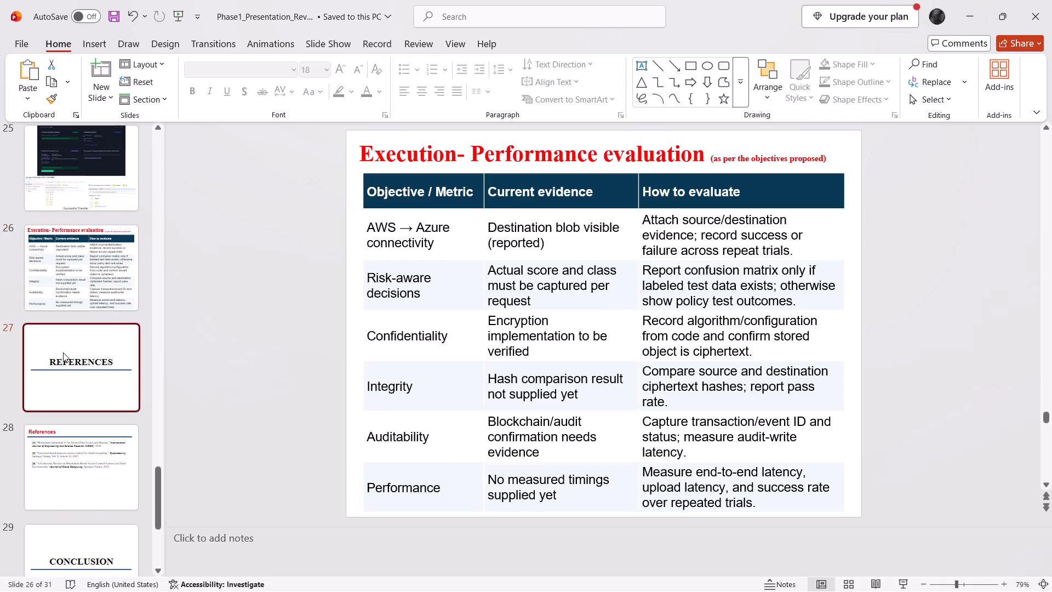
{"action": "left_click", "coordinate": [74, 466]}
{"action": "scroll", "coordinate": [74, 466], "scroll_direction": "down", "scroll_amount": 1}
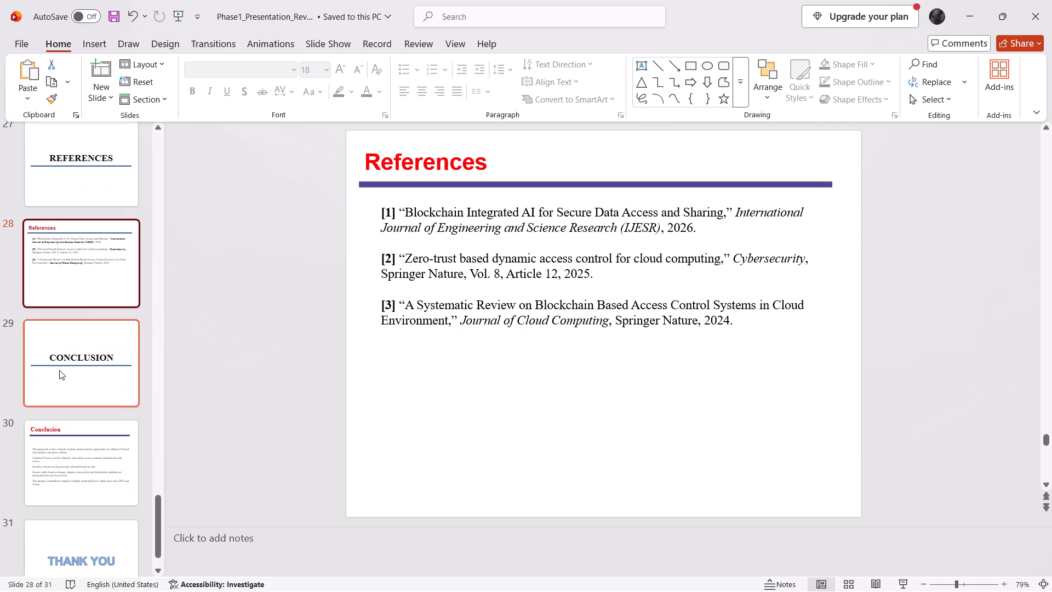
{"action": "left_click", "coordinate": [59, 370]}
{"action": "left_click", "coordinate": [70, 459]}
{"action": "scroll", "coordinate": [70, 459], "scroll_direction": "down", "scroll_amount": 1}
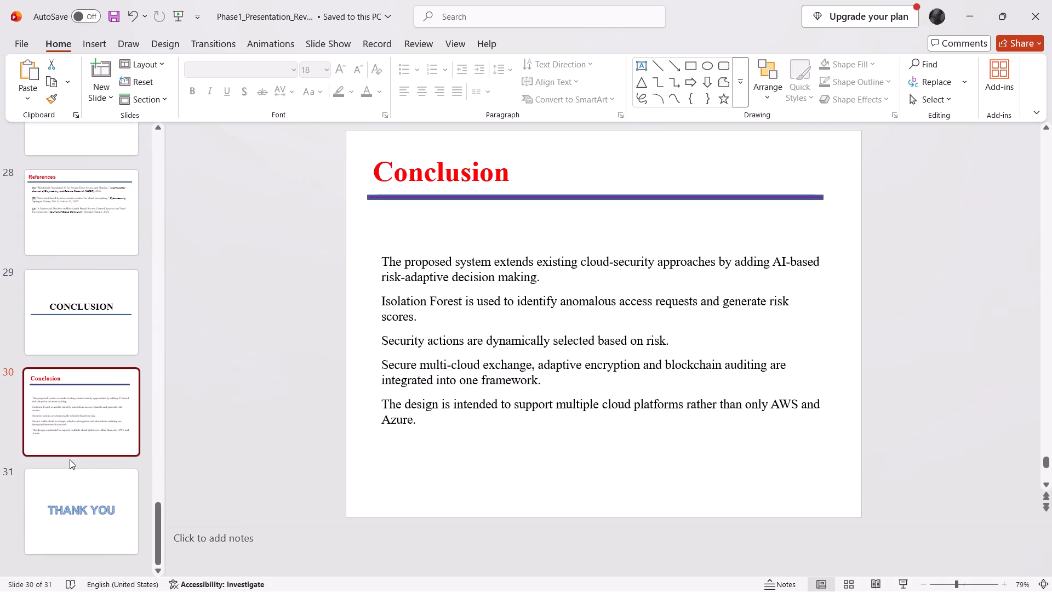
{"action": "left_click", "coordinate": [101, 498]}
{"action": "scroll", "coordinate": [111, 358], "scroll_direction": "up", "scroll_amount": 8}
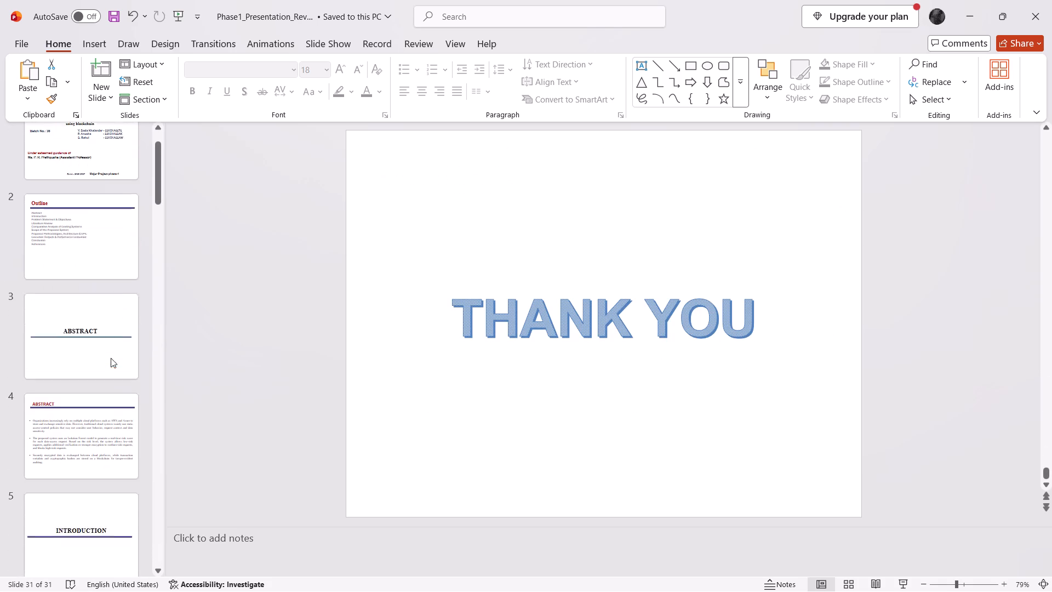
Review the opening slides from the title slide through the Comparative Analysis of Existing Systems on slide 12.
{"action": "left_click", "coordinate": [116, 175]}
{"action": "scroll", "coordinate": [116, 175], "scroll_direction": "up", "scroll_amount": 1}
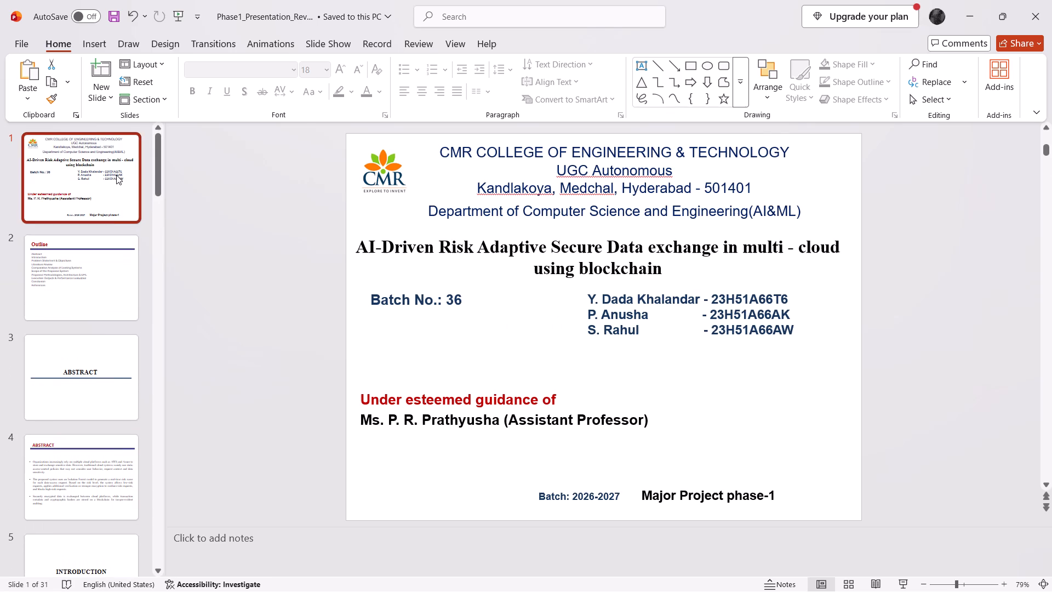
{"action": "left_click", "coordinate": [79, 322]}
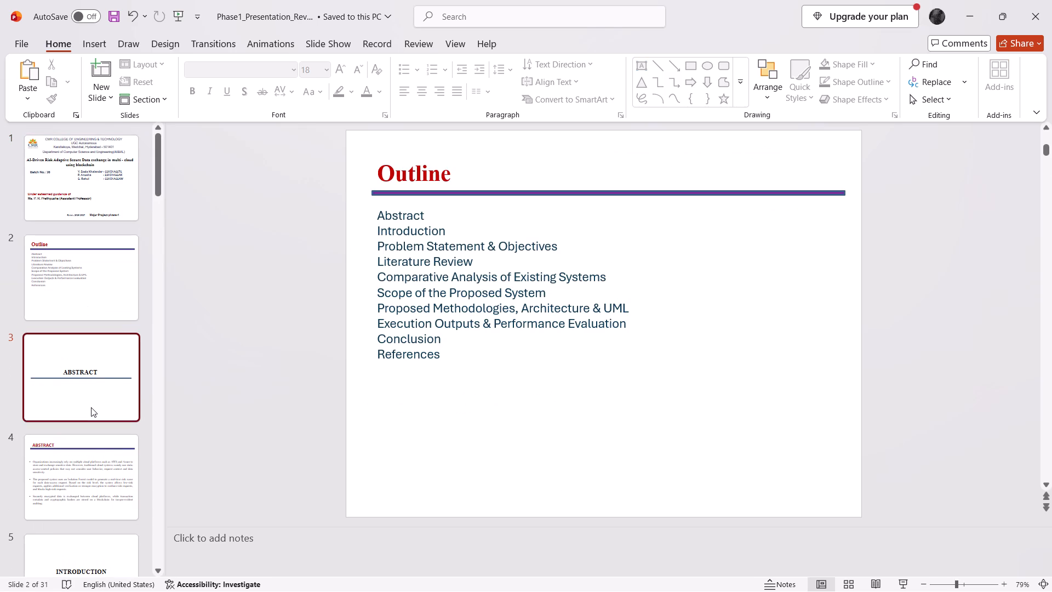
{"action": "left_click", "coordinate": [91, 407]}
{"action": "left_click", "coordinate": [85, 501]}
{"action": "scroll", "coordinate": [85, 501], "scroll_direction": "down", "scroll_amount": 1}
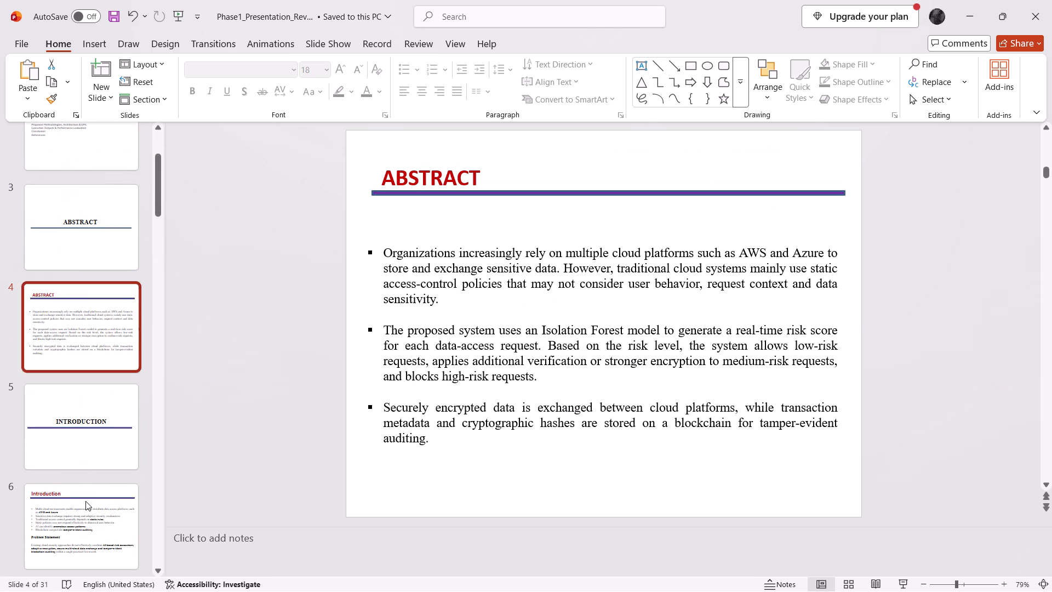
{"action": "left_click", "coordinate": [82, 420]}
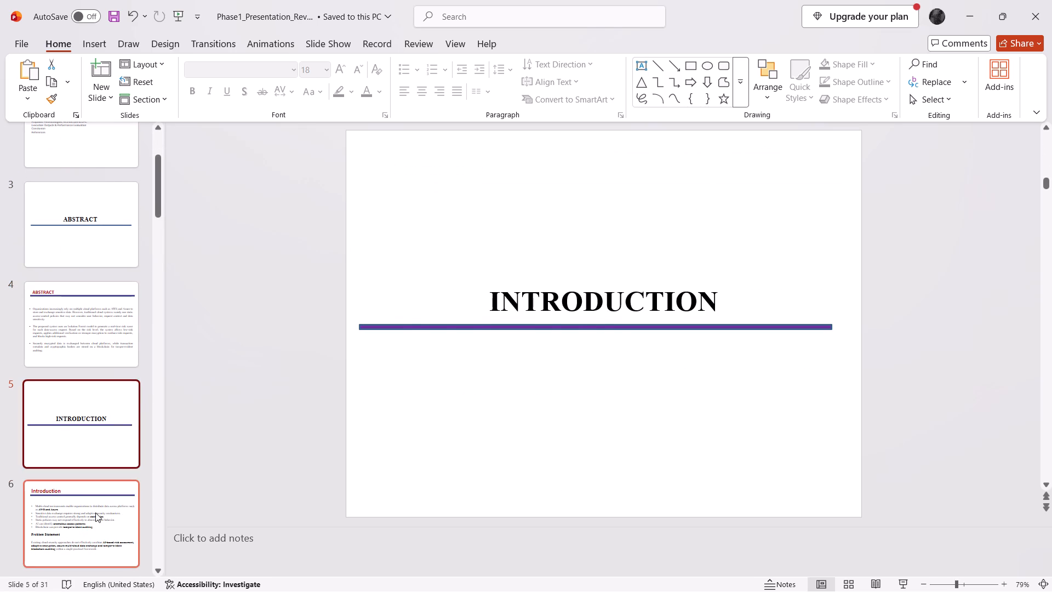
{"action": "left_click", "coordinate": [95, 513]}
{"action": "scroll", "coordinate": [95, 513], "scroll_direction": "down", "scroll_amount": 1}
{"action": "left_click", "coordinate": [79, 382]}
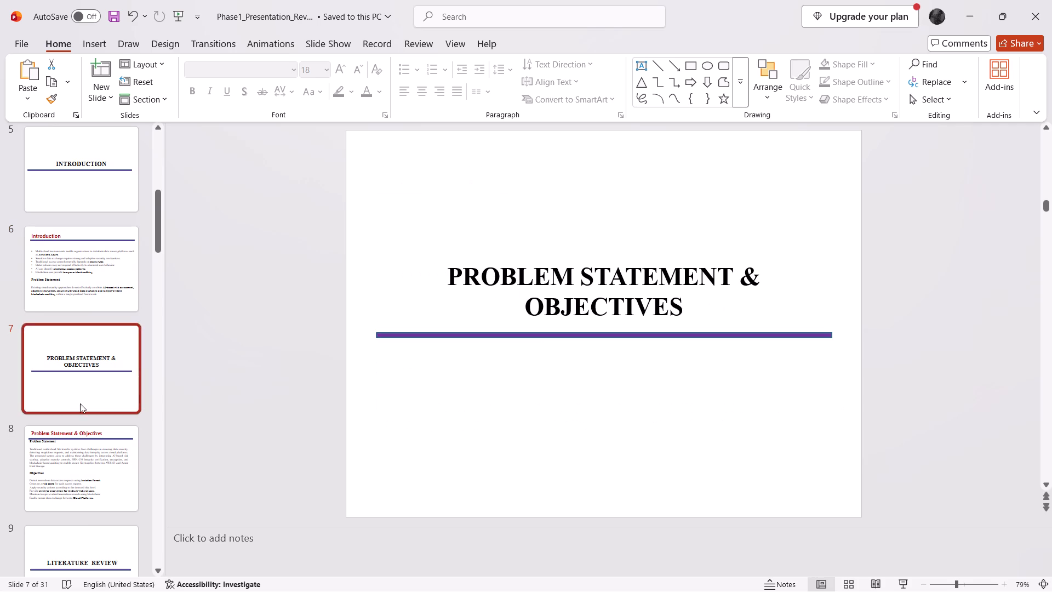
{"action": "left_click", "coordinate": [75, 454]}
{"action": "scroll", "coordinate": [75, 454], "scroll_direction": "down", "scroll_amount": 2}
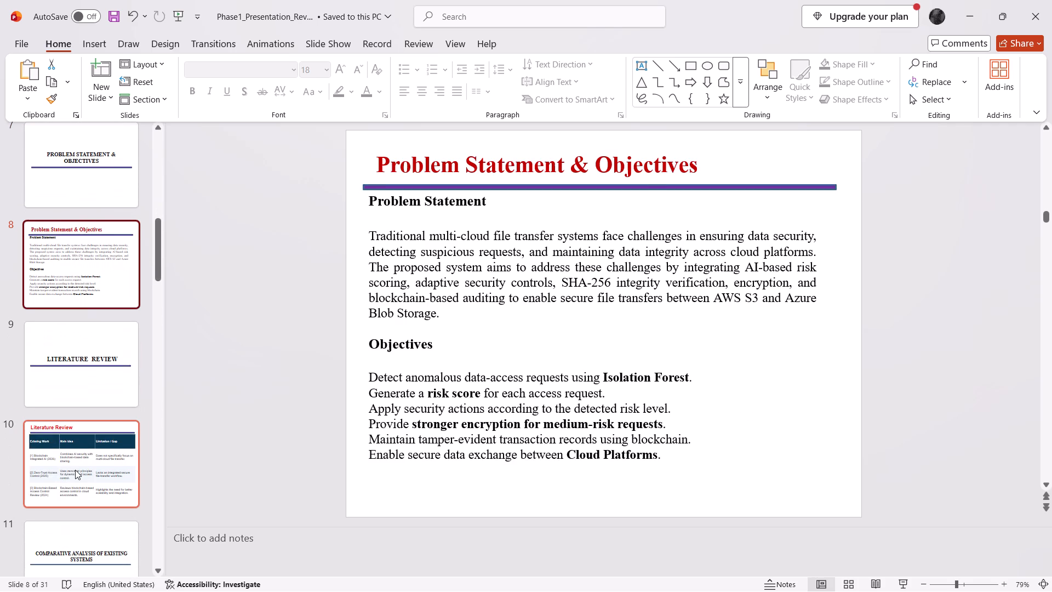
{"action": "left_click", "coordinate": [75, 470]}
{"action": "scroll", "coordinate": [75, 470], "scroll_direction": "down", "scroll_amount": 1}
{"action": "left_click", "coordinate": [63, 375]}
{"action": "scroll", "coordinate": [63, 375], "scroll_direction": "down", "scroll_amount": 2}
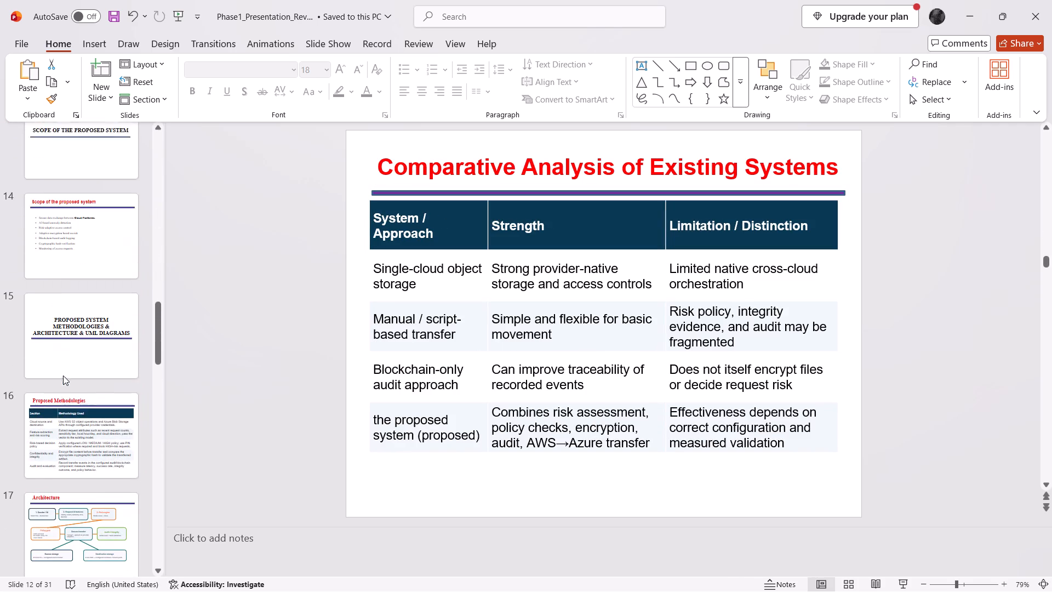
Review the scope, methodologies, architecture and UML diagram slides through the sequence diagram on slide 20.
{"action": "left_click", "coordinate": [64, 283]}
{"action": "left_click", "coordinate": [59, 211]}
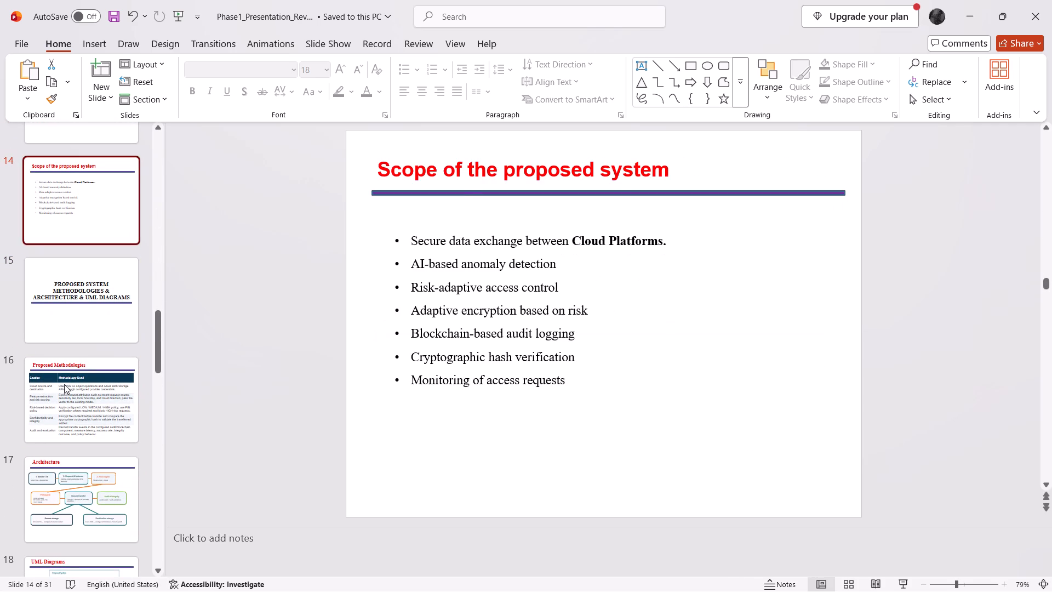
{"action": "left_click", "coordinate": [70, 406]}
{"action": "scroll", "coordinate": [70, 406], "scroll_direction": "down", "scroll_amount": 1}
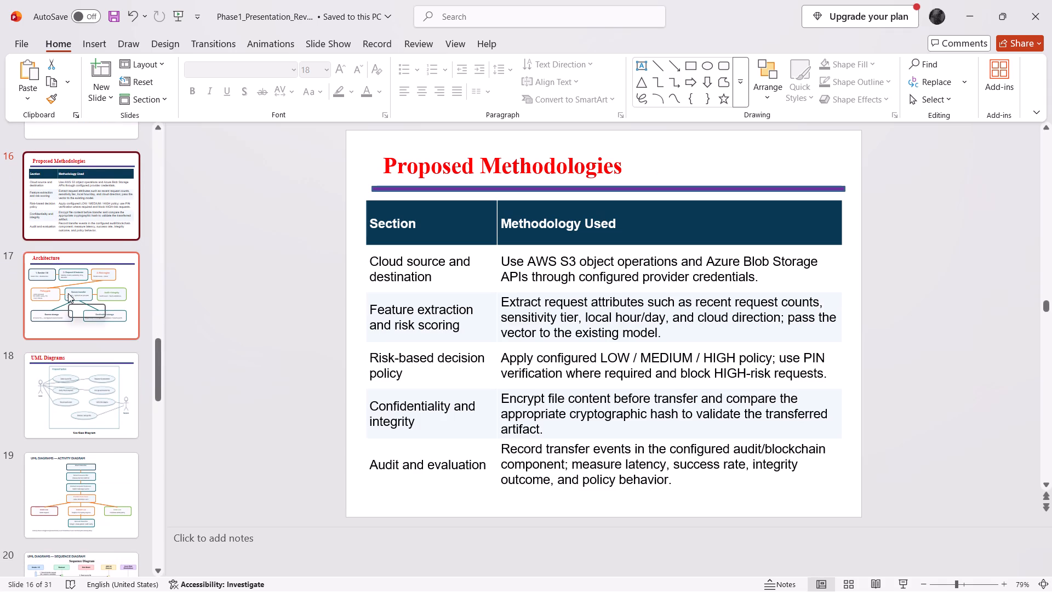
{"action": "left_click", "coordinate": [598, 318]}
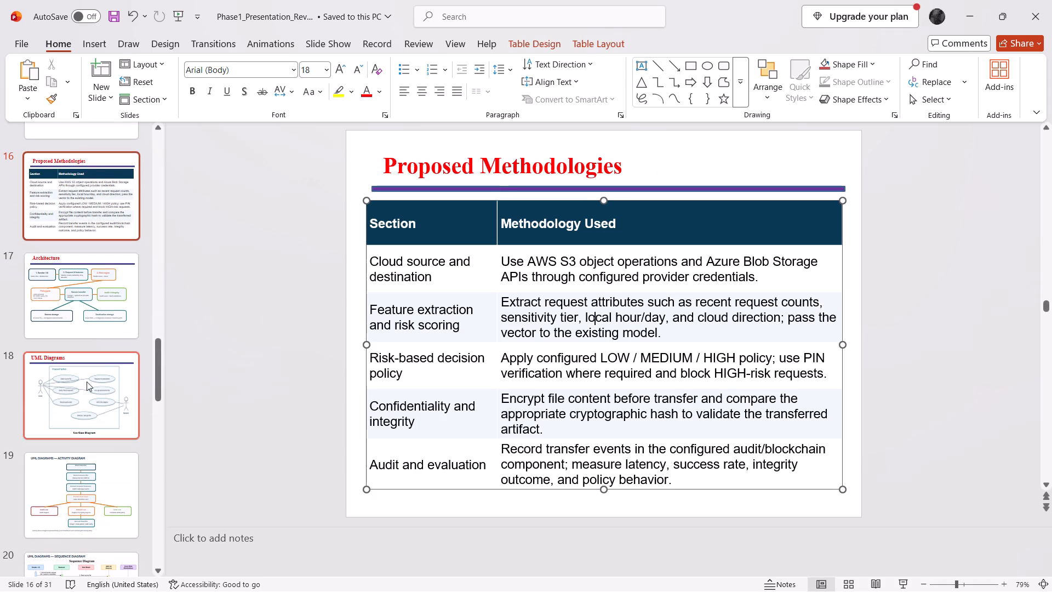
{"action": "left_click", "coordinate": [94, 303]}
{"action": "left_click", "coordinate": [102, 388]}
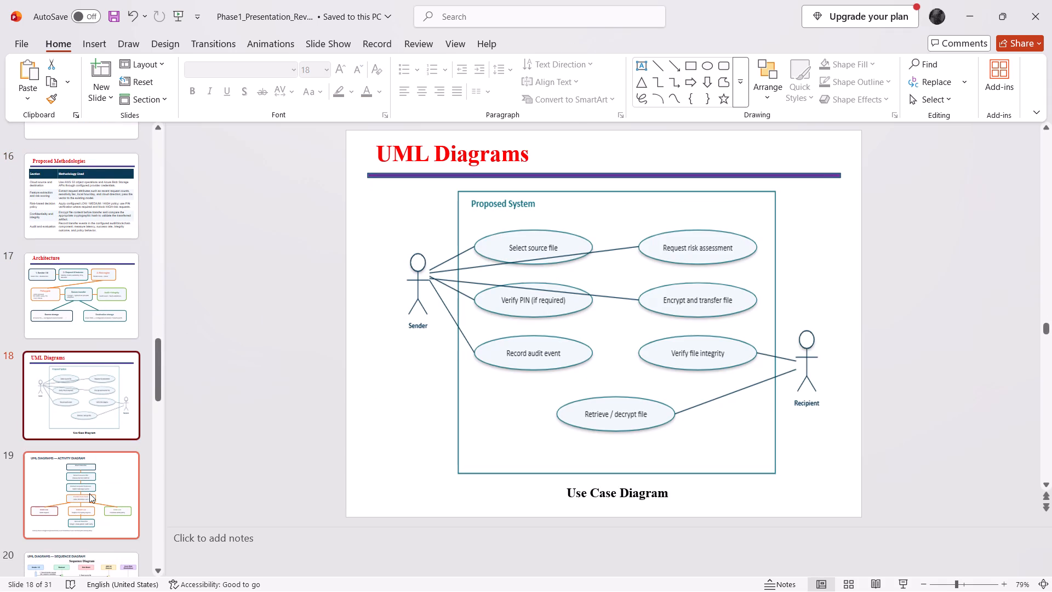
{"action": "left_click", "coordinate": [89, 493]}
{"action": "scroll", "coordinate": [89, 493], "scroll_direction": "down", "scroll_amount": 1}
{"action": "left_click", "coordinate": [83, 398]}
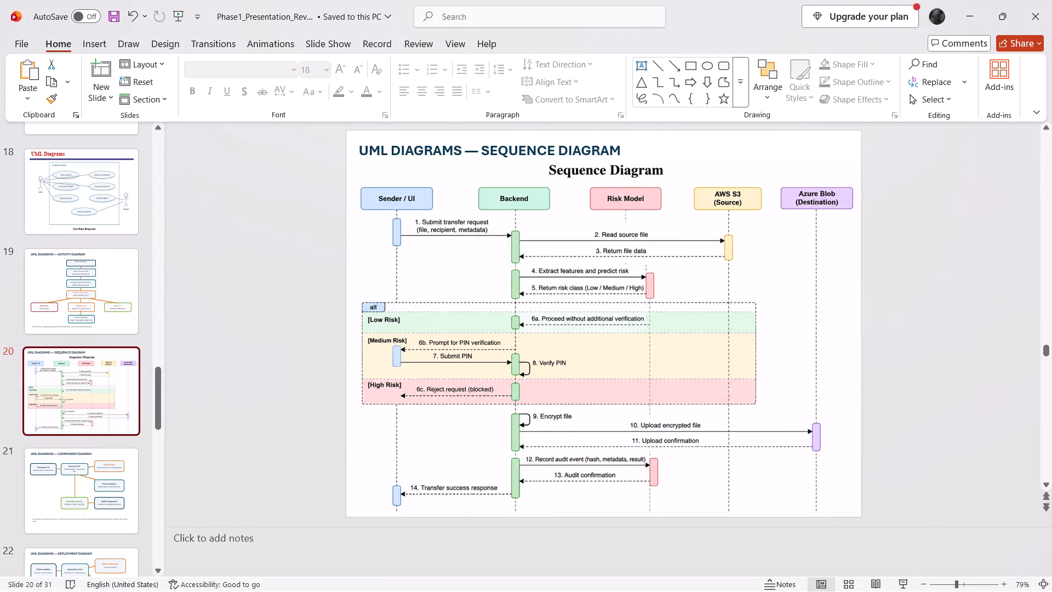
Clear the "Components are logical modules" note below the component diagram on slide 21.
{"action": "left_click", "coordinate": [71, 492]}
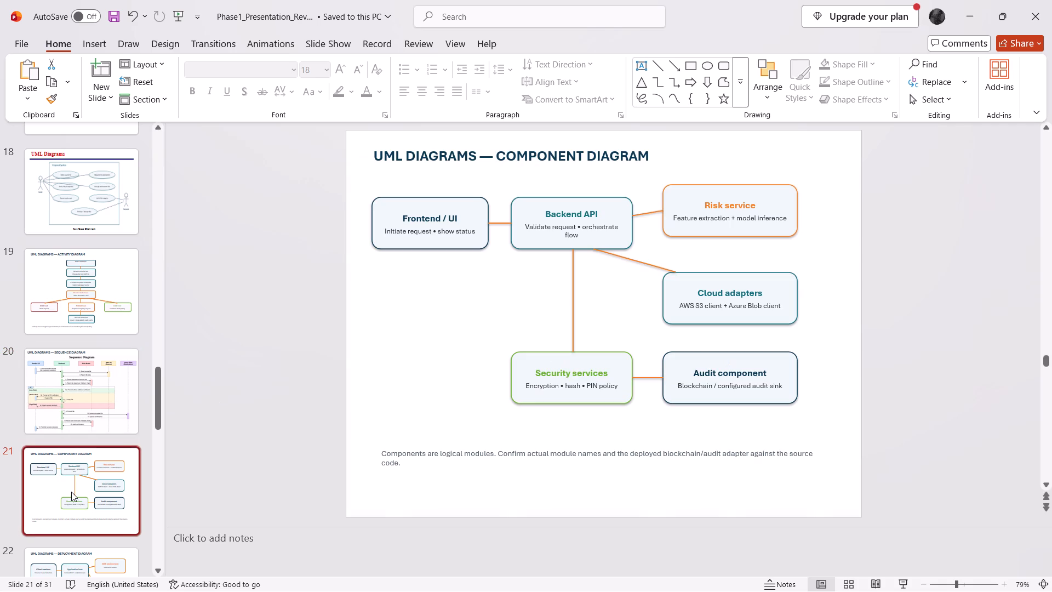
{"action": "scroll", "coordinate": [71, 492], "scroll_direction": "down", "scroll_amount": 1}
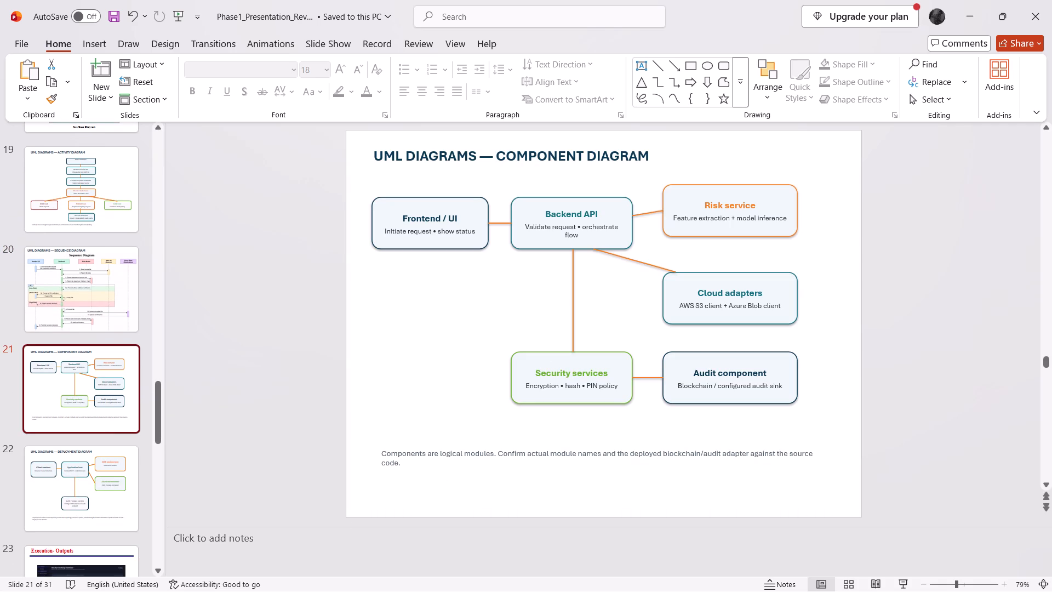
{"action": "left_click", "coordinate": [404, 456]}
{"action": "key", "text": "ctrl+a"}
{"action": "key", "text": "BackSpace"}
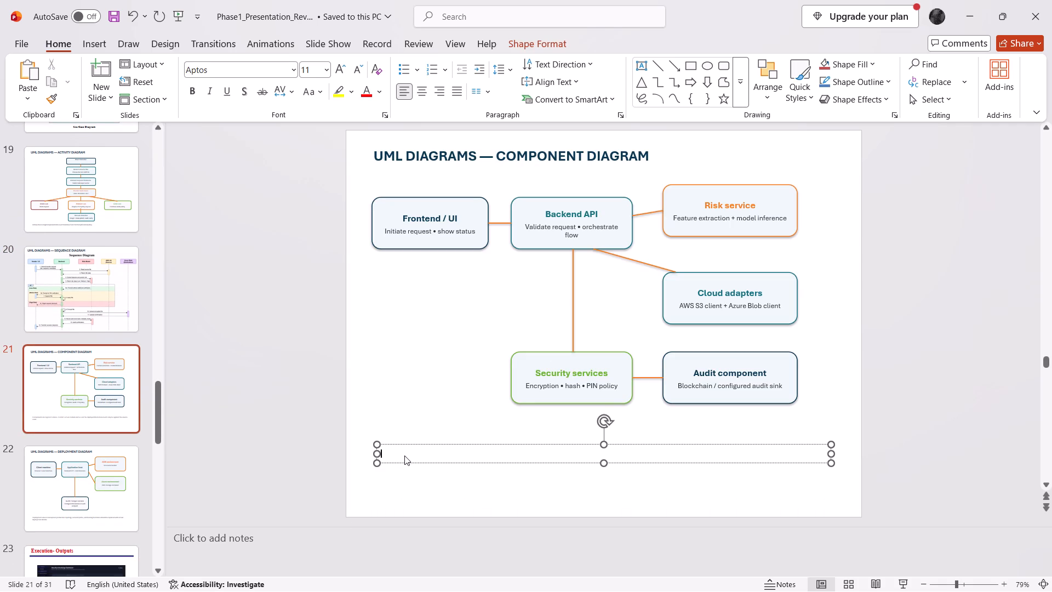
Clear the "Deployment view is conceptual" note below the deployment diagram on slide 22.
{"action": "left_click", "coordinate": [104, 525]}
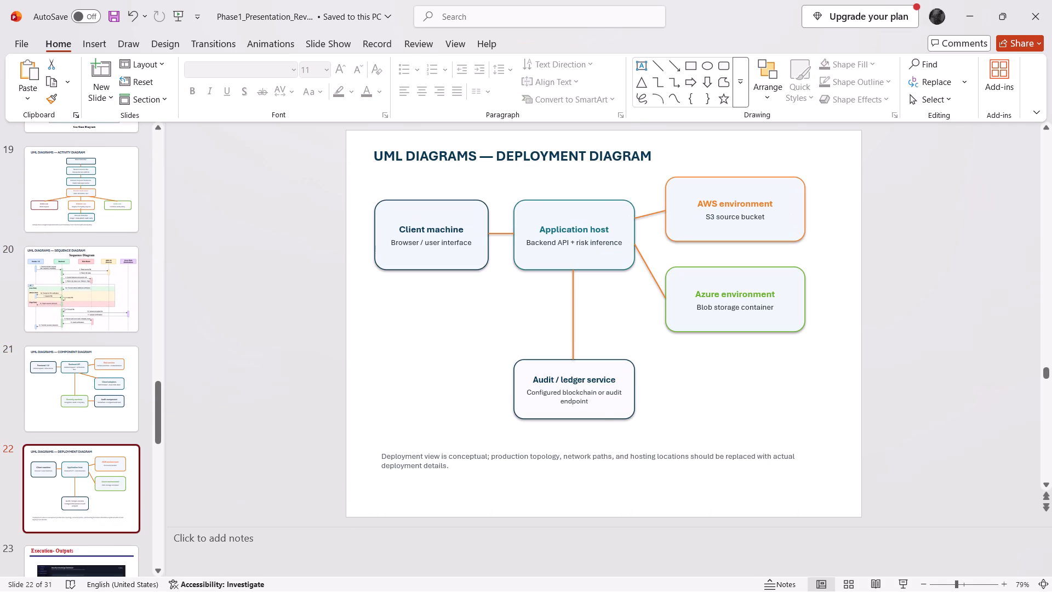
{"action": "left_click", "coordinate": [442, 462]}
{"action": "key", "text": "ctrl+a"}
{"action": "key", "text": "BackSpace"}
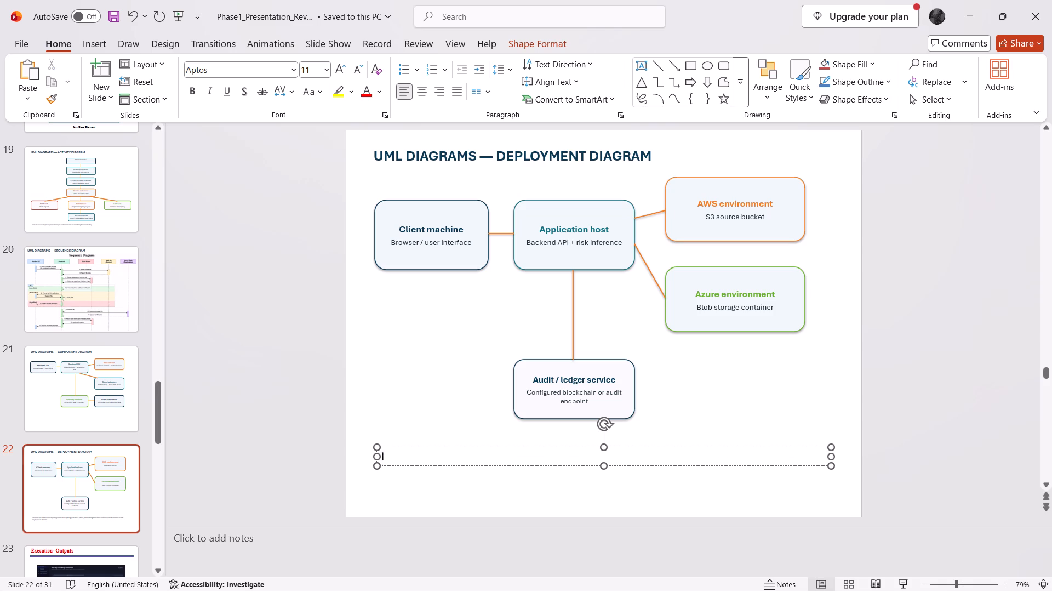
{"action": "scroll", "coordinate": [102, 482], "scroll_direction": "up", "scroll_amount": 1}
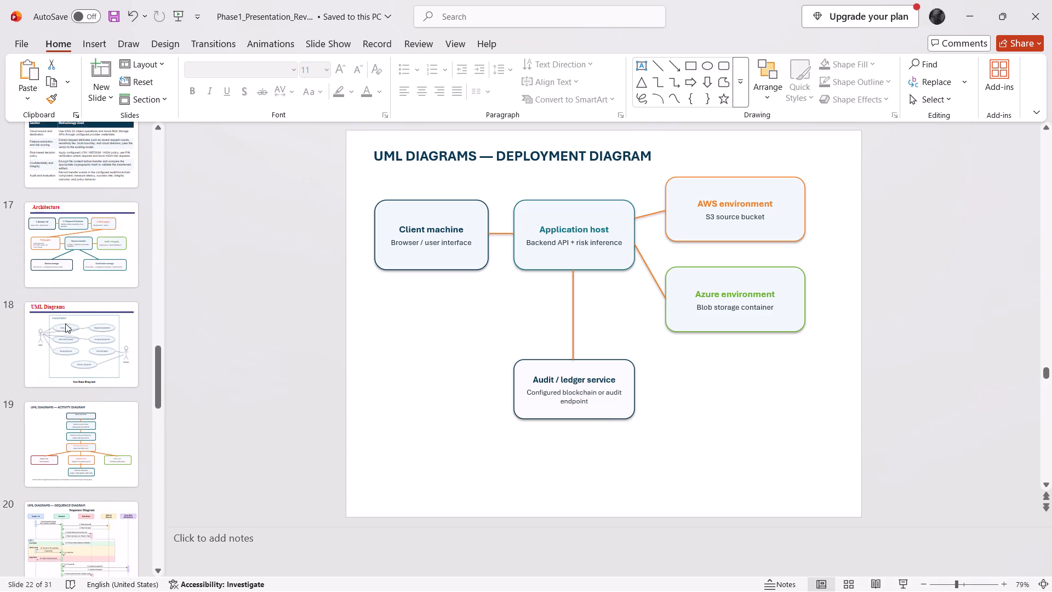
Clear the "Activity flow is a logical representation" note below the activity diagram on slide 19.
{"action": "left_click", "coordinate": [90, 308]}
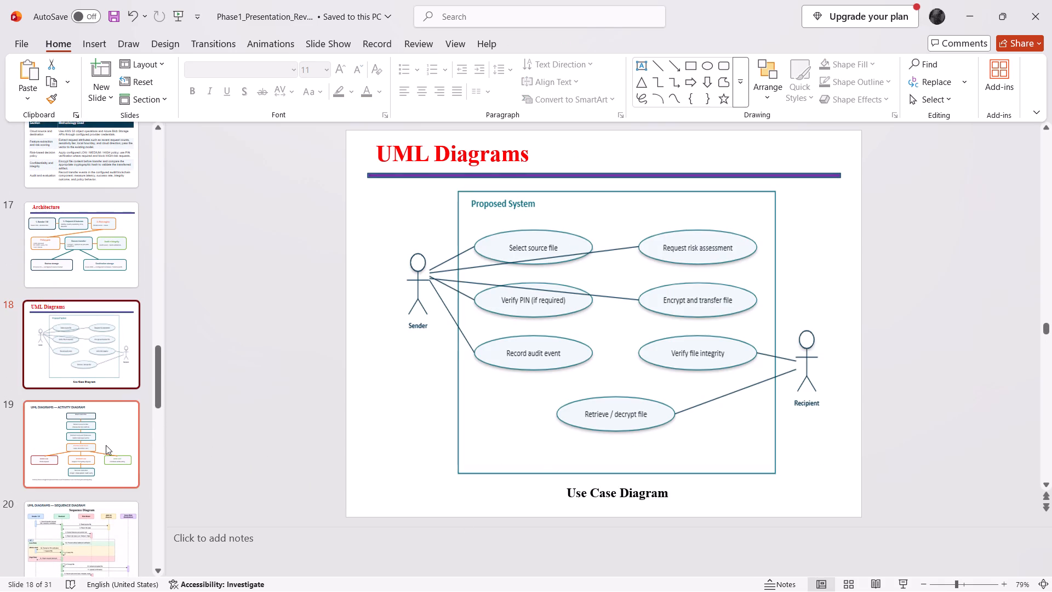
{"action": "left_click", "coordinate": [106, 445]}
{"action": "left_click", "coordinate": [477, 483]}
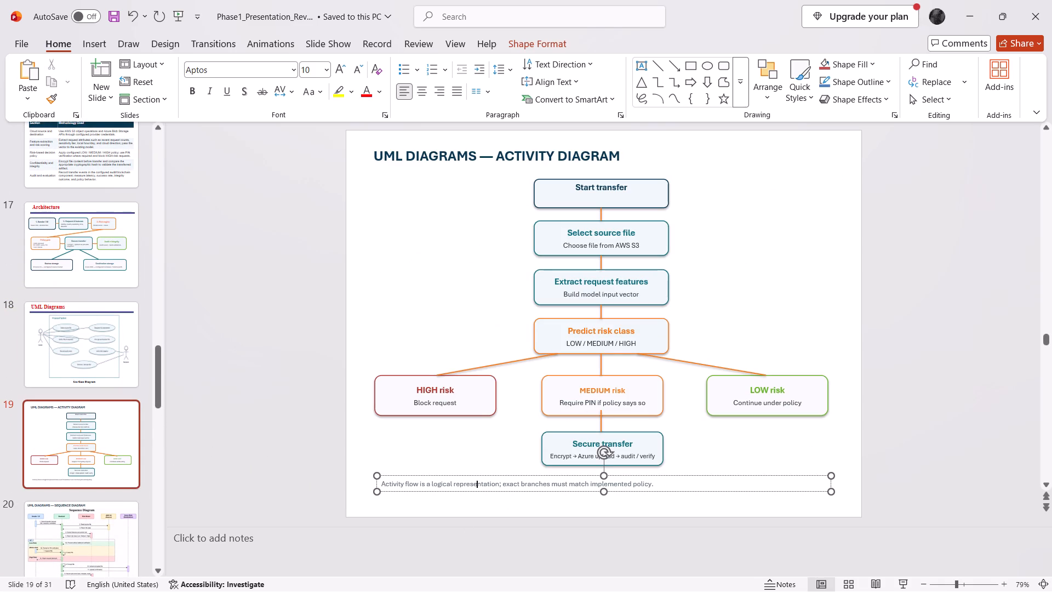
{"action": "key", "text": "ctrl+a"}
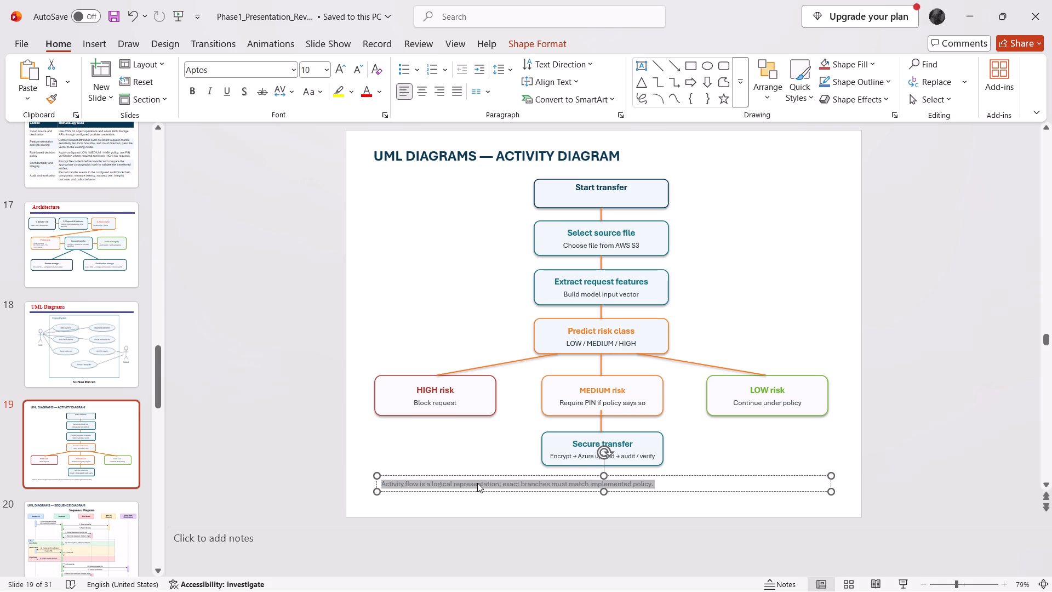
{"action": "key", "text": "BackSpace"}
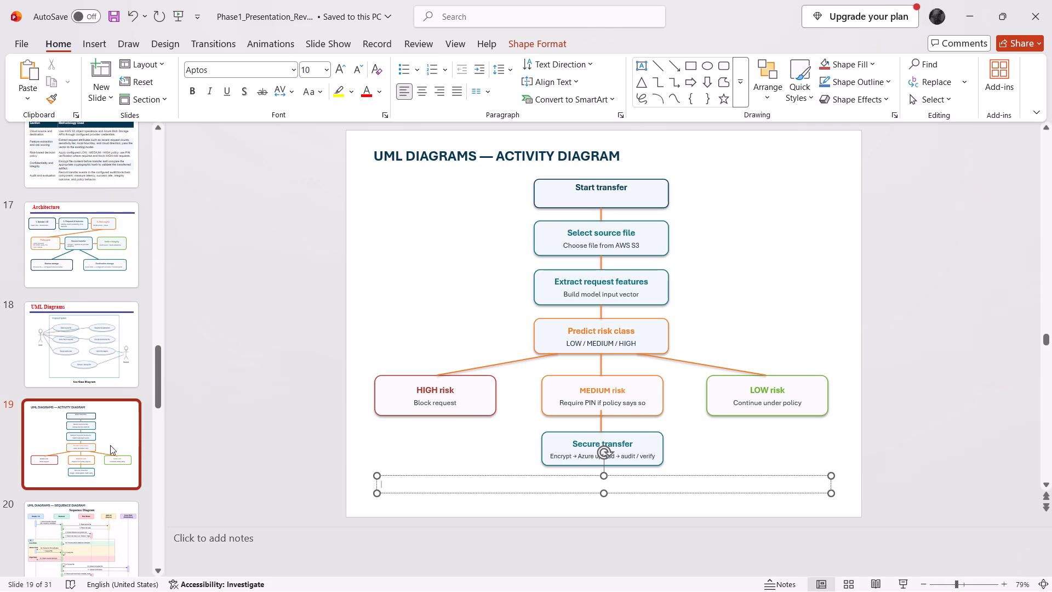
Review the closing slides from Execution- Outputs on slide 23 through the Thank You slide.
{"action": "scroll", "coordinate": [110, 445], "scroll_direction": "down", "scroll_amount": 2}
{"action": "left_click", "coordinate": [89, 332]}
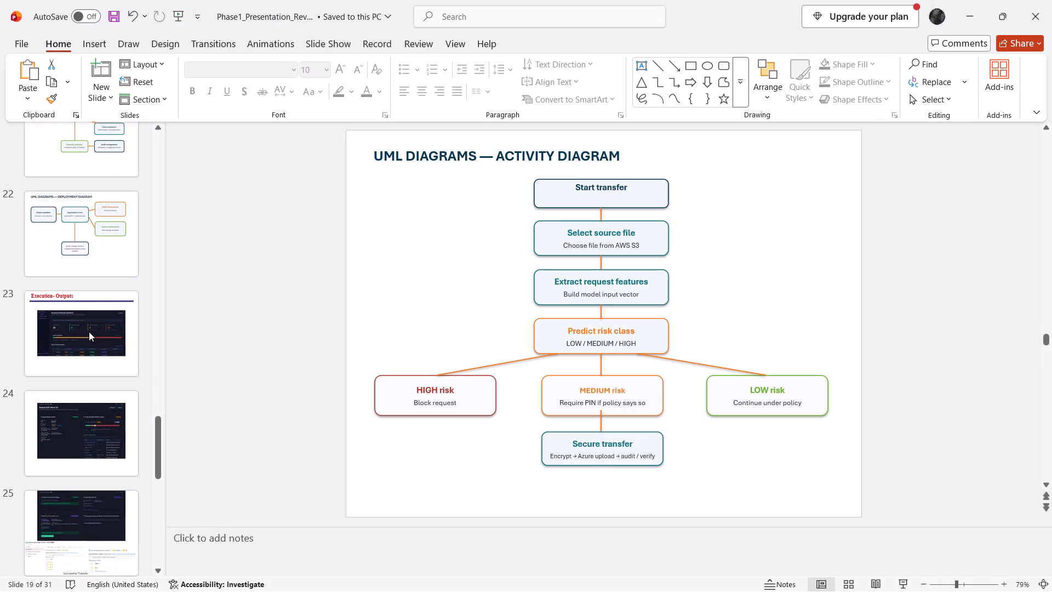
{"action": "left_click", "coordinate": [89, 332]}
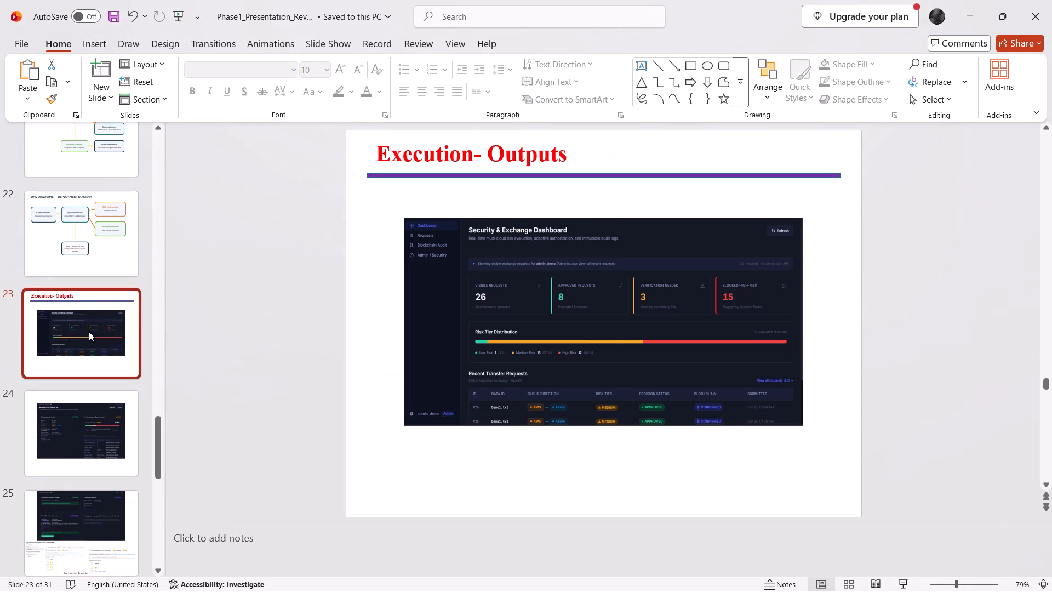
{"action": "key", "text": "Down"}
{"action": "key", "text": "Down"}
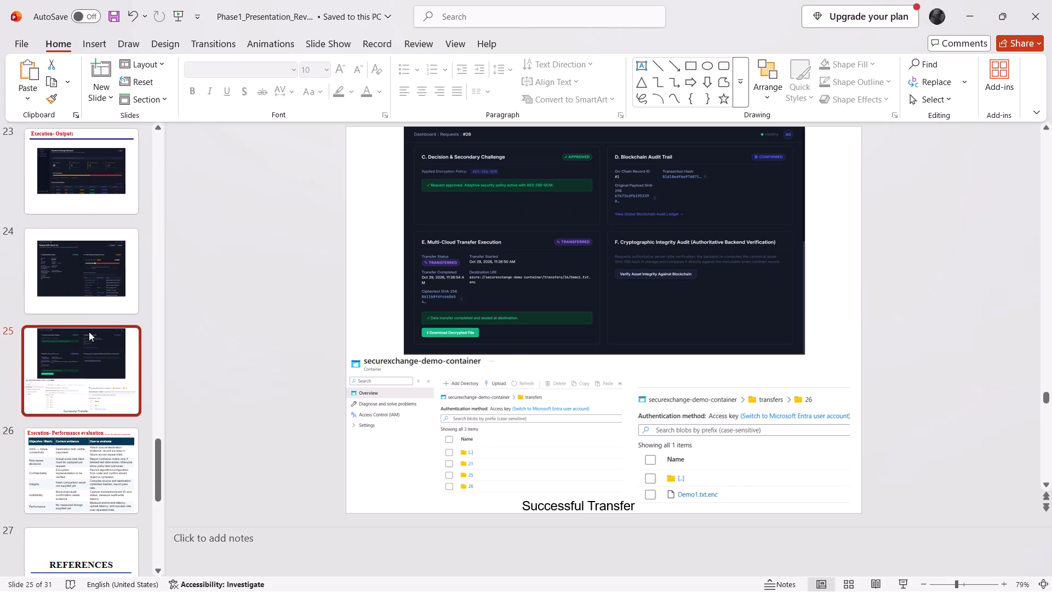
{"action": "key", "text": "Down"}
{"action": "key", "text": "Down"}
{"action": "key", "text": "Down"}
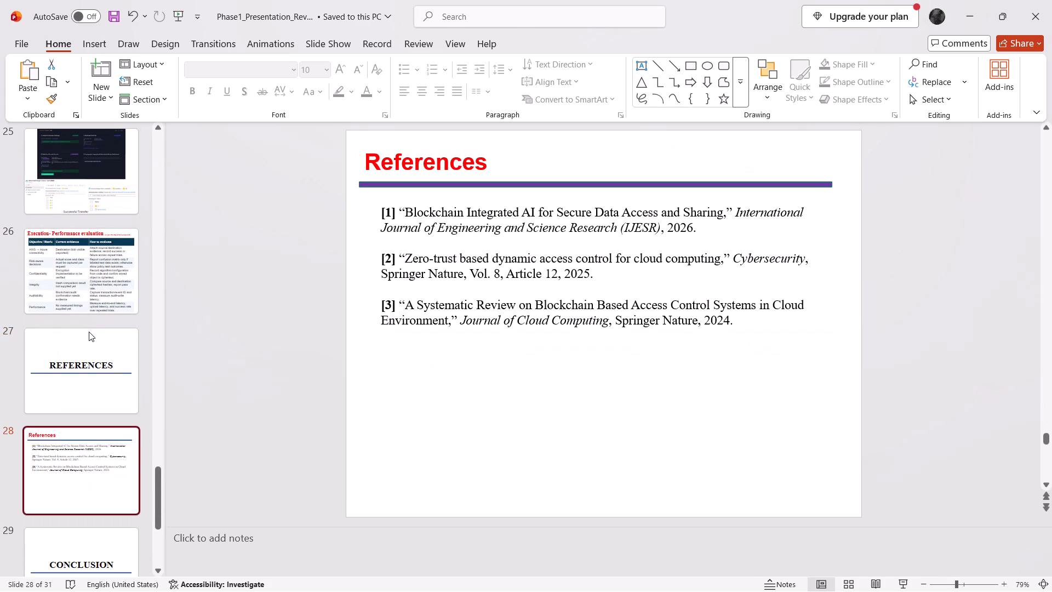
{"action": "key", "text": "Down"}
{"action": "key", "text": "Down"}
{"action": "key", "text": "Down"}
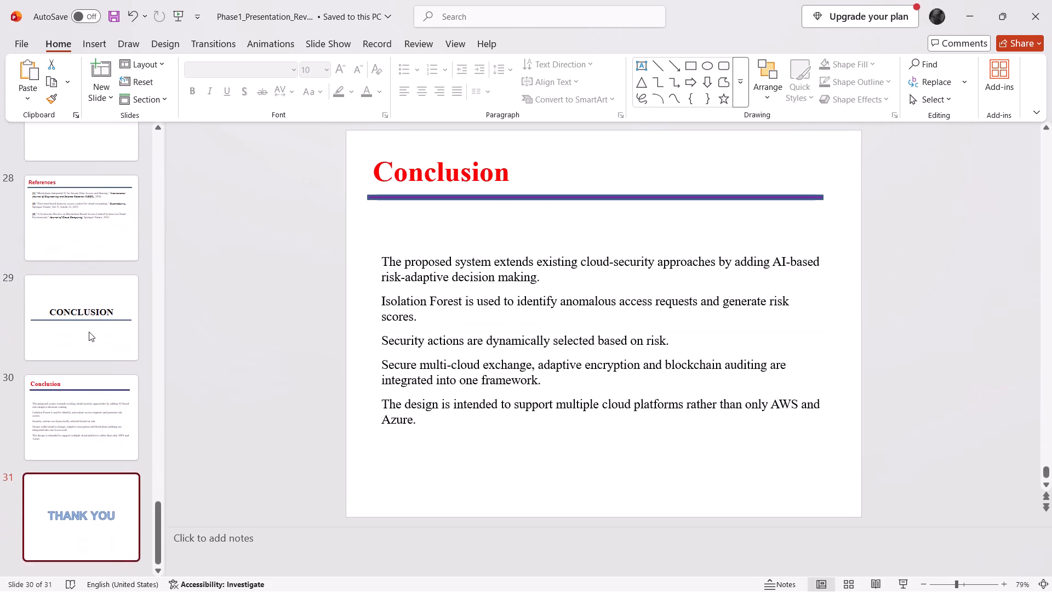
Return to the title slide and save the Phase 1 presentation.
{"action": "key", "text": "Up"}
{"action": "key", "text": "Up"}
{"action": "key", "text": "Up"}
{"action": "key", "text": "Up"}
{"action": "key", "text": "Up"}
{"action": "key", "text": "Up"}
{"action": "key", "text": "Up"}
{"action": "key", "text": "Up"}
{"action": "key", "text": "Up"}
{"action": "key", "text": "Up"}
{"action": "key", "text": "Up"}
{"action": "key", "text": "Up"}
{"action": "key", "text": "Up"}
{"action": "key", "text": "Up"}
{"action": "key", "text": "Up"}
{"action": "key", "text": "Up"}
{"action": "key", "text": "Up"}
{"action": "key", "text": "Up"}
{"action": "key", "text": "Up"}
{"action": "key", "text": "Up"}
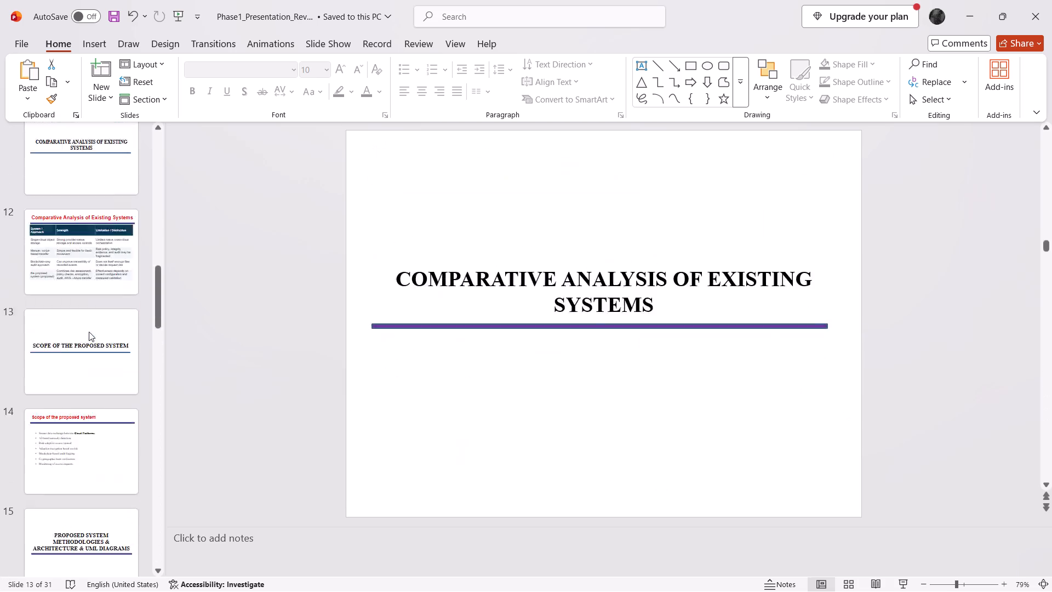
{"action": "key", "text": "ctrl+s"}
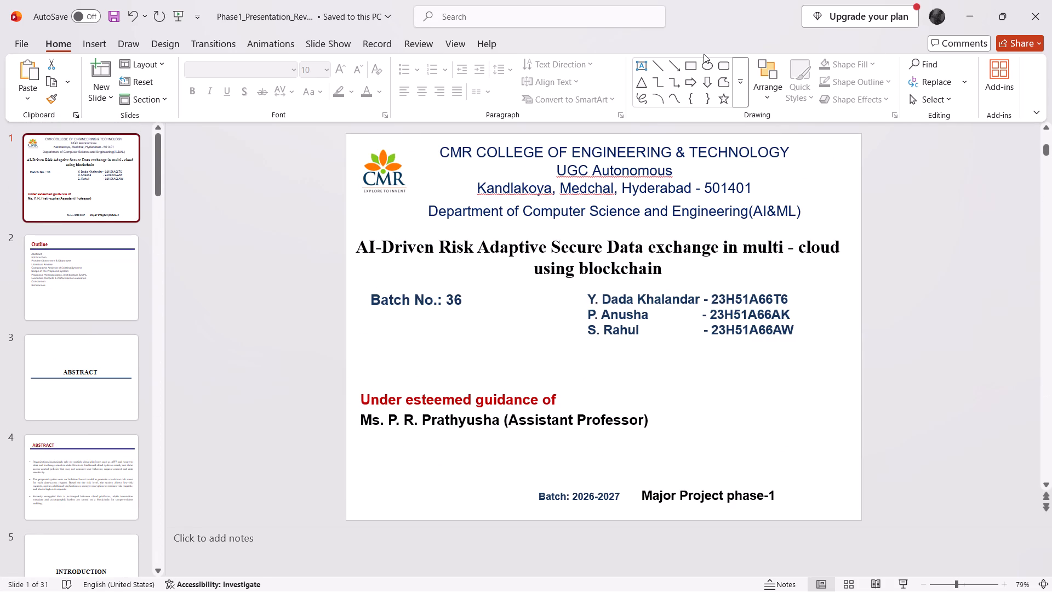
Close the finished presentation, the Screenshots folder window and the browser showing the SecureXchange dashboard.
{"action": "left_click", "coordinate": [1020, 24]}
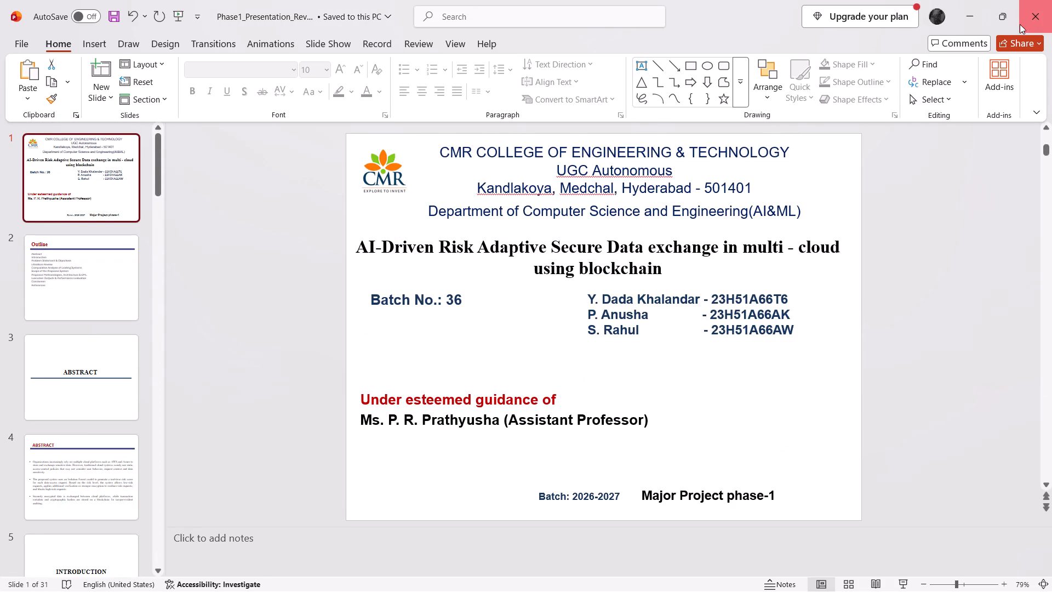
{"action": "left_click", "coordinate": [1051, 0]}
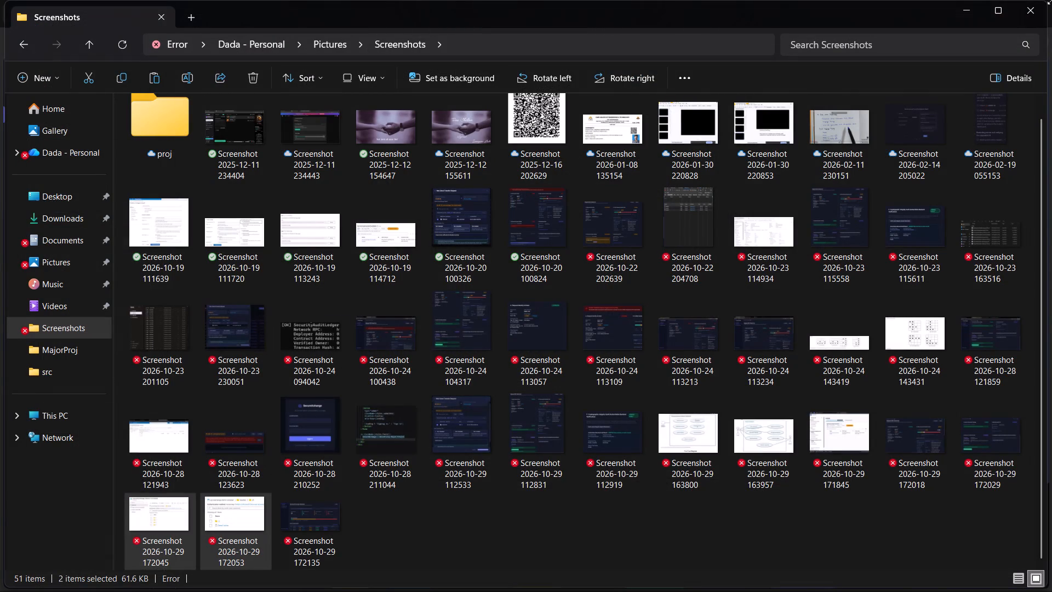
{"action": "left_click", "coordinate": [1038, 5]}
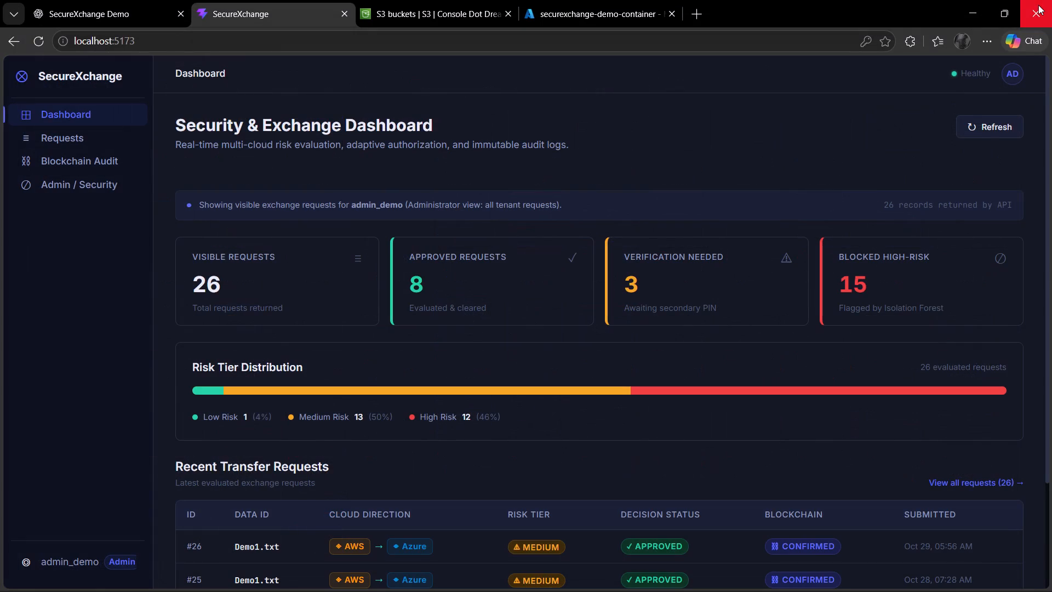
{"action": "left_click", "coordinate": [1038, 5]}
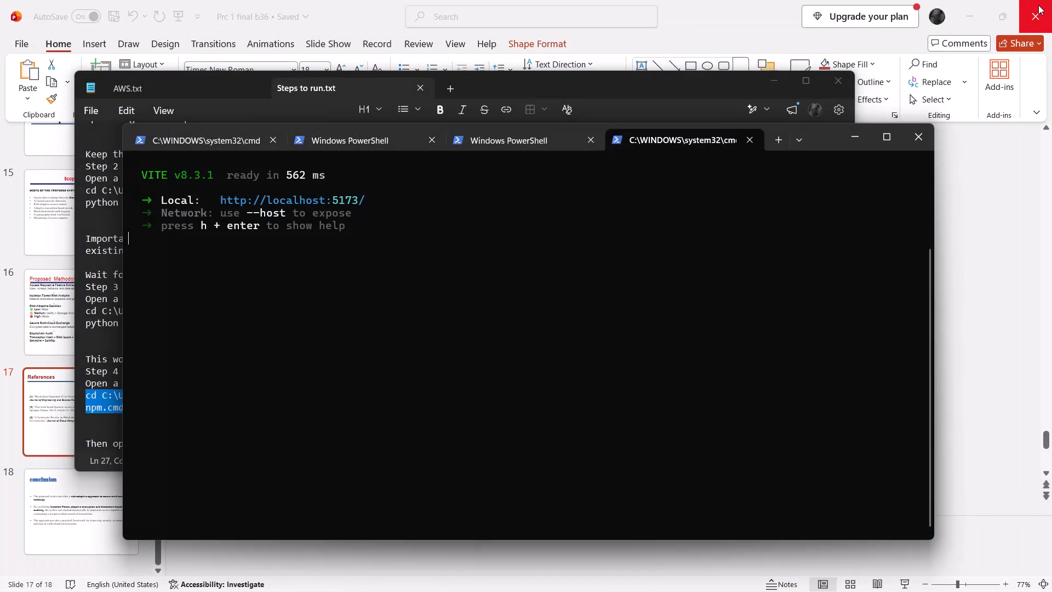
Stop the Vite frontend development server in its terminal session, answering Y to terminating the batch job.
{"action": "left_click", "coordinate": [544, 283]}
{"action": "key", "text": "ctrl+c"}
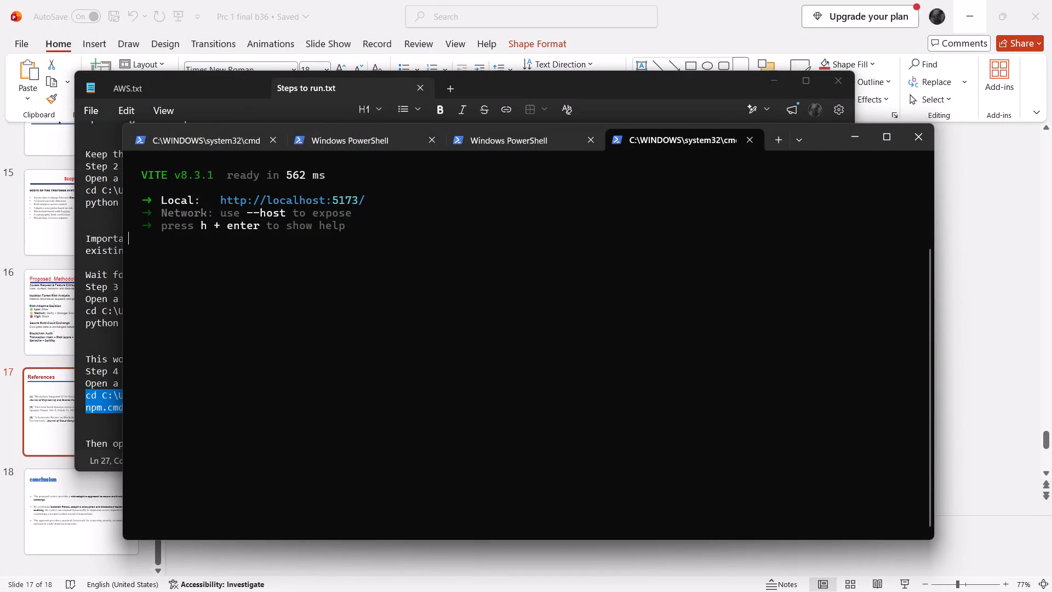
{"action": "key", "text": "shift+y"}
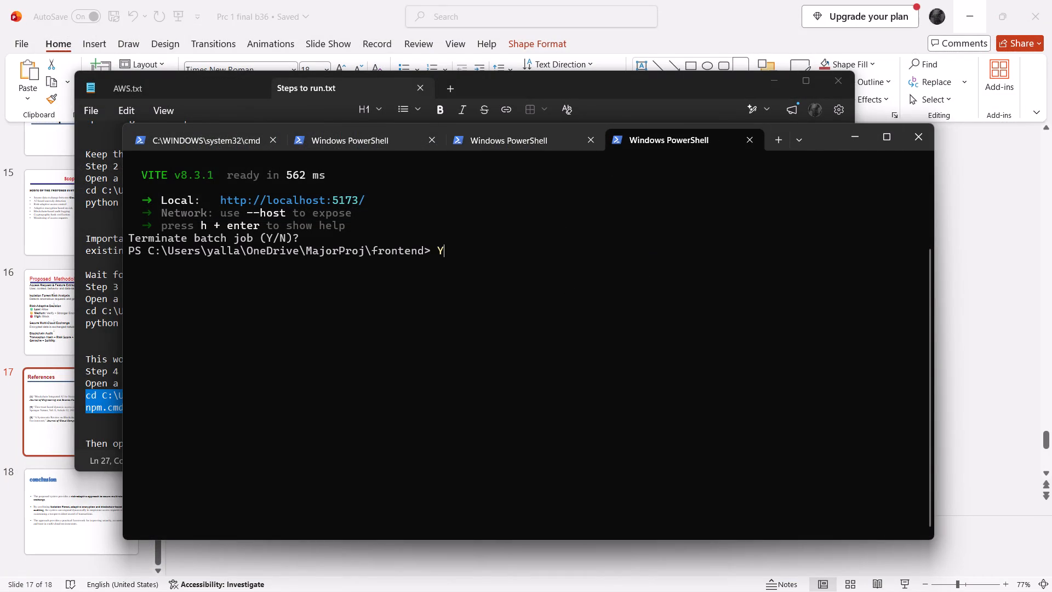
{"action": "key", "text": "Return"}
{"action": "key", "text": "y"}
{"action": "key", "text": "ctrl+v"}
{"action": "key", "text": "ctrl+c"}
{"action": "left_click", "coordinate": [401, 283]}
{"action": "key", "text": "ctrl+c"}
Interrupt the backend API server, the contract deployment session and the Ganache blockchain server in the remaining terminal sessions.
{"action": "left_click", "coordinate": [514, 132]}
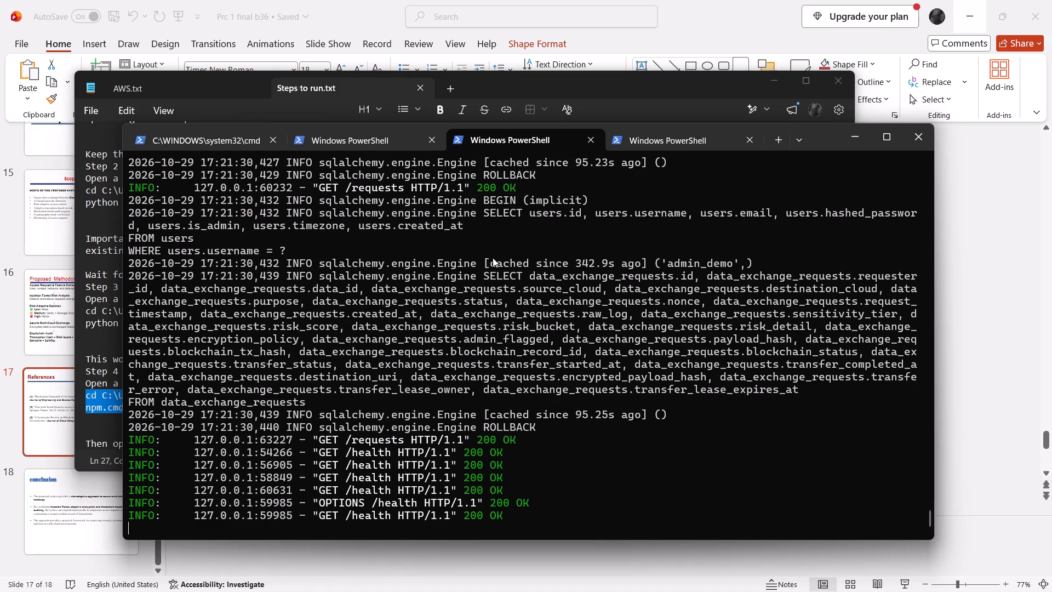
{"action": "key", "text": "ctrl+c"}
{"action": "left_click", "coordinate": [348, 144]}
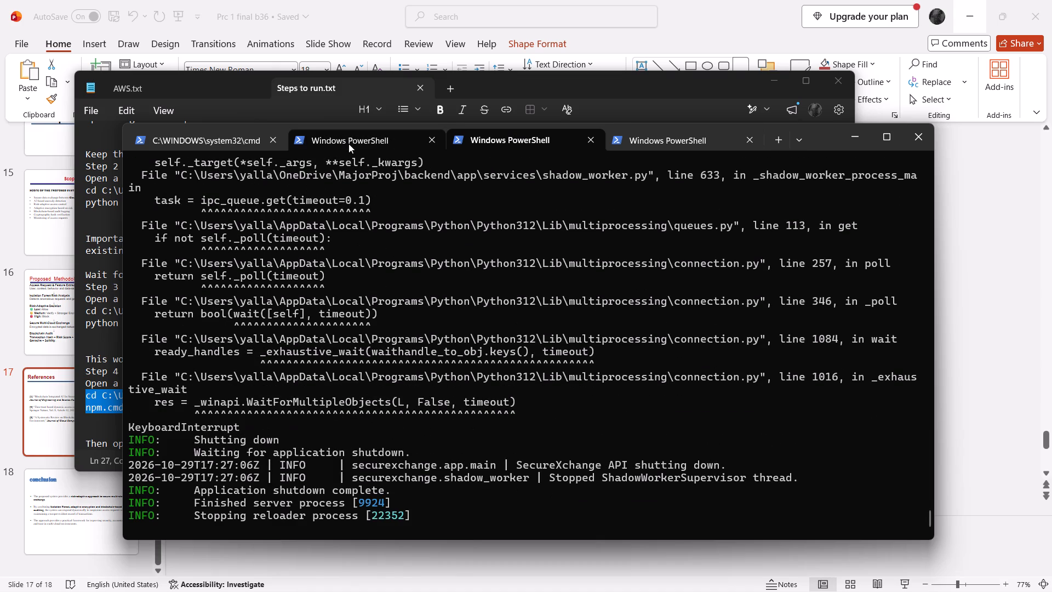
{"action": "key", "text": "ctrl+c"}
{"action": "left_click", "coordinate": [198, 135]}
{"action": "key", "text": "ctrl+c"}
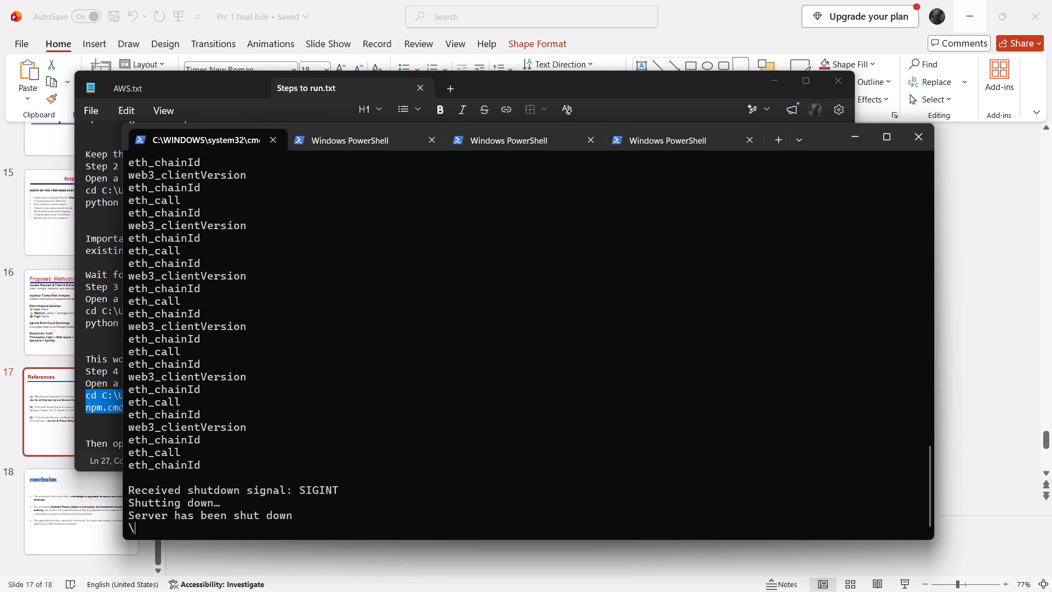
Check the backend and frontend terminal sessions, then close the terminal window with all its sessions.
{"action": "left_click", "coordinate": [541, 143]}
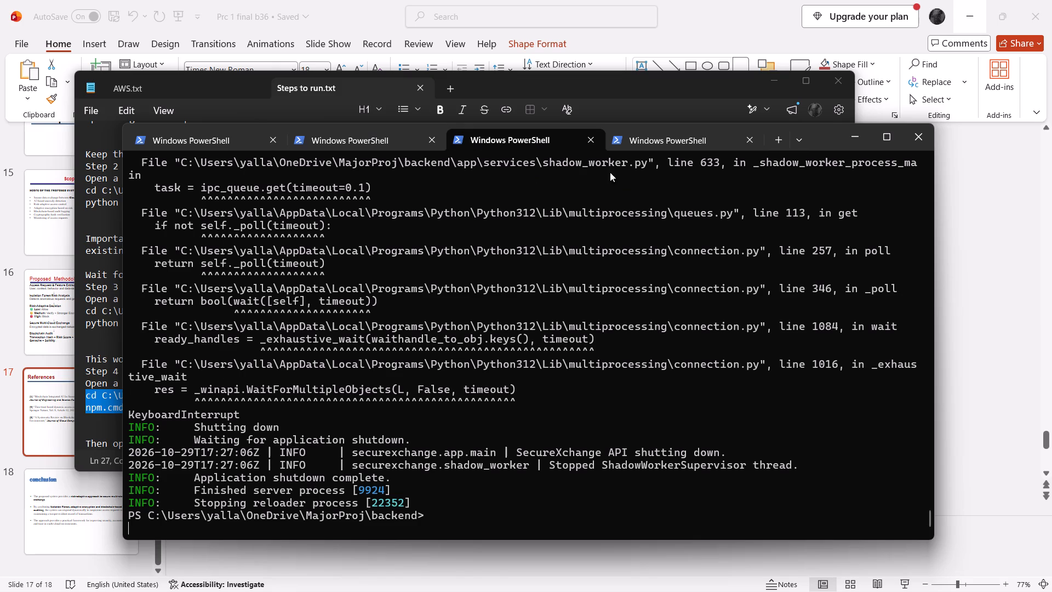
{"action": "left_click", "coordinate": [664, 141]}
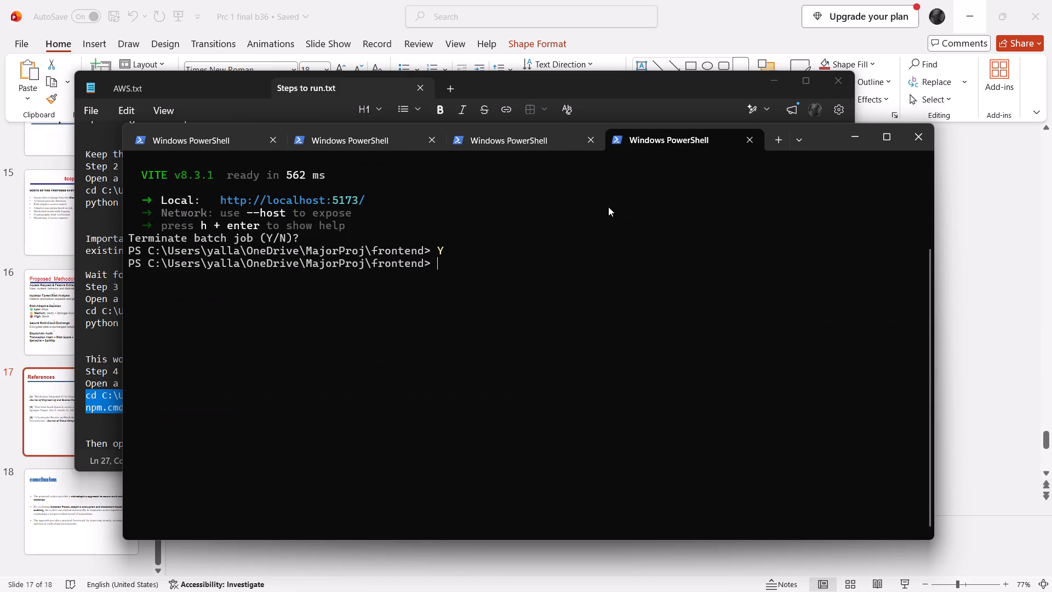
{"action": "key", "text": "ctrl+c"}
{"action": "key", "text": "ctrl+c"}
{"action": "left_click", "coordinate": [921, 130]}
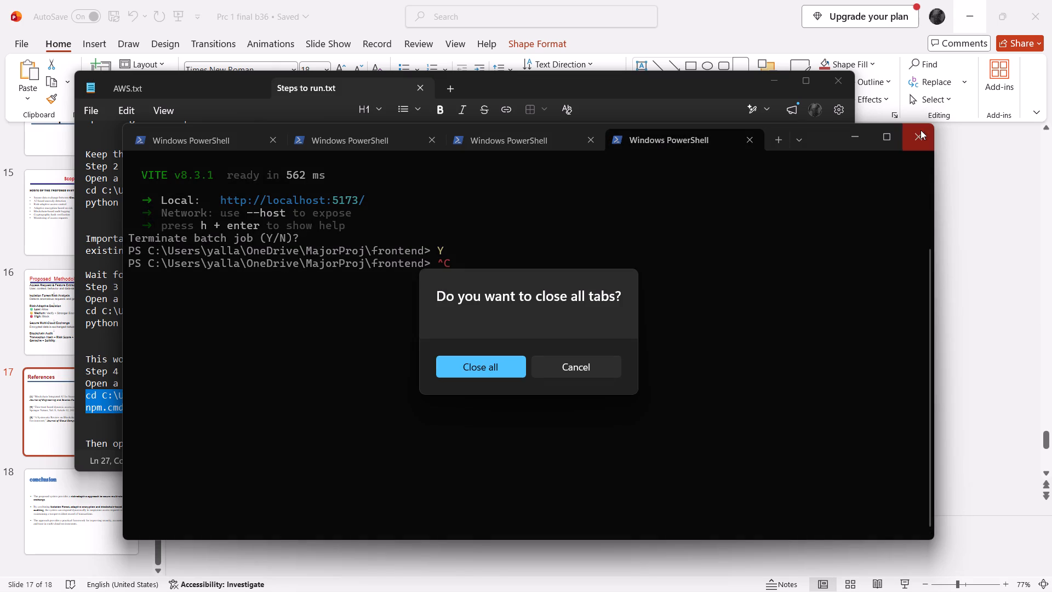
{"action": "left_click", "coordinate": [490, 371]}
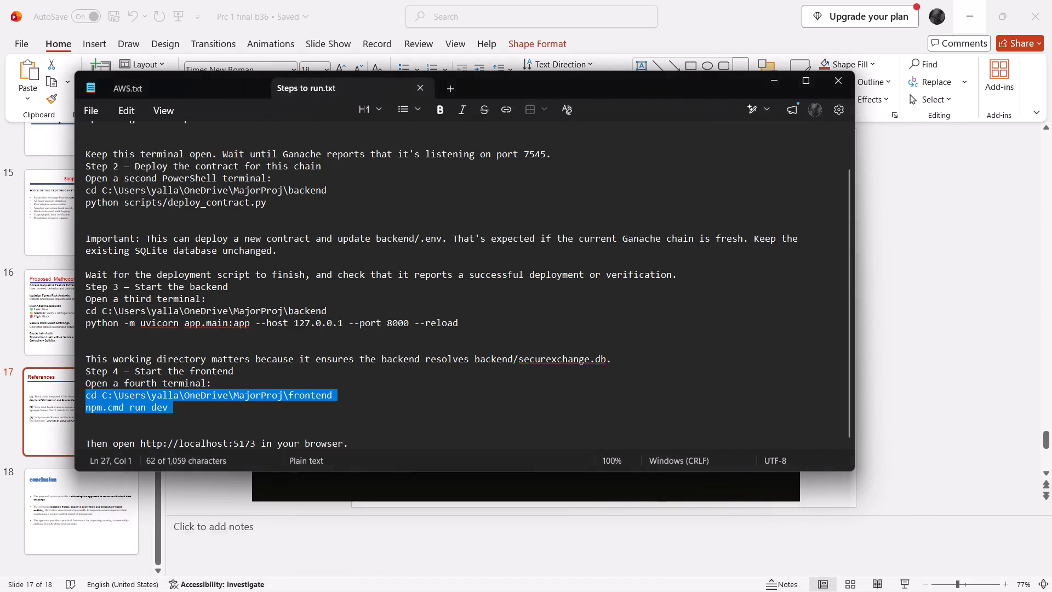
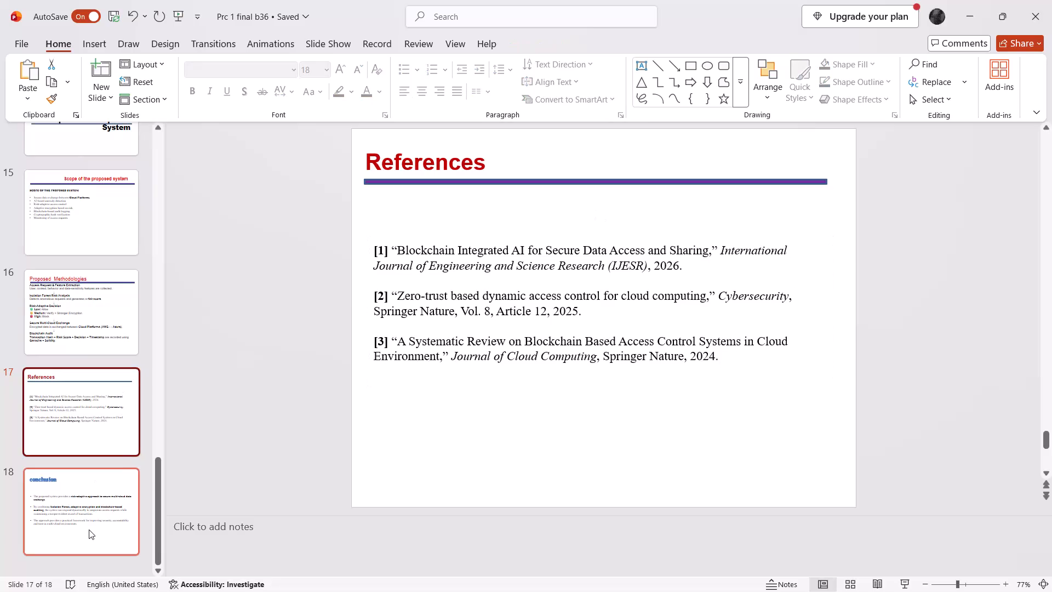
Review the deck's closing slides, going from the conclusion back through References and Proposed Methodologies to Scope of the proposed system.
{"action": "left_click", "coordinate": [89, 530]}
{"action": "left_click", "coordinate": [113, 403]}
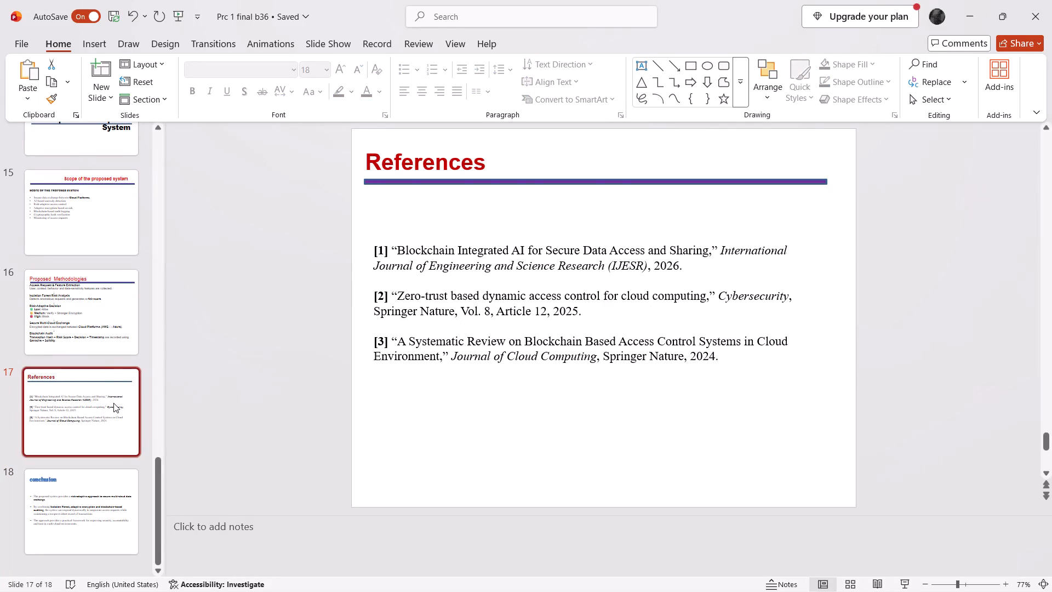
{"action": "left_click", "coordinate": [106, 317]}
{"action": "scroll", "coordinate": [106, 317], "scroll_direction": "up", "scroll_amount": 1}
{"action": "left_click", "coordinate": [88, 309]}
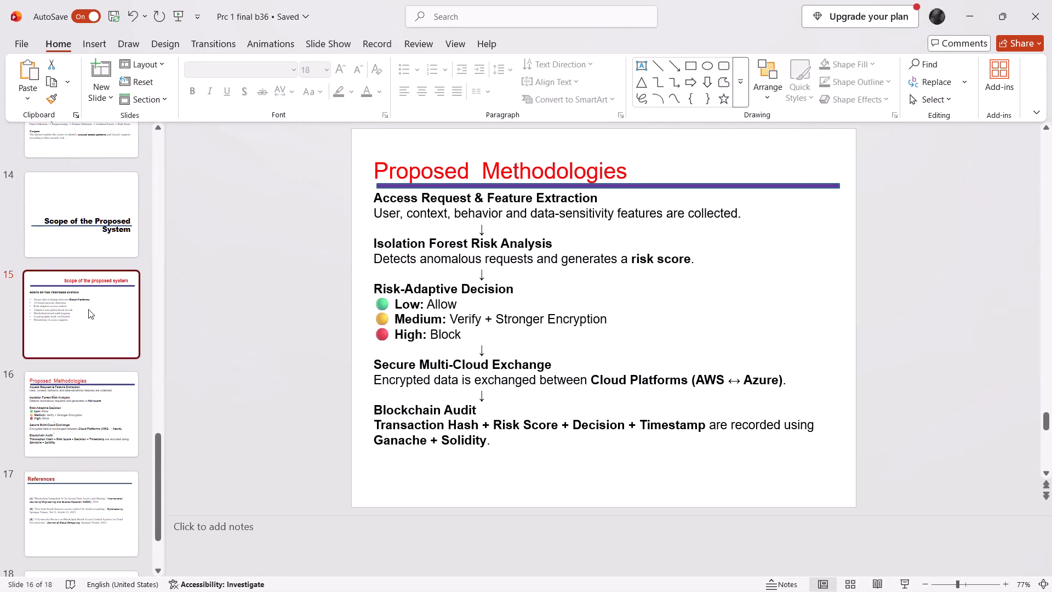
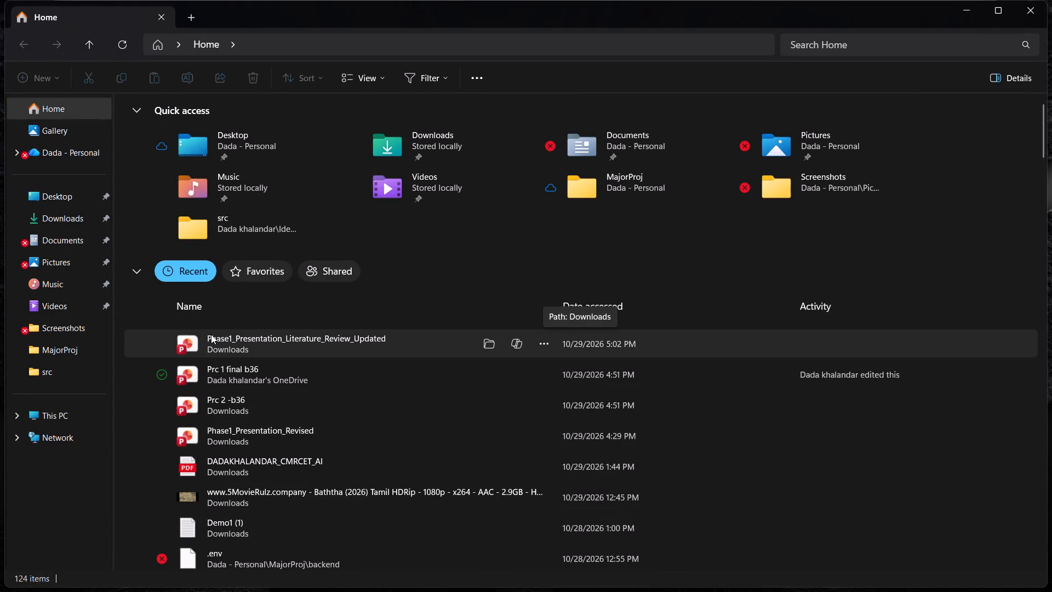
Open the recent file Phase1_Presentation_Revised, skim its slides through to the conclusion and back to the title slide, and close it.
{"action": "left_click", "coordinate": [221, 439]}
{"action": "double_click", "coordinate": [221, 439]}
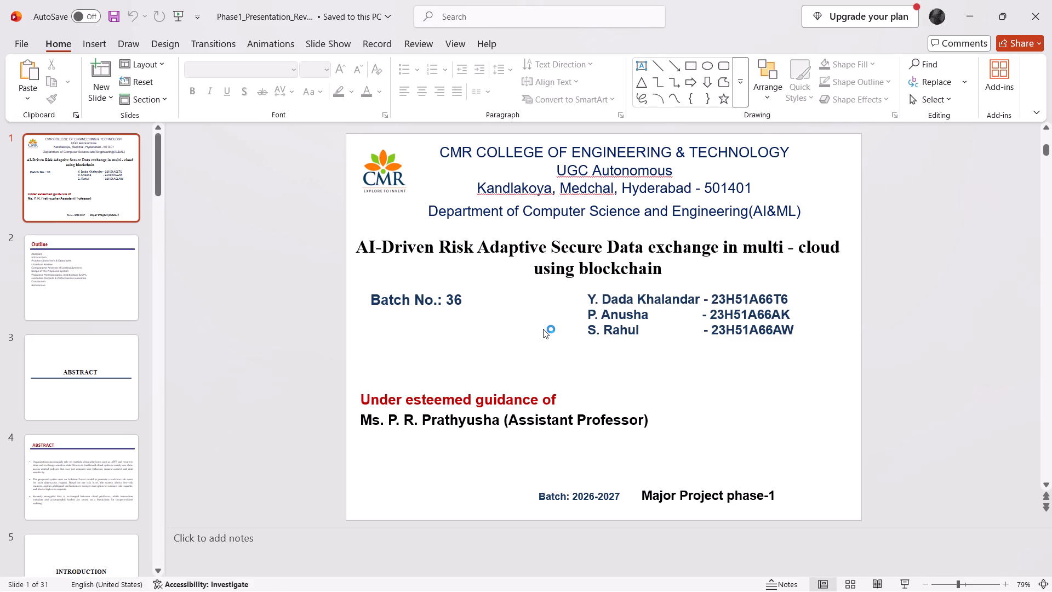
{"action": "scroll", "coordinate": [543, 329], "scroll_direction": "down", "scroll_amount": 10}
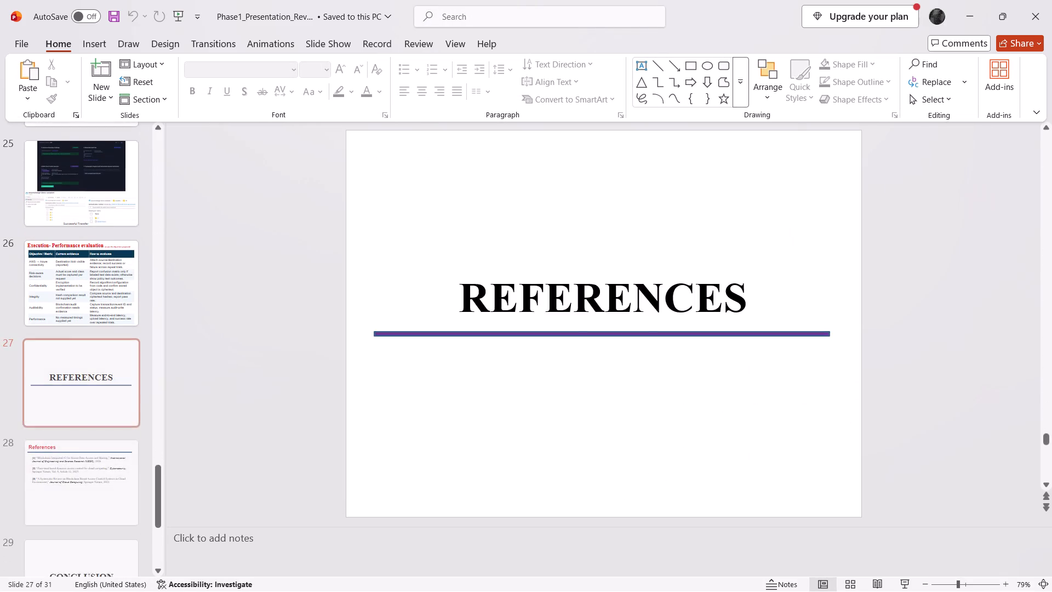
{"action": "scroll", "coordinate": [543, 329], "scroll_direction": "down", "scroll_amount": 8}
{"action": "scroll", "coordinate": [543, 329], "scroll_direction": "up", "scroll_amount": 4}
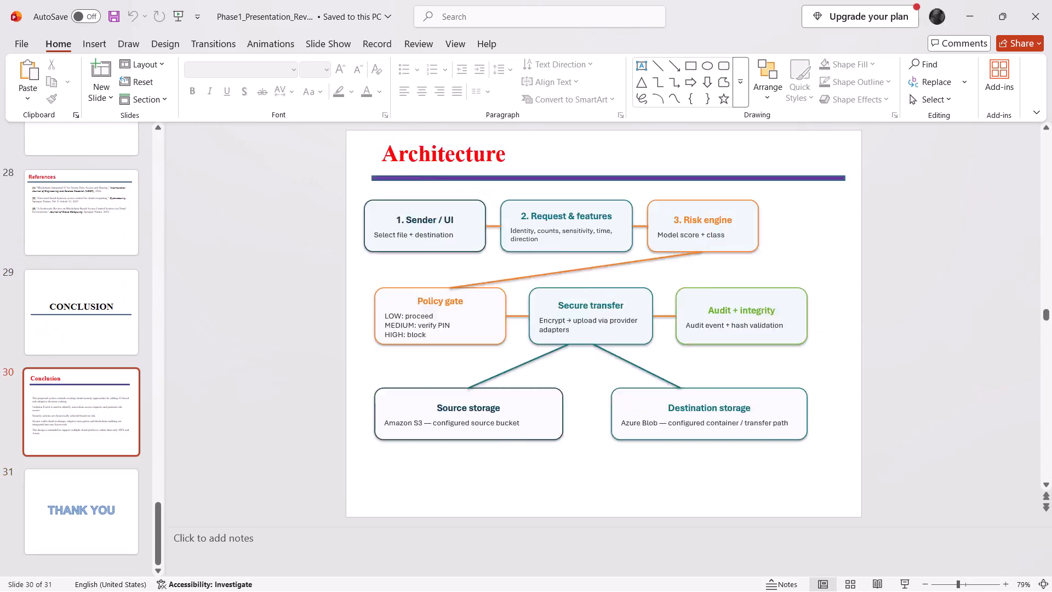
{"action": "scroll", "coordinate": [543, 329], "scroll_direction": "up", "scroll_amount": 19}
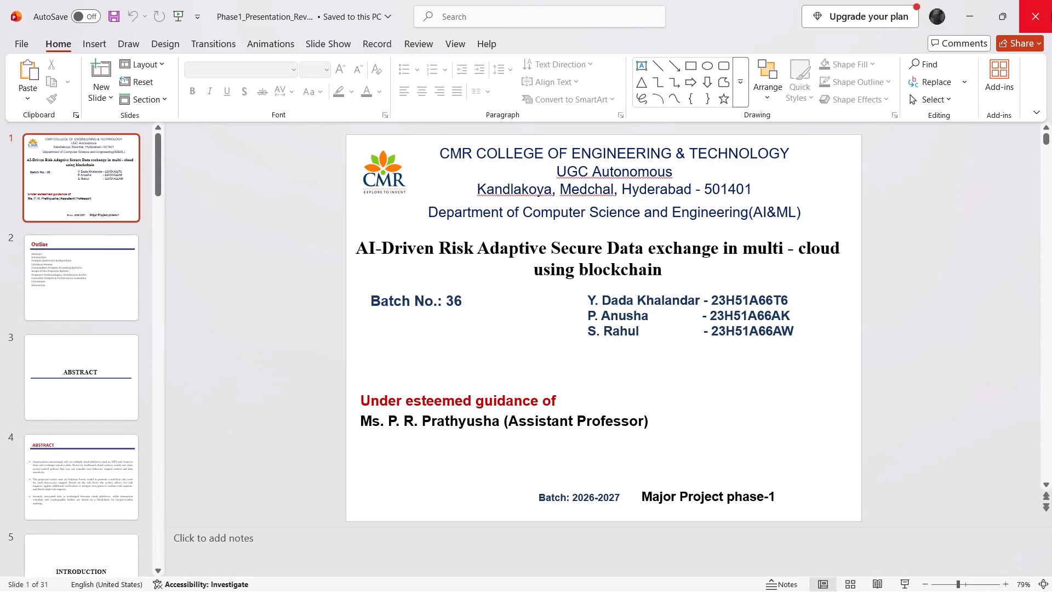
{"action": "left_click", "coordinate": [1051, 19]}
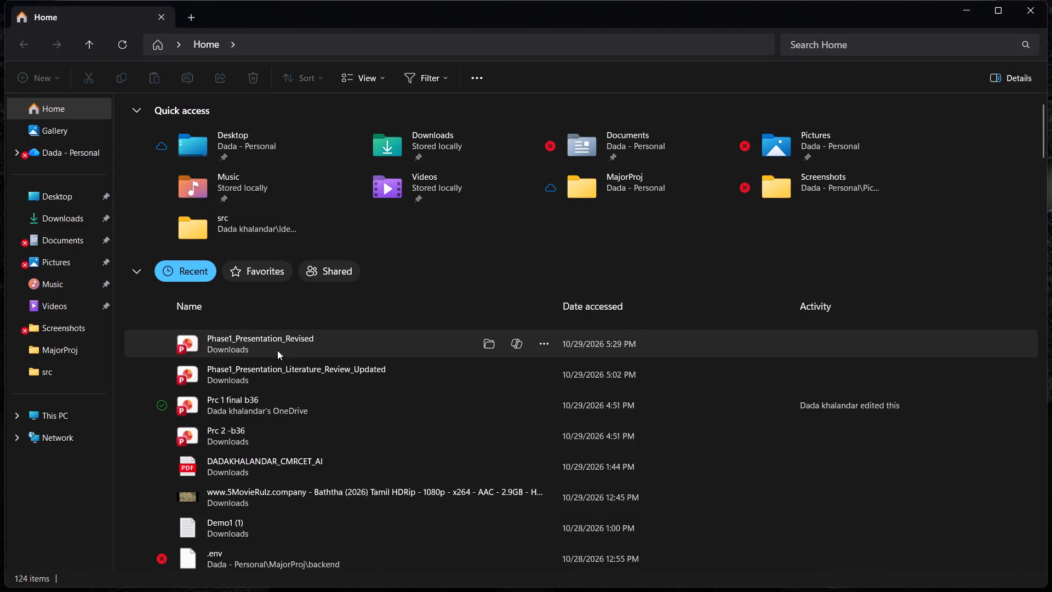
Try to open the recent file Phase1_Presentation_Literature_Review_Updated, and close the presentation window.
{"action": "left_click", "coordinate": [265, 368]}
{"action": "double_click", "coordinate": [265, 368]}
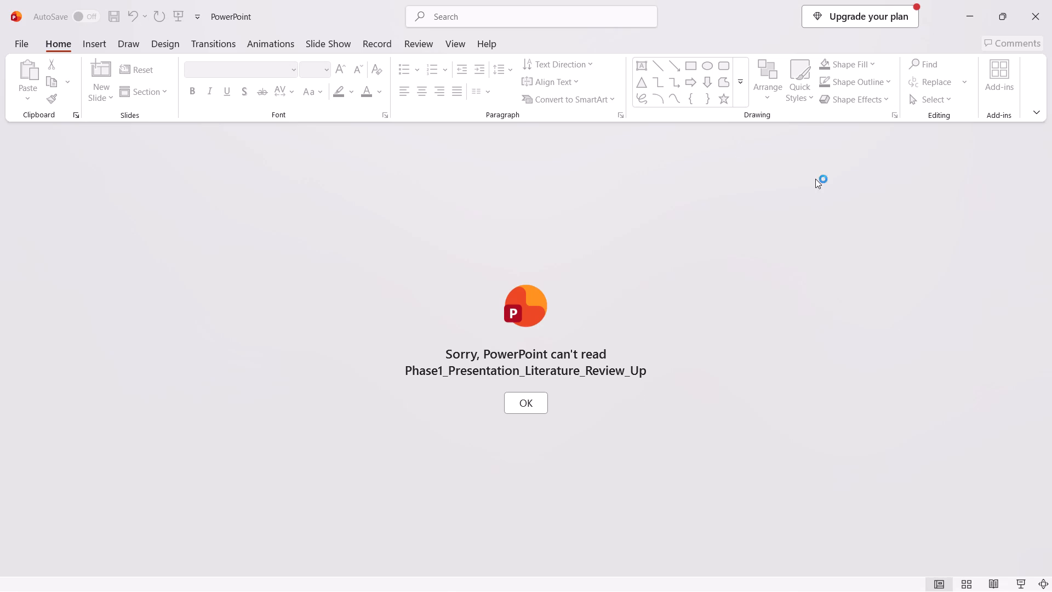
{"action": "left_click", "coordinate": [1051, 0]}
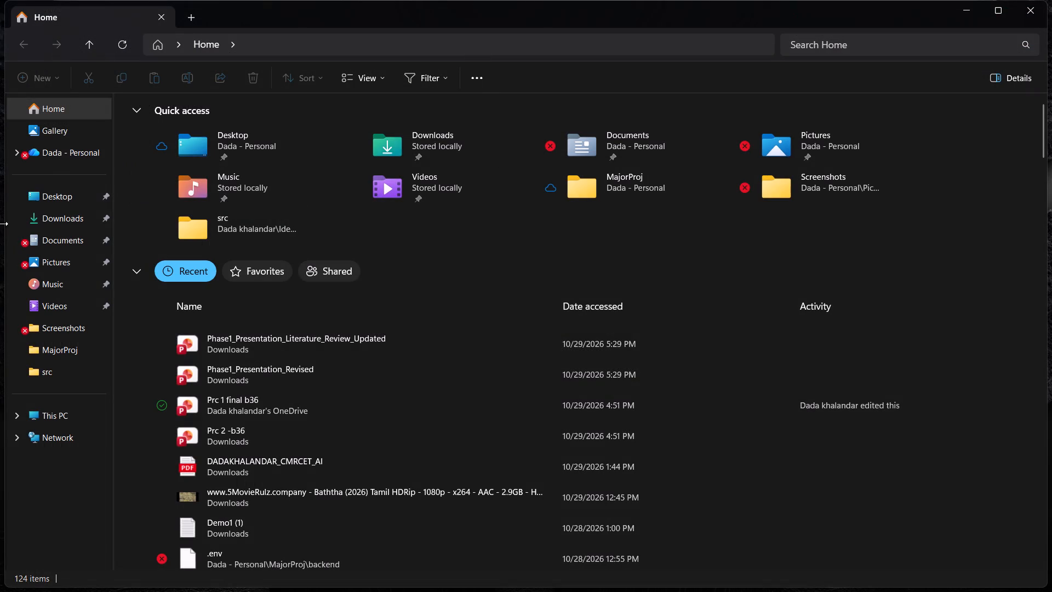
In the Downloads folder, open the name of the Phase1_Presentation_Revised file for editing.
{"action": "left_click", "coordinate": [50, 221]}
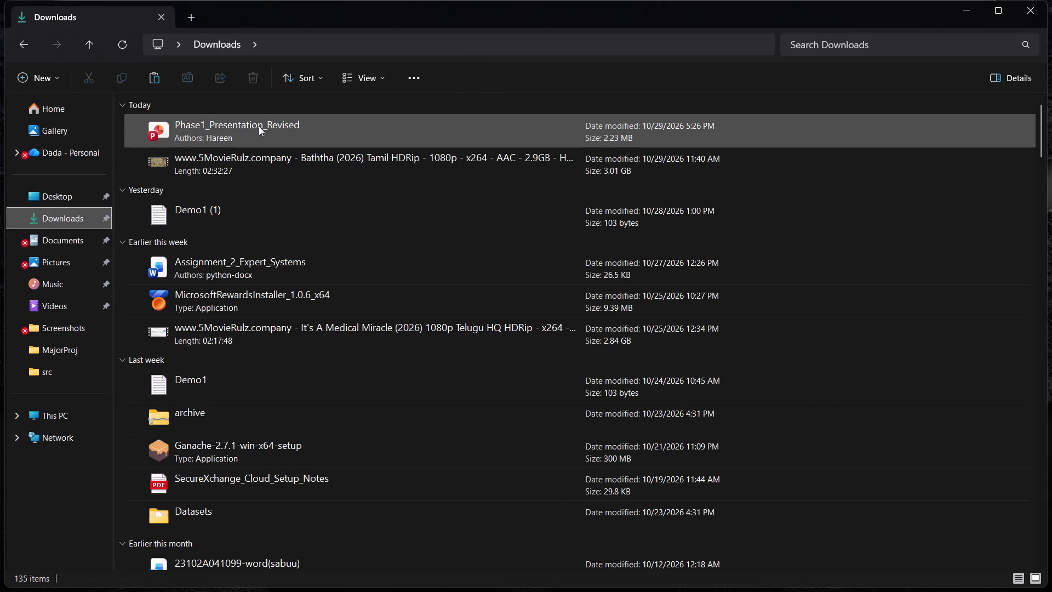
{"action": "left_click", "coordinate": [244, 123]}
{"action": "left_click", "coordinate": [245, 123]}
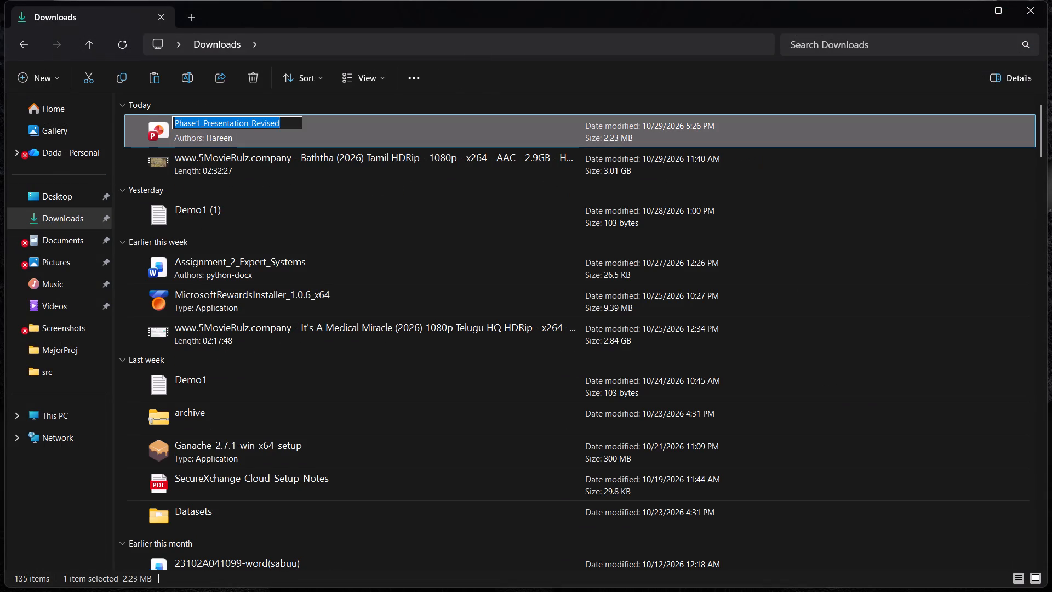
Rename the Phase1_Presentation_Revised file in Downloads as PRC-2 Batch 36.
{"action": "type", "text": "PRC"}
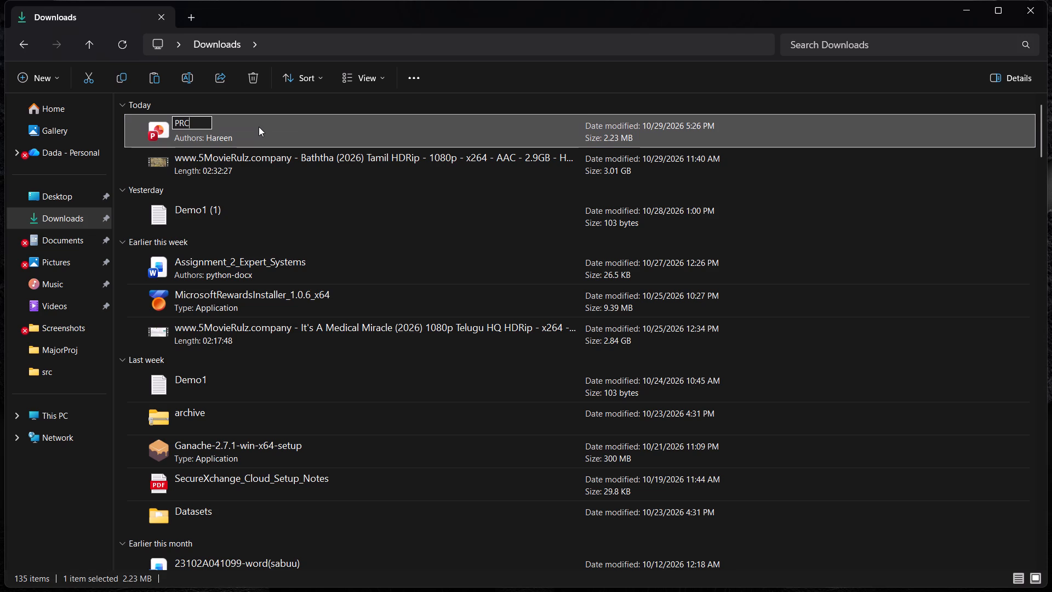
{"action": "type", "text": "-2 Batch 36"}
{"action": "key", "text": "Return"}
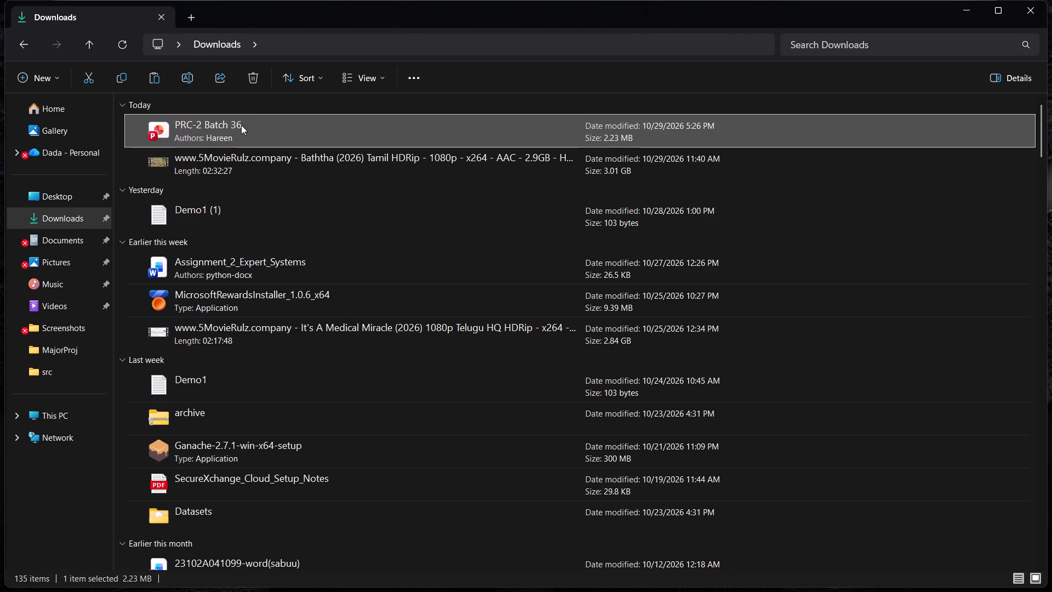
{"action": "left_click", "coordinate": [541, 21]}
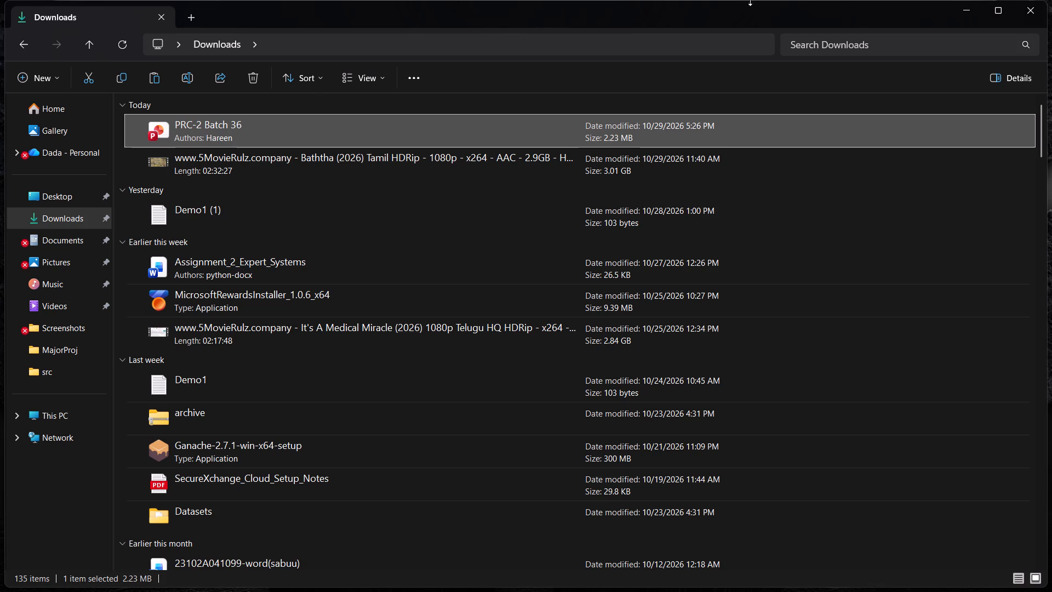
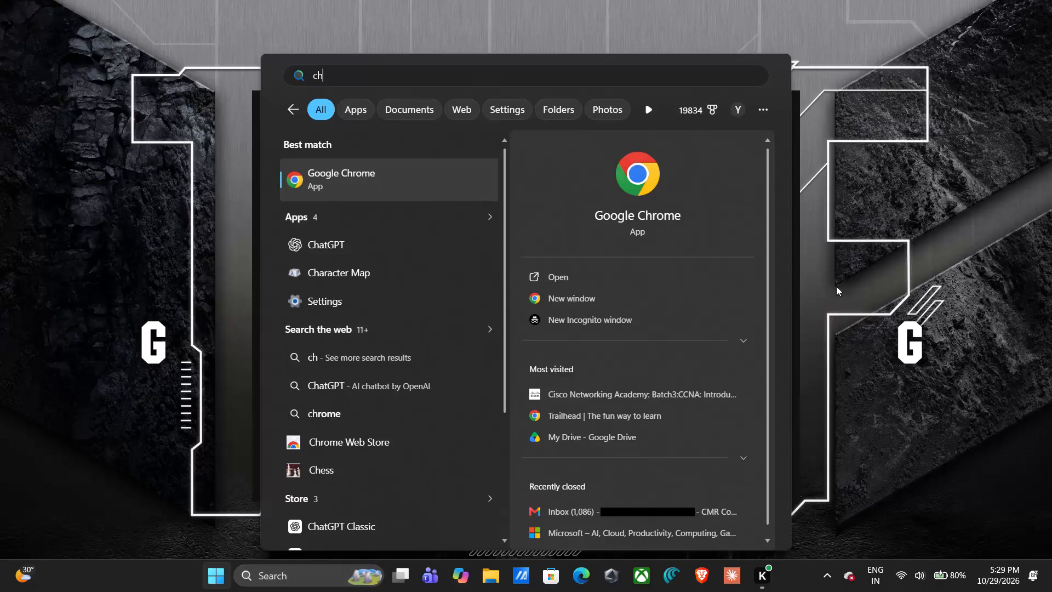
Switch to Google Chrome with the Daadu profile and load web.whatsapp.com.
{"action": "key", "text": "Return"}
{"action": "left_click", "coordinate": [495, 263]}
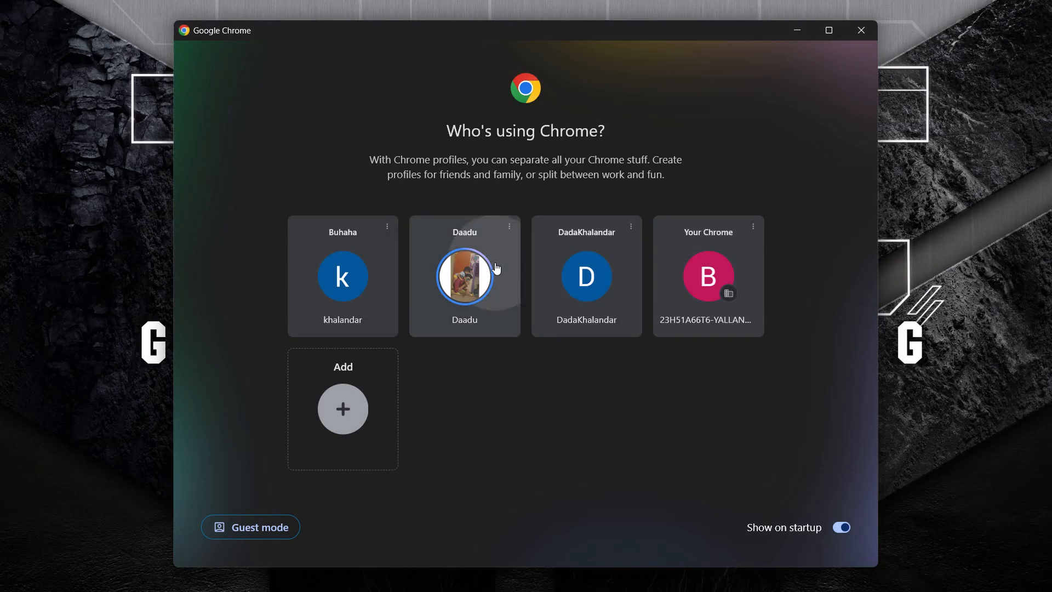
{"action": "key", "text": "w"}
{"action": "key", "text": "Return"}
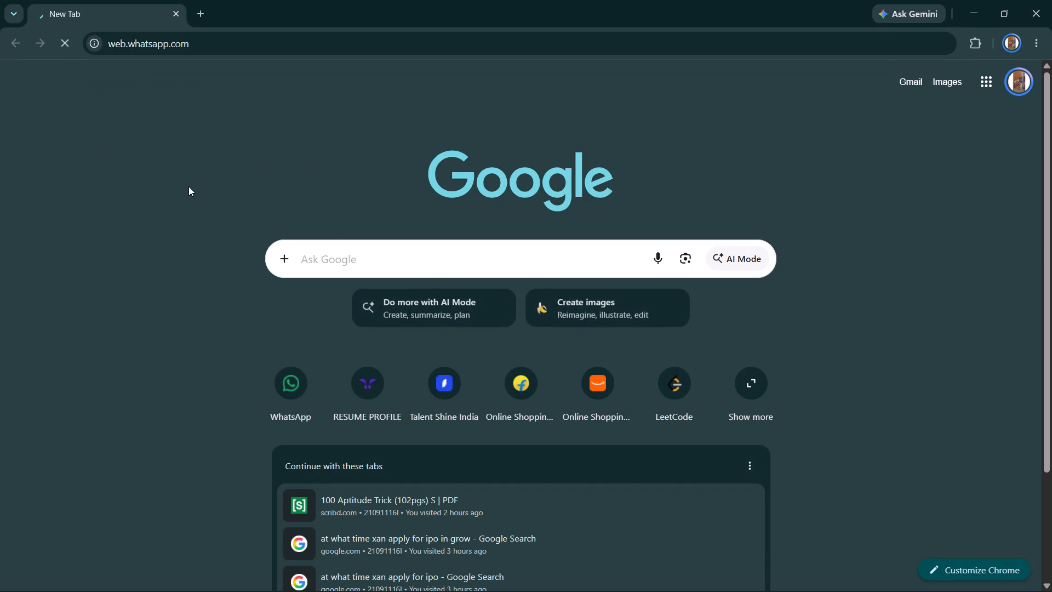